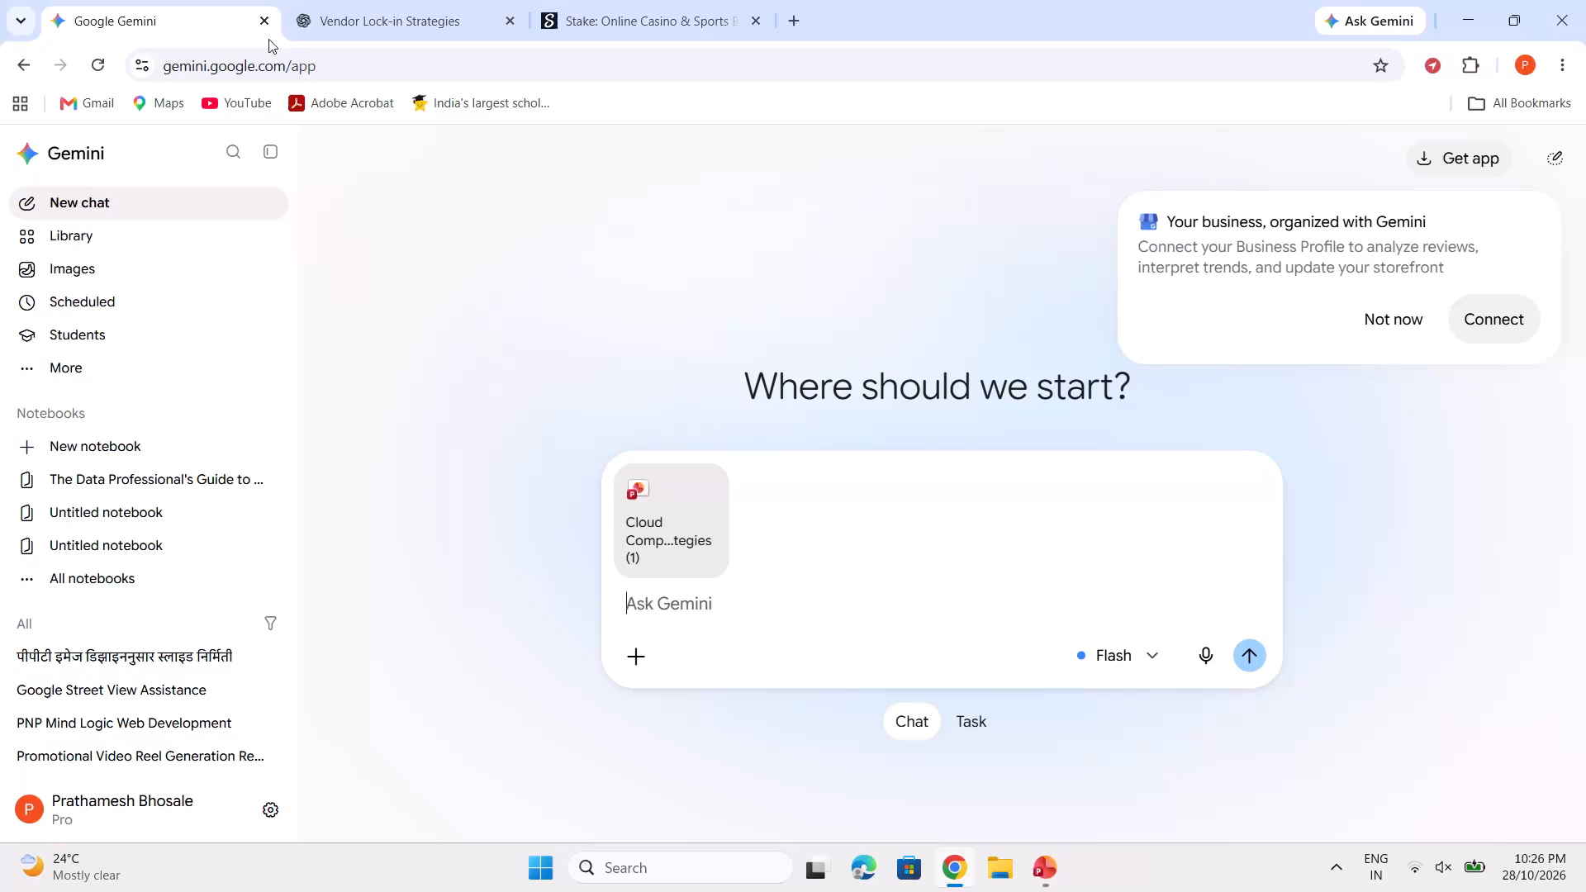
Close the Google Gemini tab and stay on the Vendor Lock-in Strategies chat.
left_click(323, 0)
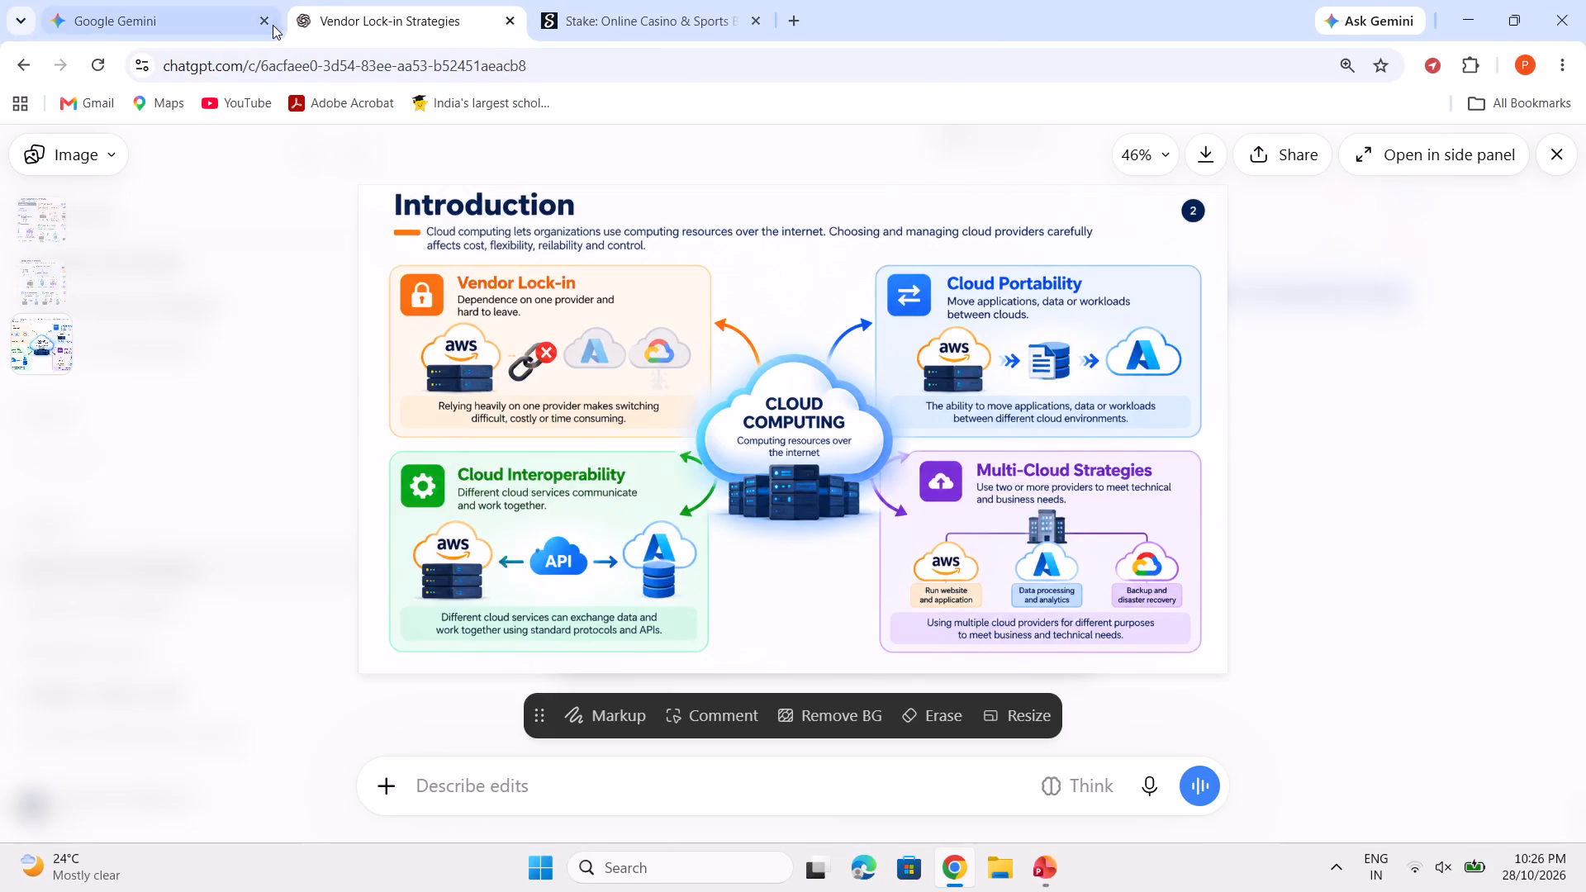
left_click(267, 25)
scroll(718, 678, "down", 2)
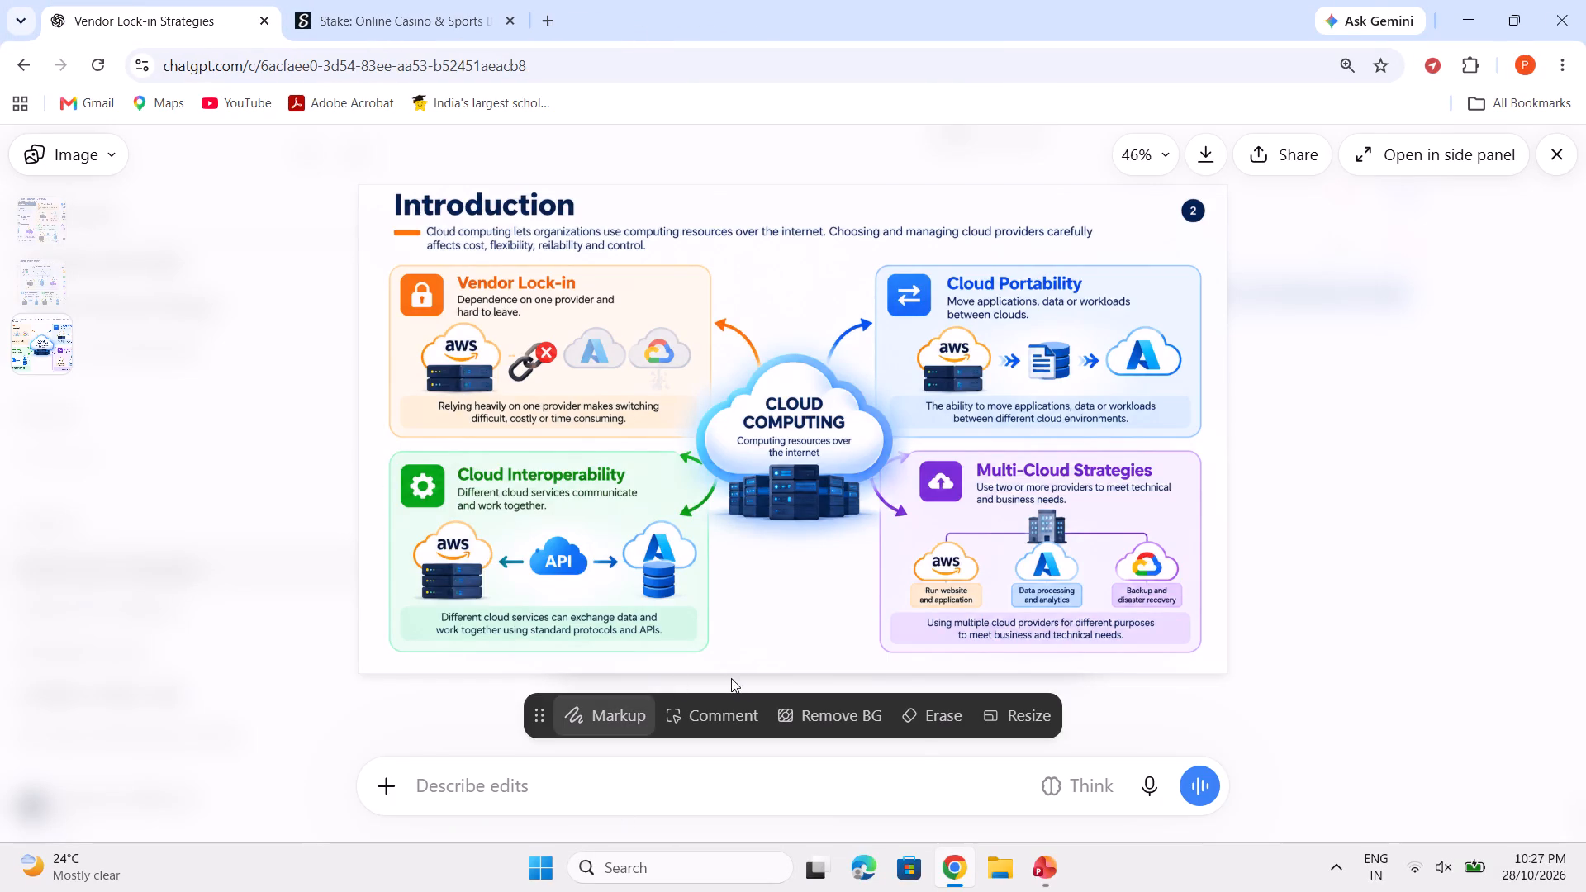
scroll(731, 678, "down", 1)
Switch to PowerPoint and delete slide 2's intro paragraph along with the Vendor Lock-in heading and orange card.
left_click(1058, 875)
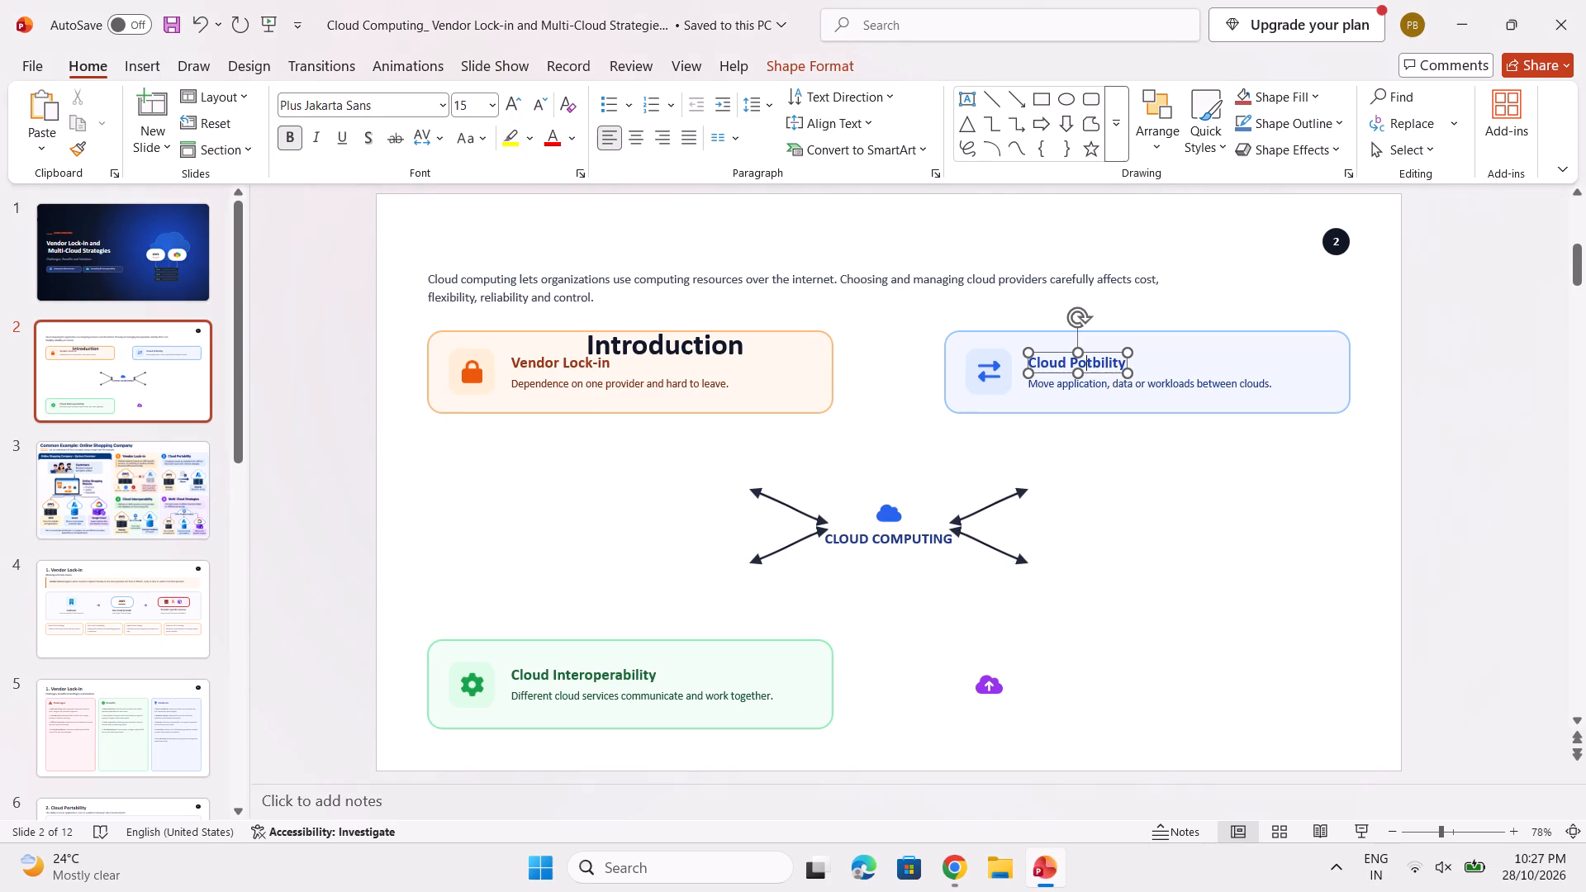
left_click(672, 370)
key("Delete")
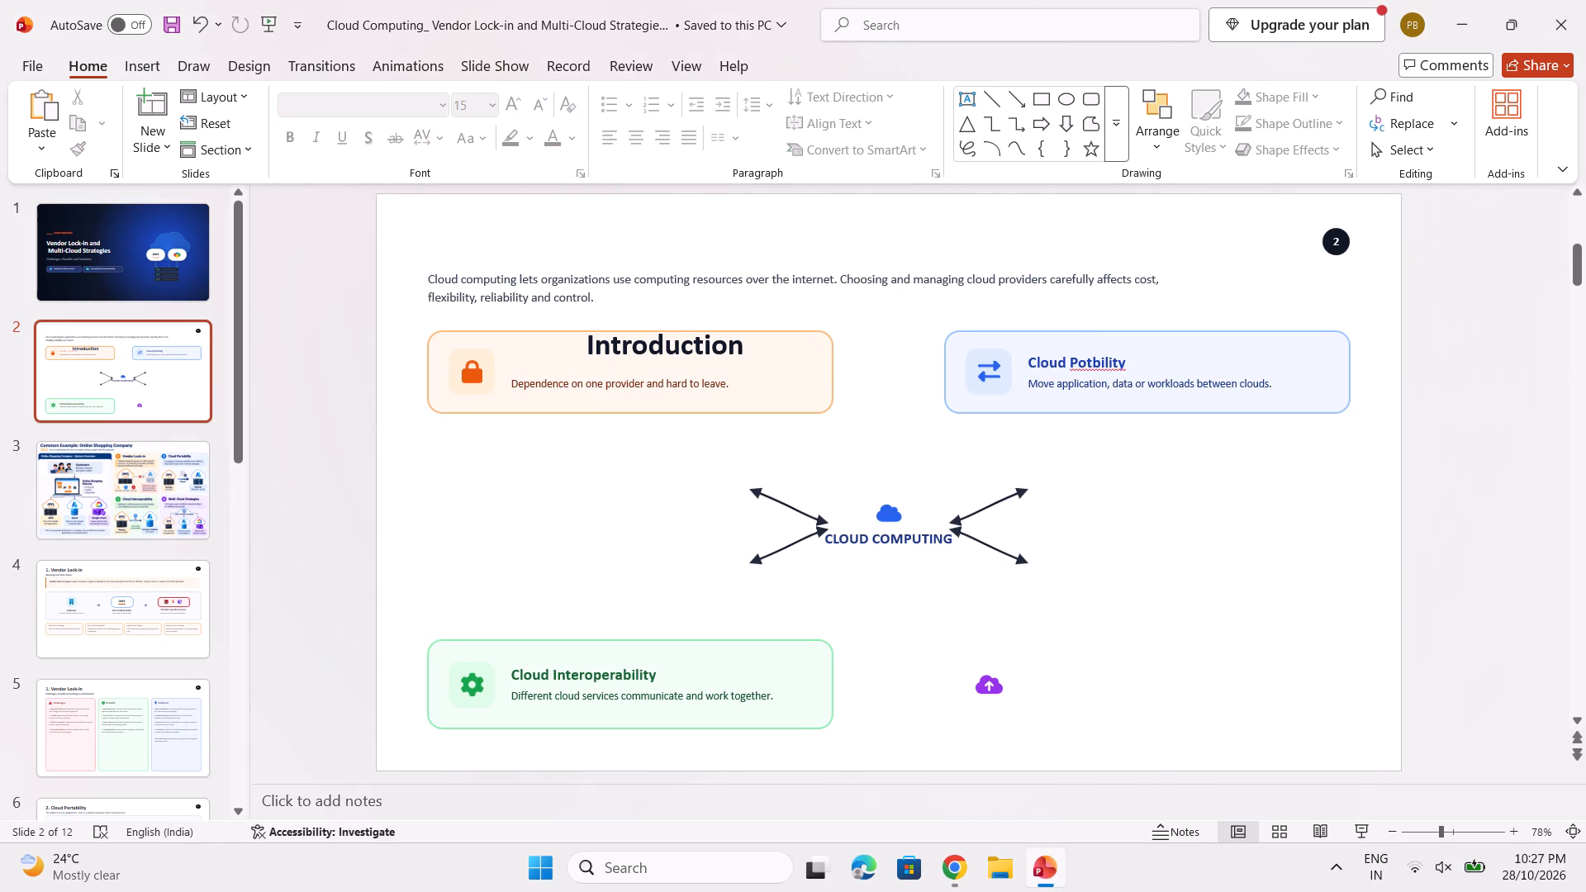
left_click(659, 362)
key("Delete")
left_click(628, 372)
key("Delete")
left_click(634, 311)
key("Delete")
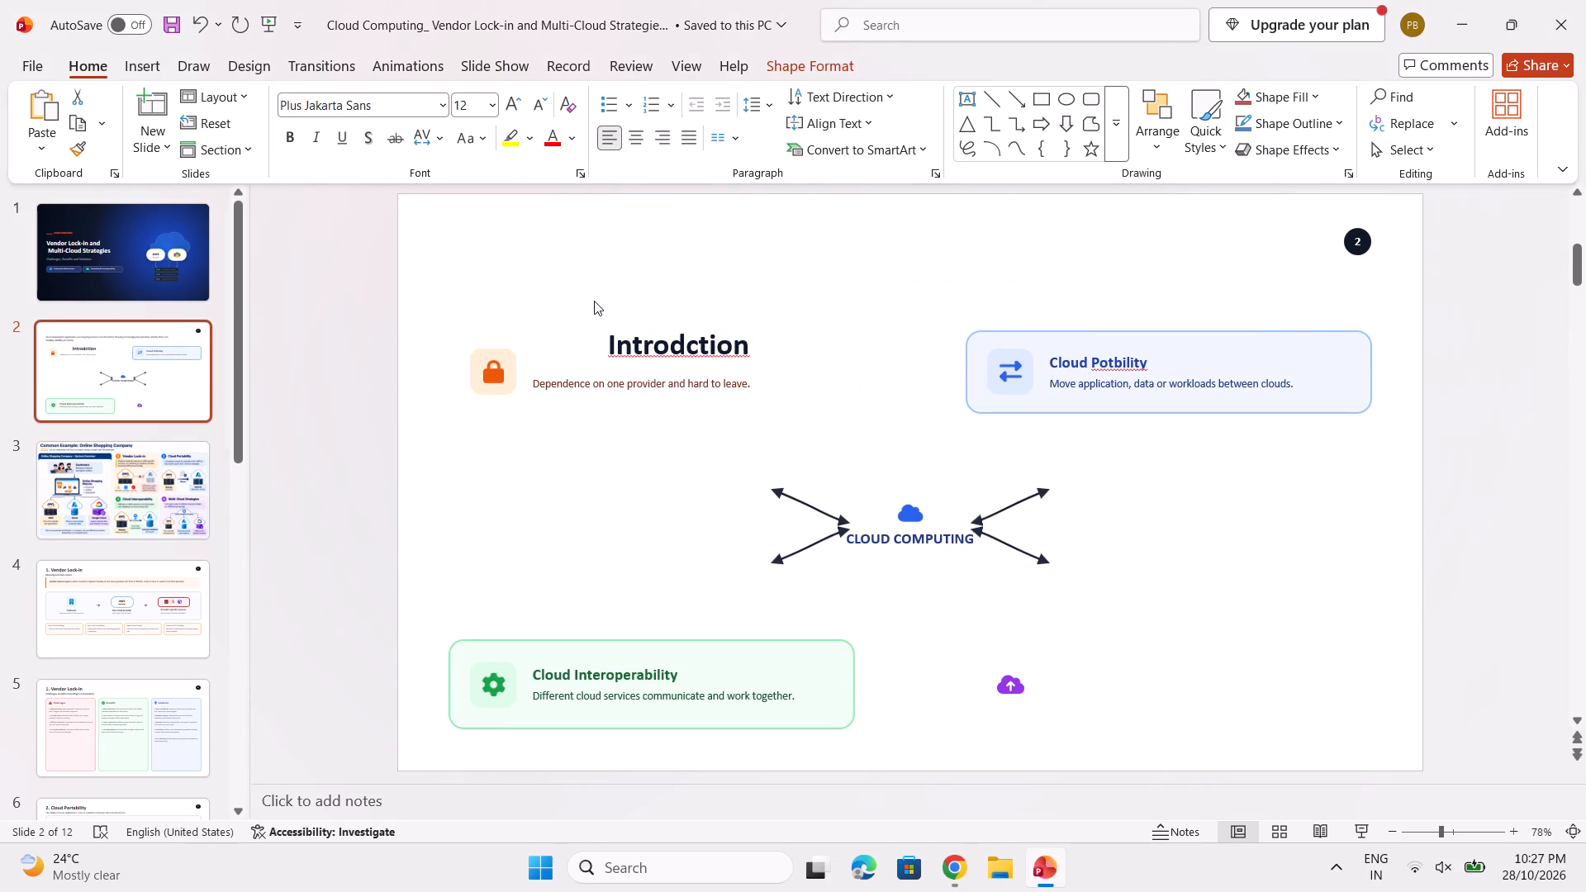
Delete the description text "Dependence on one provider and hard to leave." from slide 2.
left_click(625, 344)
key("Delete")
left_click(643, 382)
key("Delete")
left_click(669, 361)
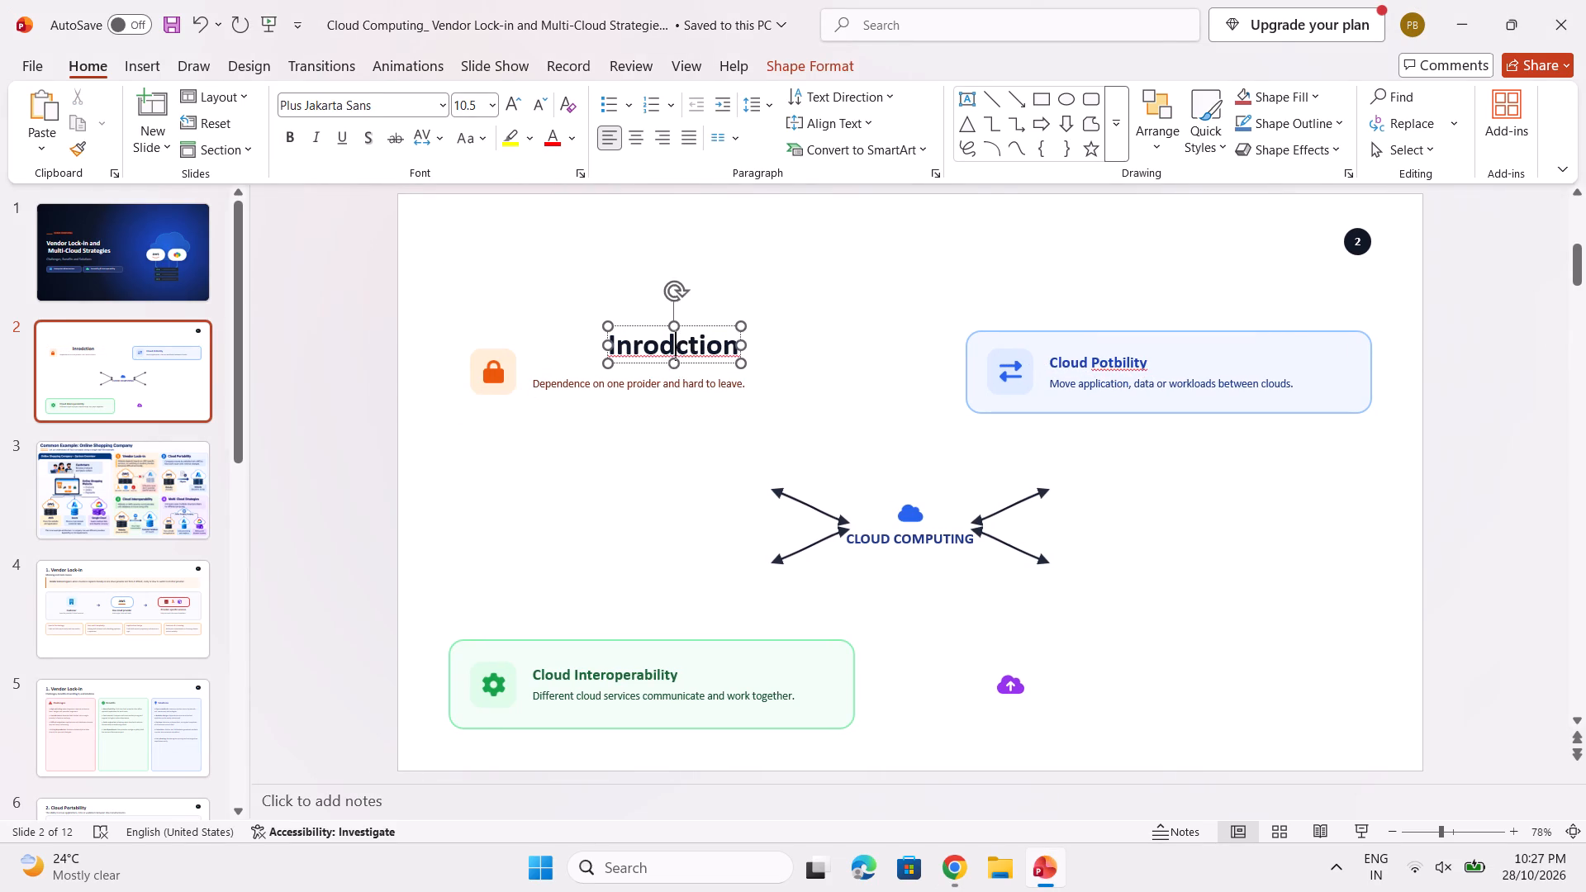
key("Delete")
key("Delete")
left_click(720, 391)
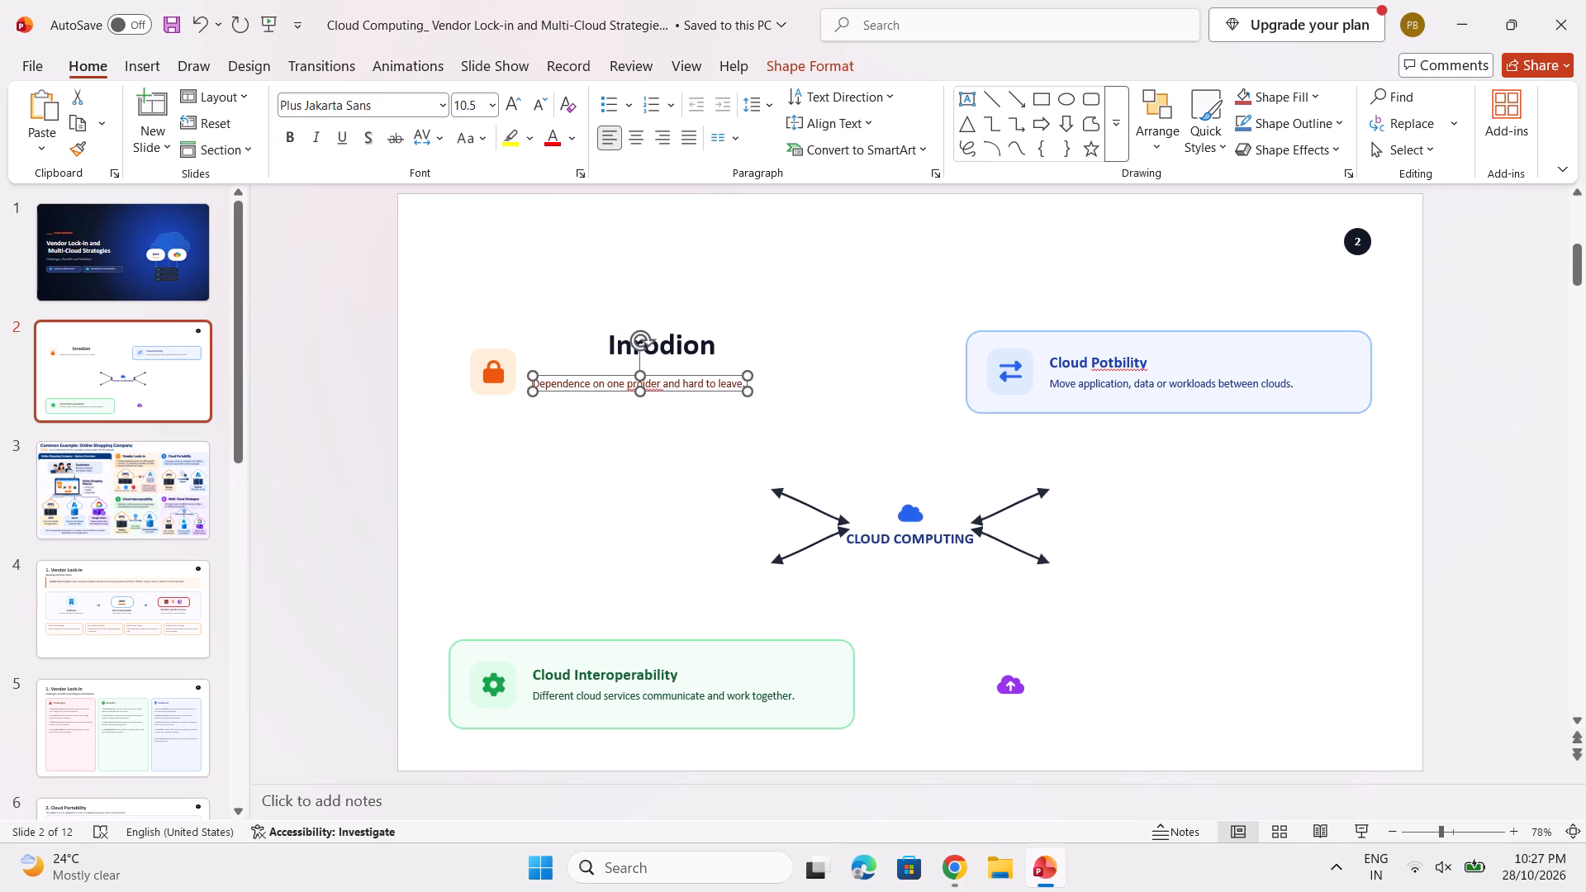
key("Delete")
left_click(691, 358)
key("Delete")
left_click_drag(722, 357, 541, 333)
key("Delete")
left_click(620, 356)
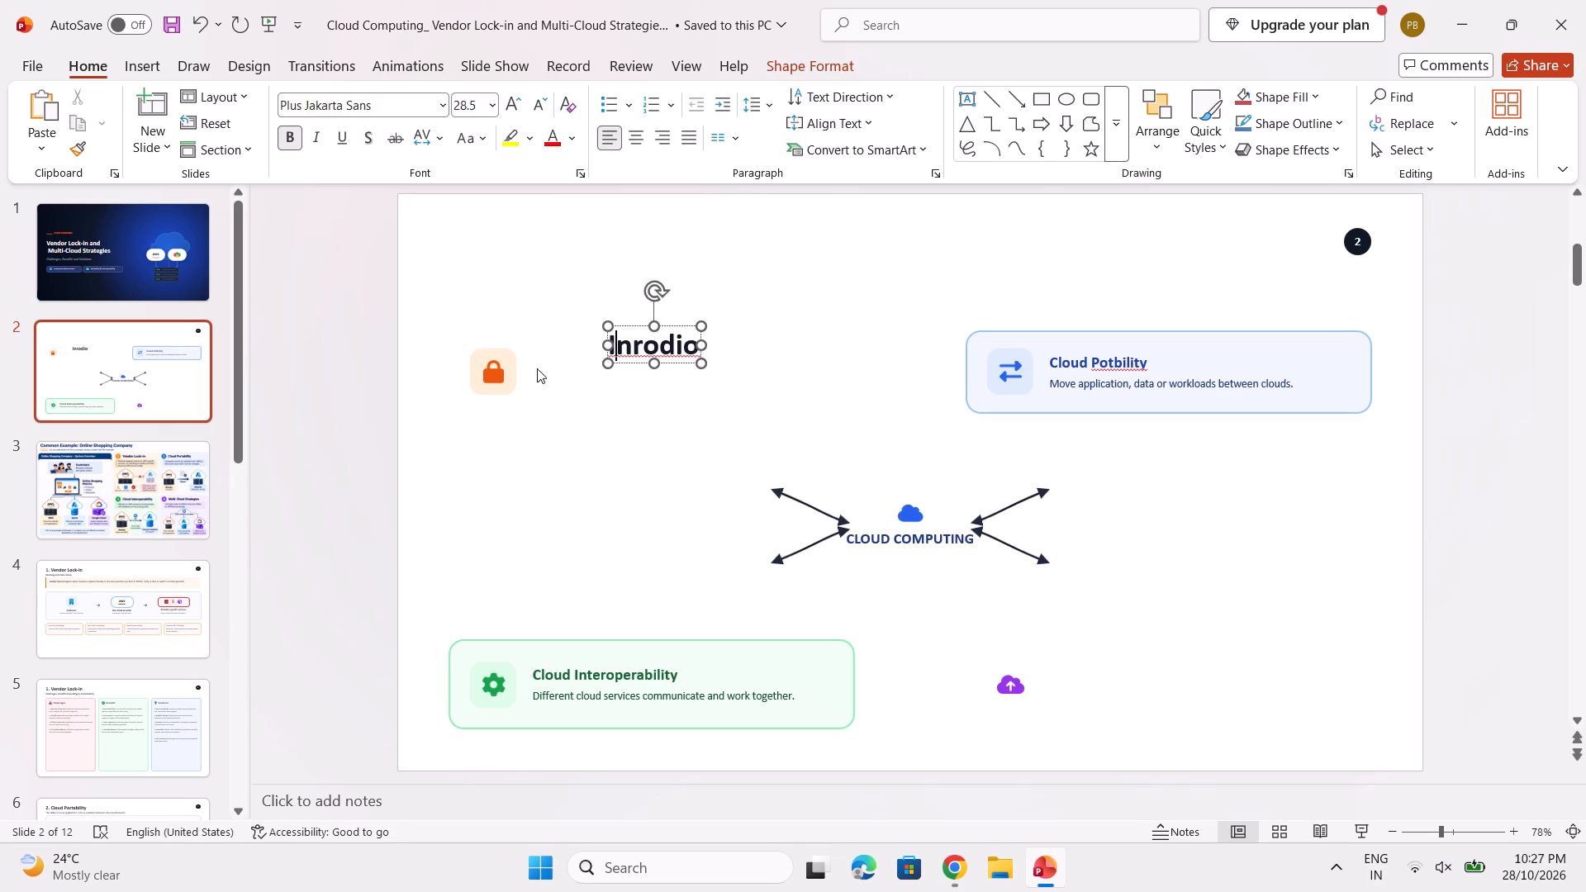
Delete the orange lock icon and its tile from slide 2.
left_click(520, 373)
key("Delete")
key("Delete")
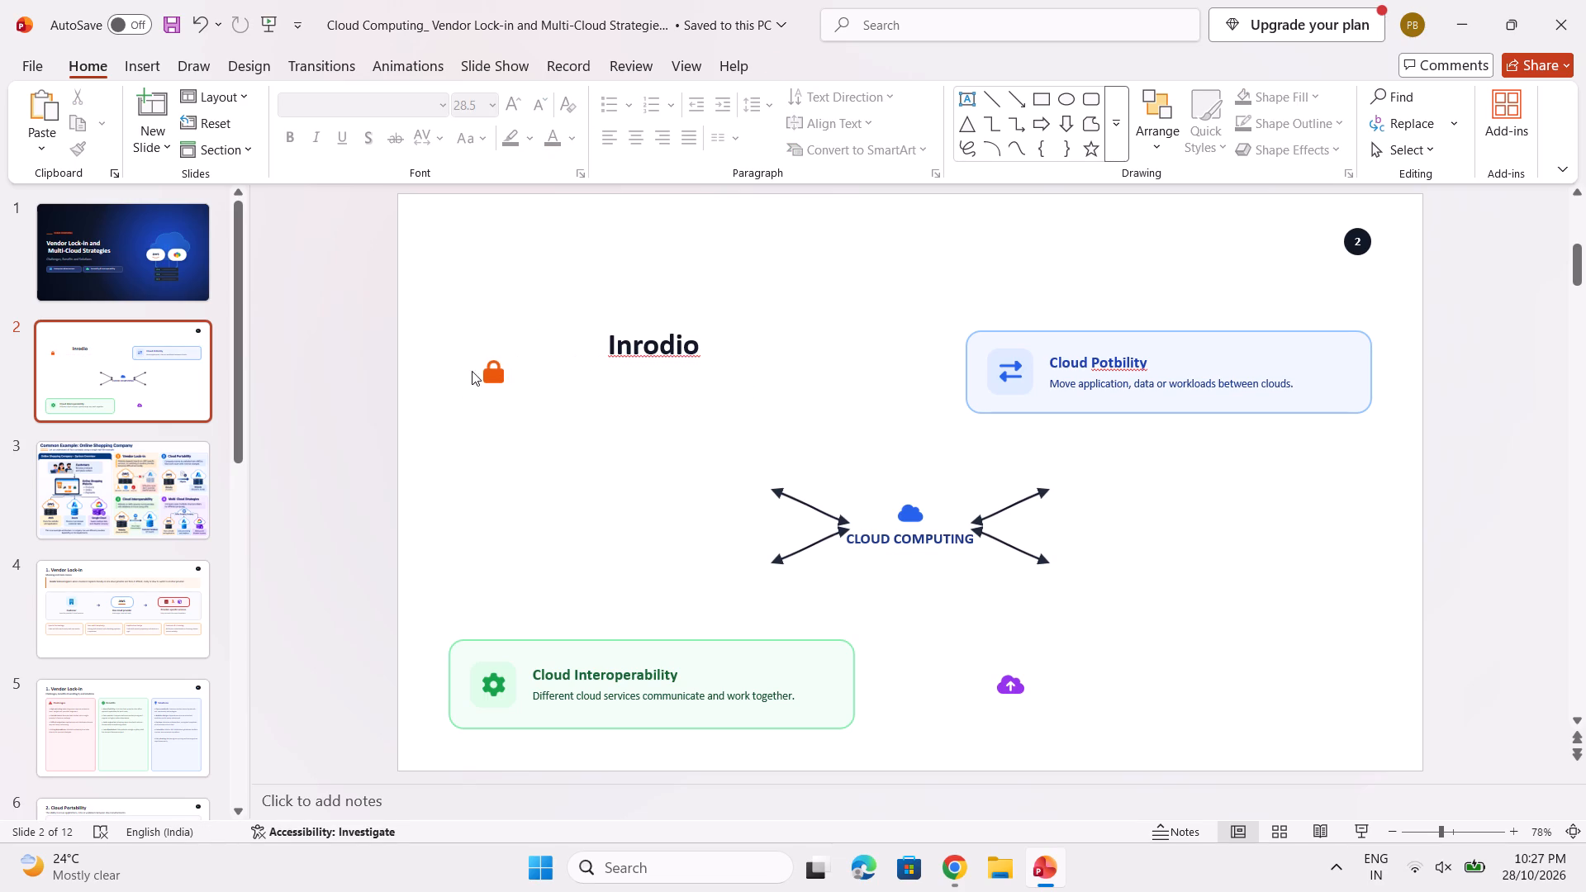
left_click(480, 371)
key("Delete")
left_click(642, 353)
key("Delete")
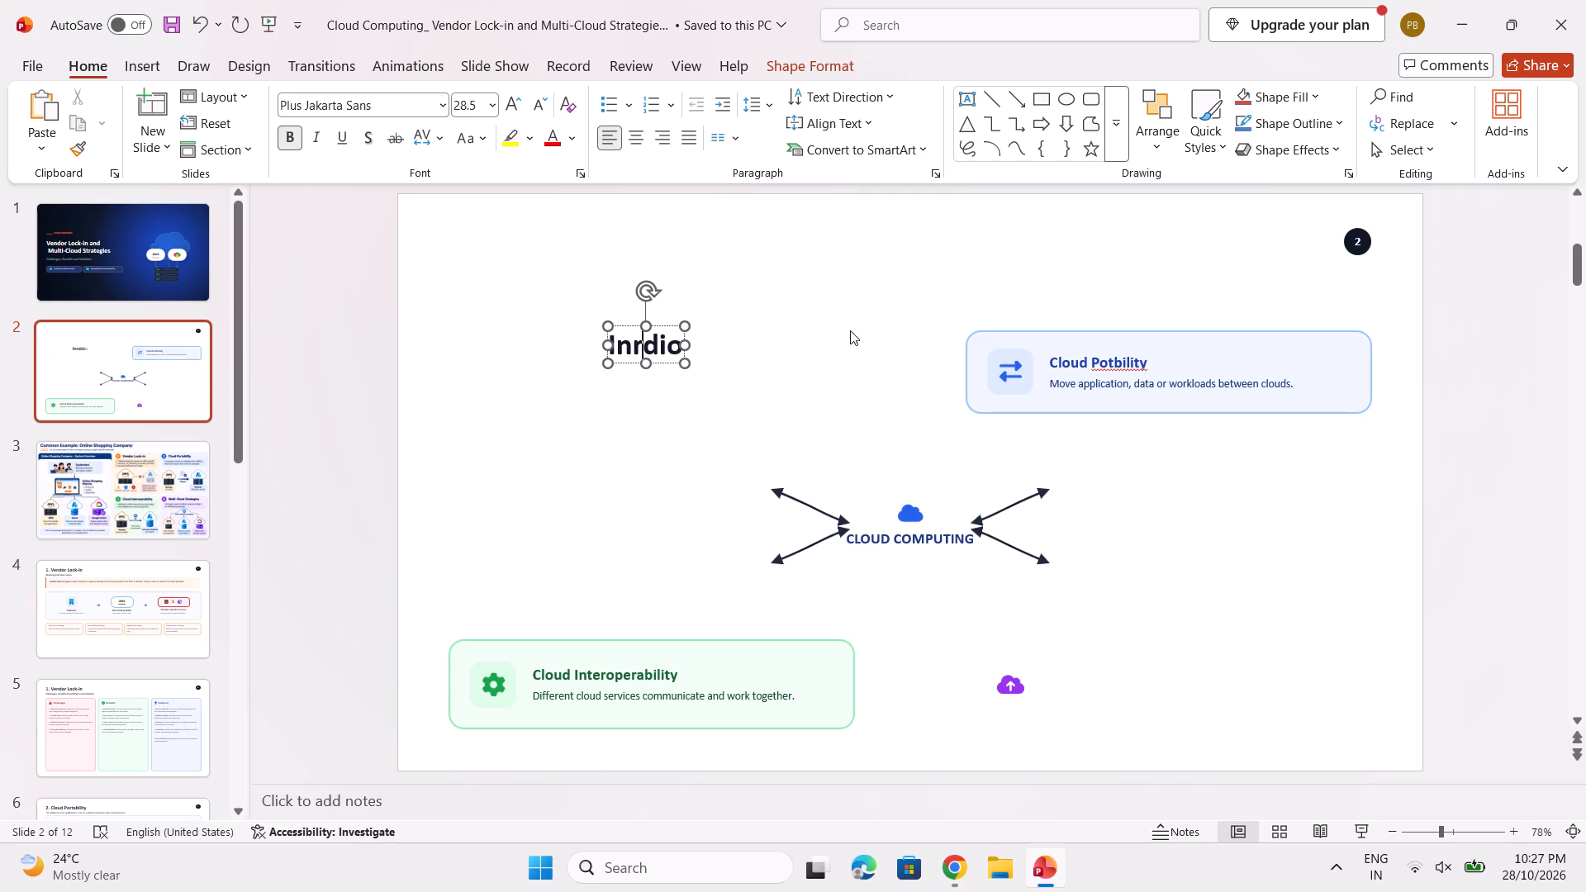
key("Delete")
Delete the whole Cloud Portability block from slide 2, including its card, description, arrows icon, heading and tile.
left_click(987, 333)
key("Delete")
left_click(1042, 372)
key("Delete")
left_click(1008, 375)
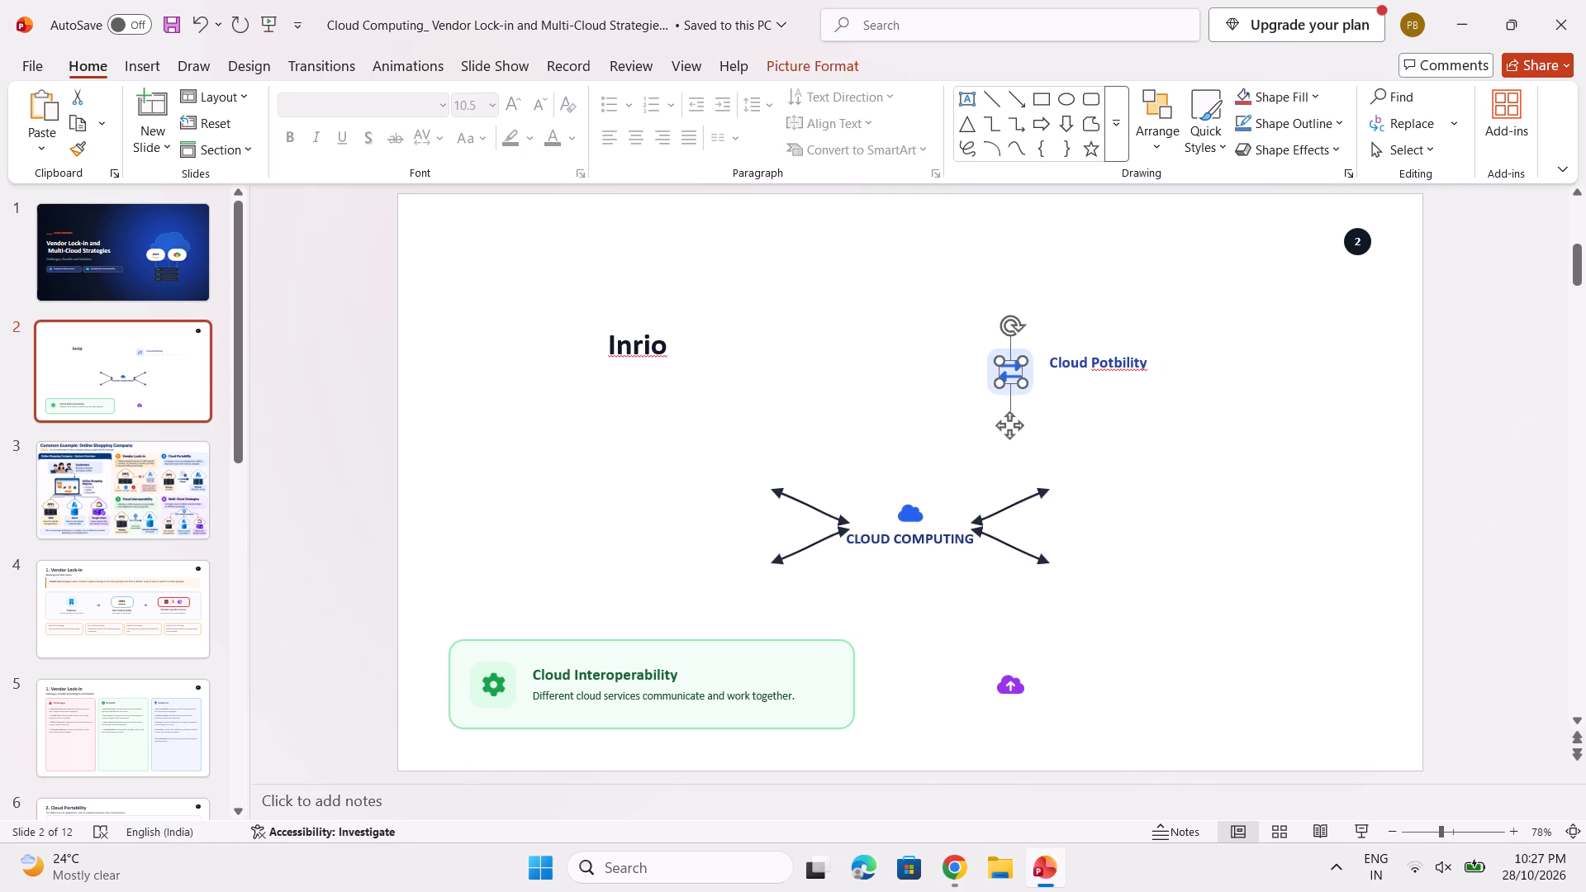
key("Delete")
left_click(1058, 358)
key("Delete")
left_click_drag(1077, 365, 1082, 365)
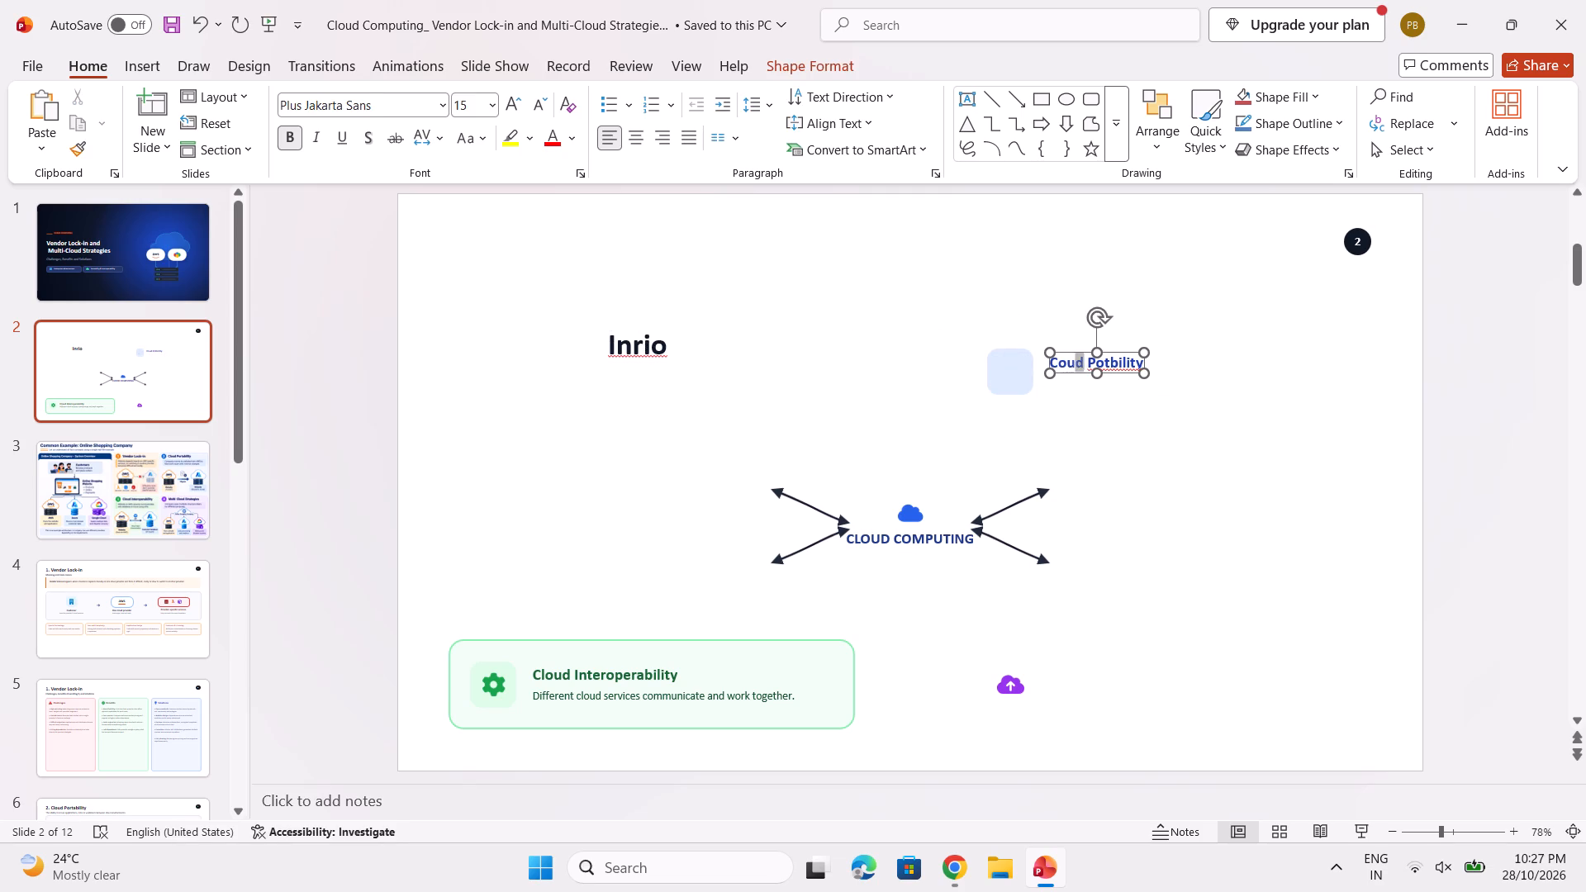
left_click_drag(1082, 365, 1136, 364)
key("Delete")
left_click(1023, 378)
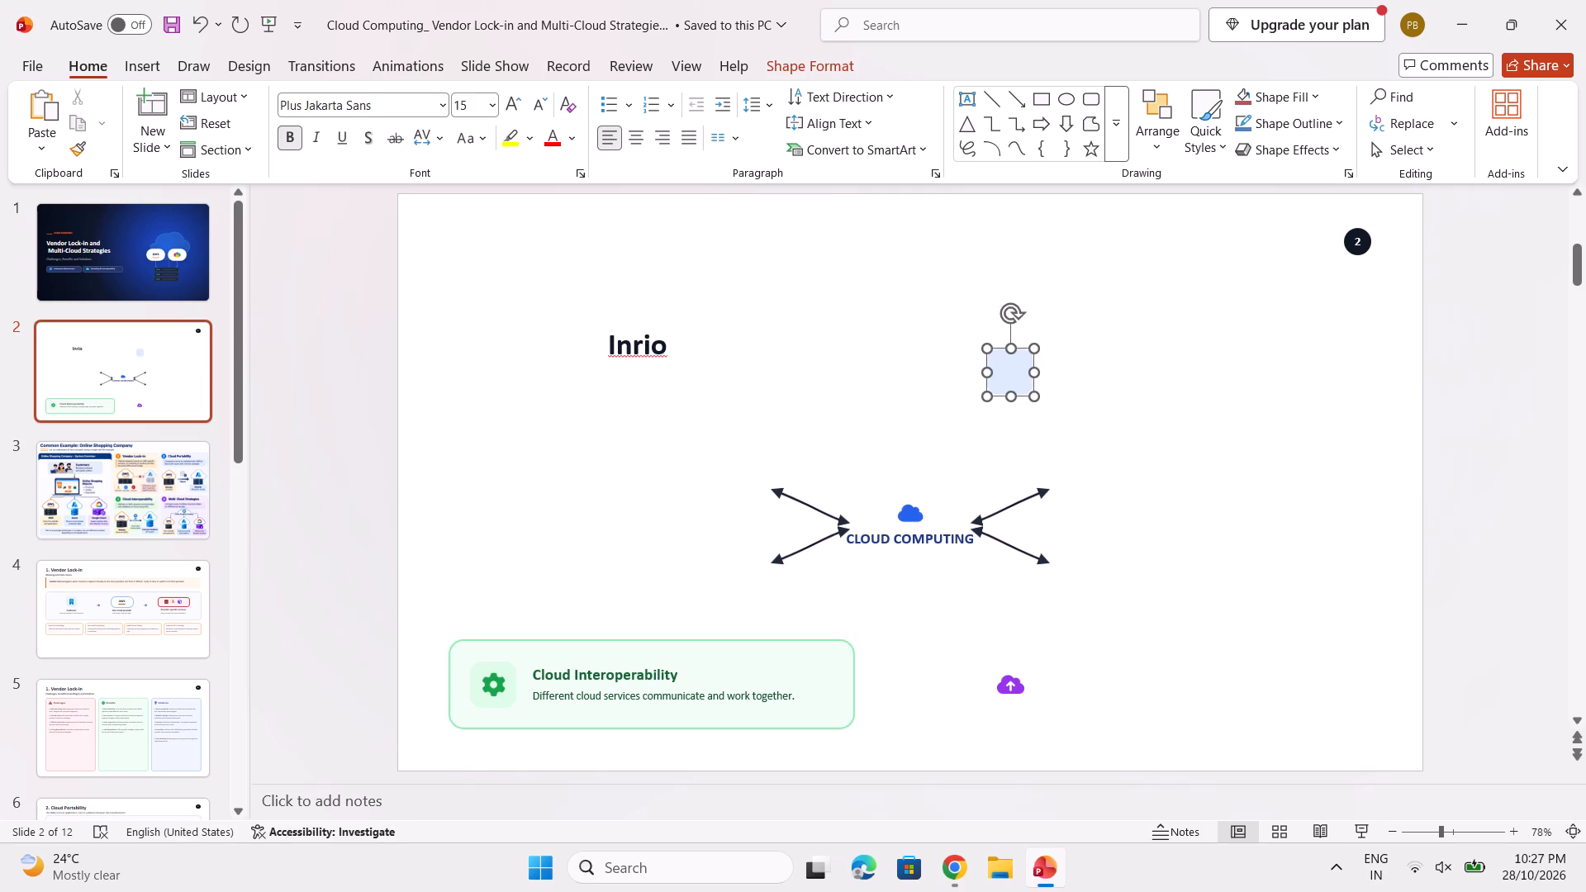
key("Delete")
Delete the central CLOUD COMPUTING diagram from slide 2: its arrows, cloud icon and label.
left_click(842, 528)
key("Delete")
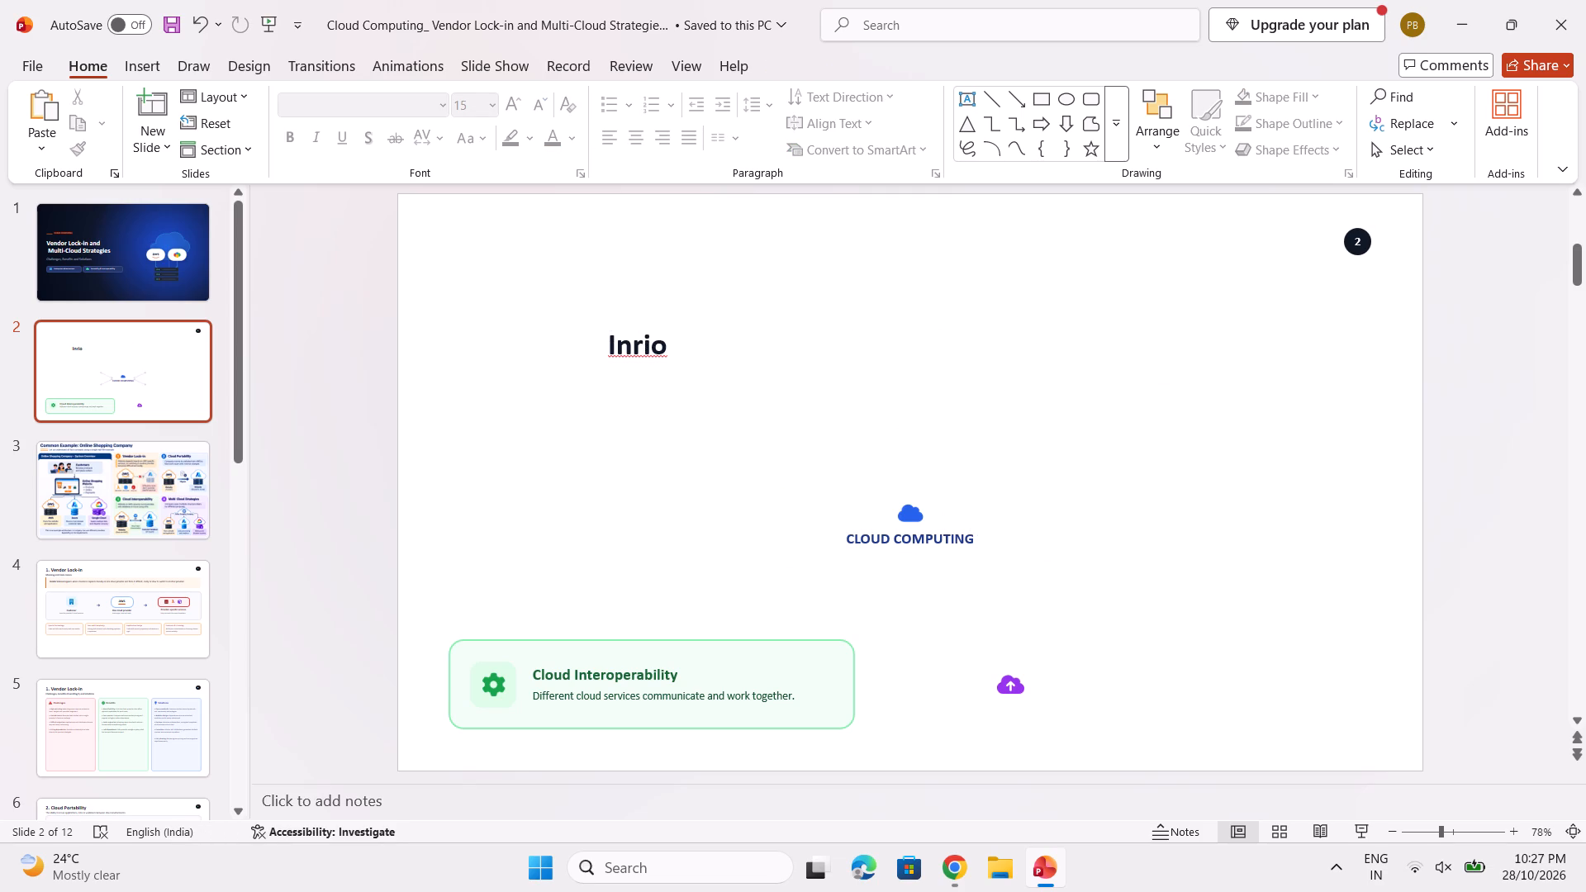
left_click(907, 532)
key("Delete")
left_click(919, 523)
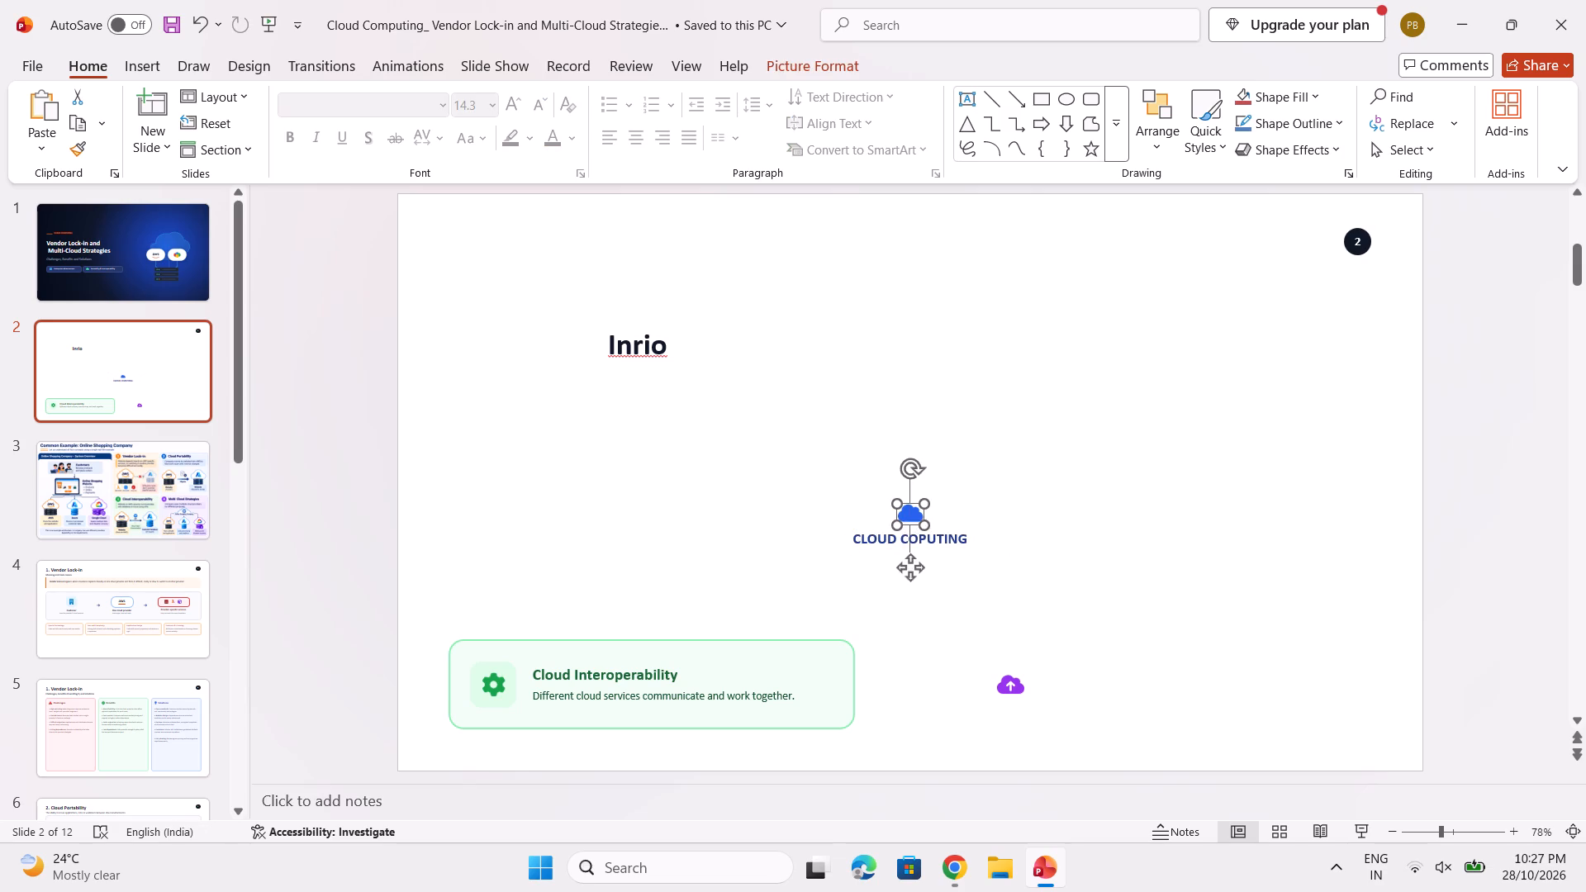
key("Delete")
left_click(916, 536)
left_click(914, 528)
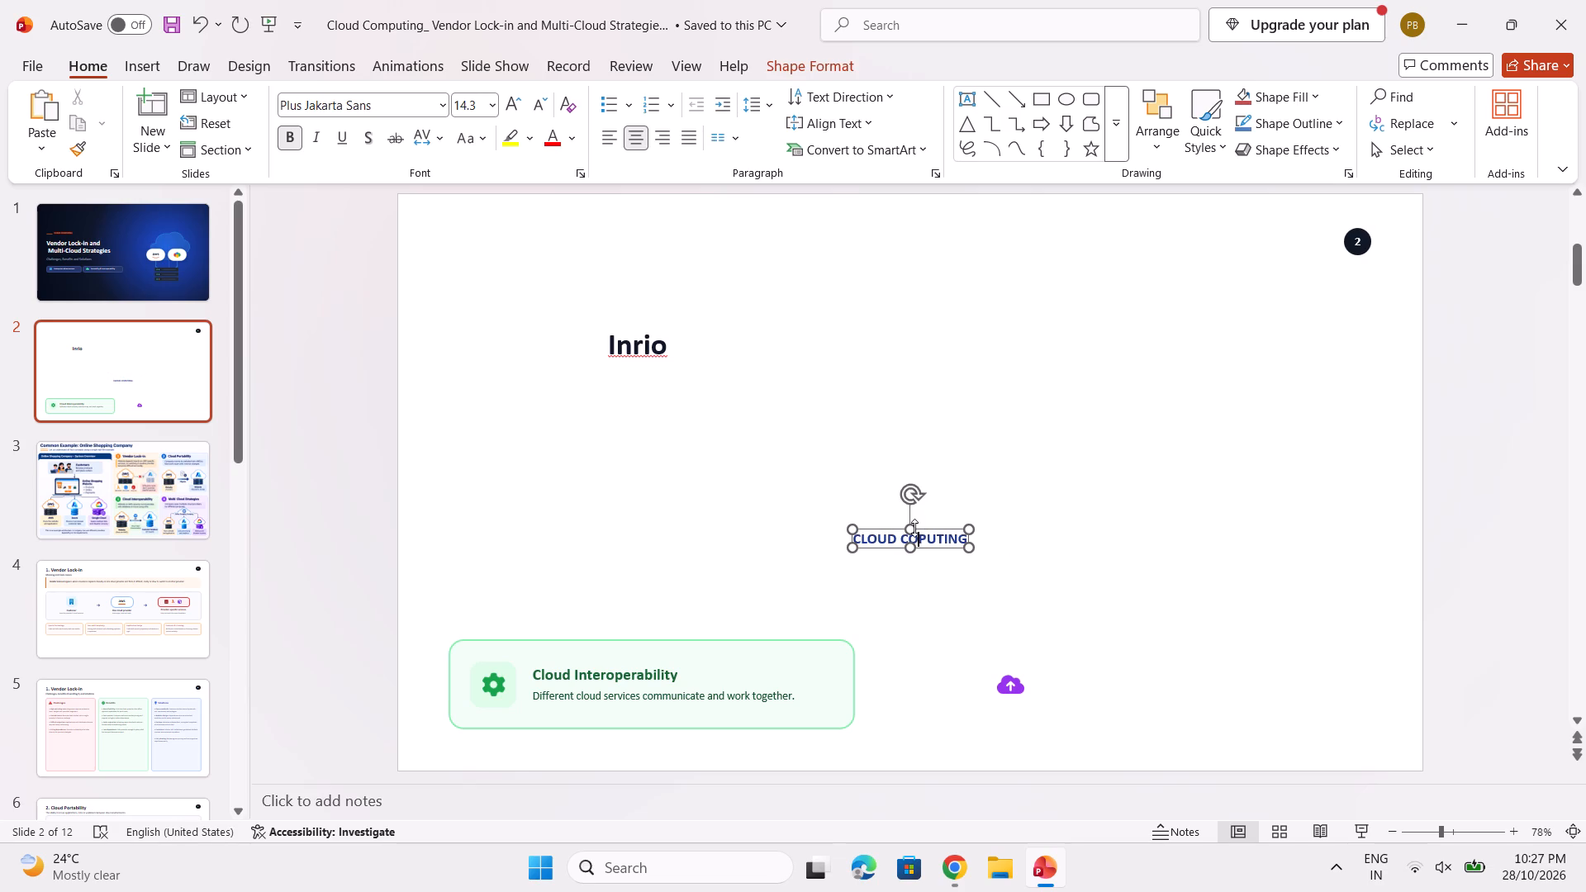
key("Delete")
Delete the whole Cloud Interoperability block from slide 2, including its card, heading, description, gear icon and tile.
left_click(753, 638)
key("Delete")
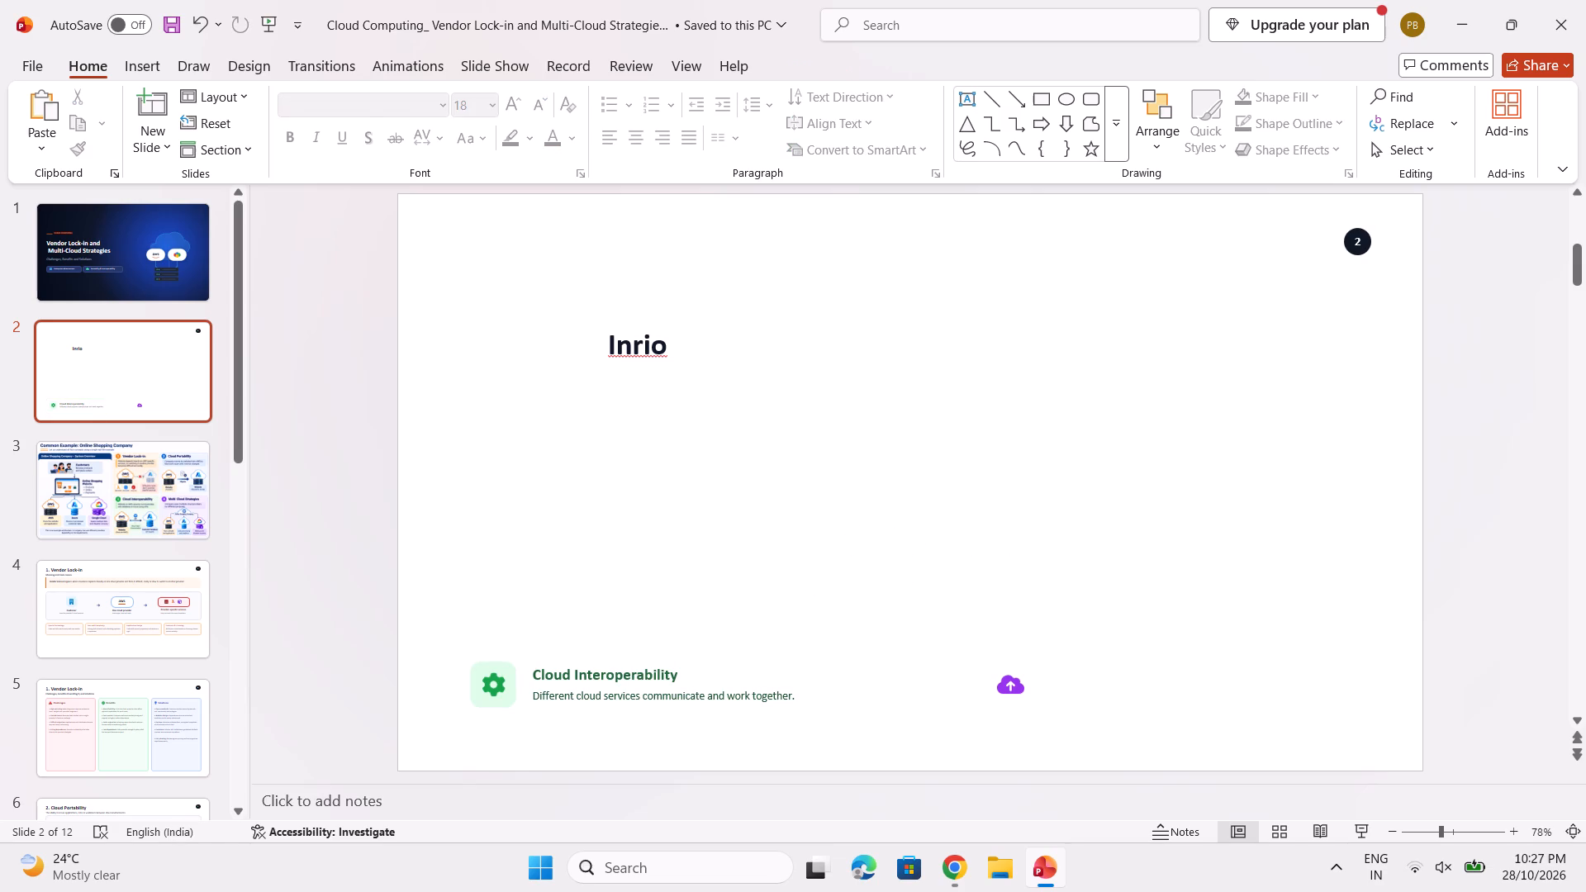
left_click(747, 671)
key("Delete")
left_click(616, 693)
key("Delete")
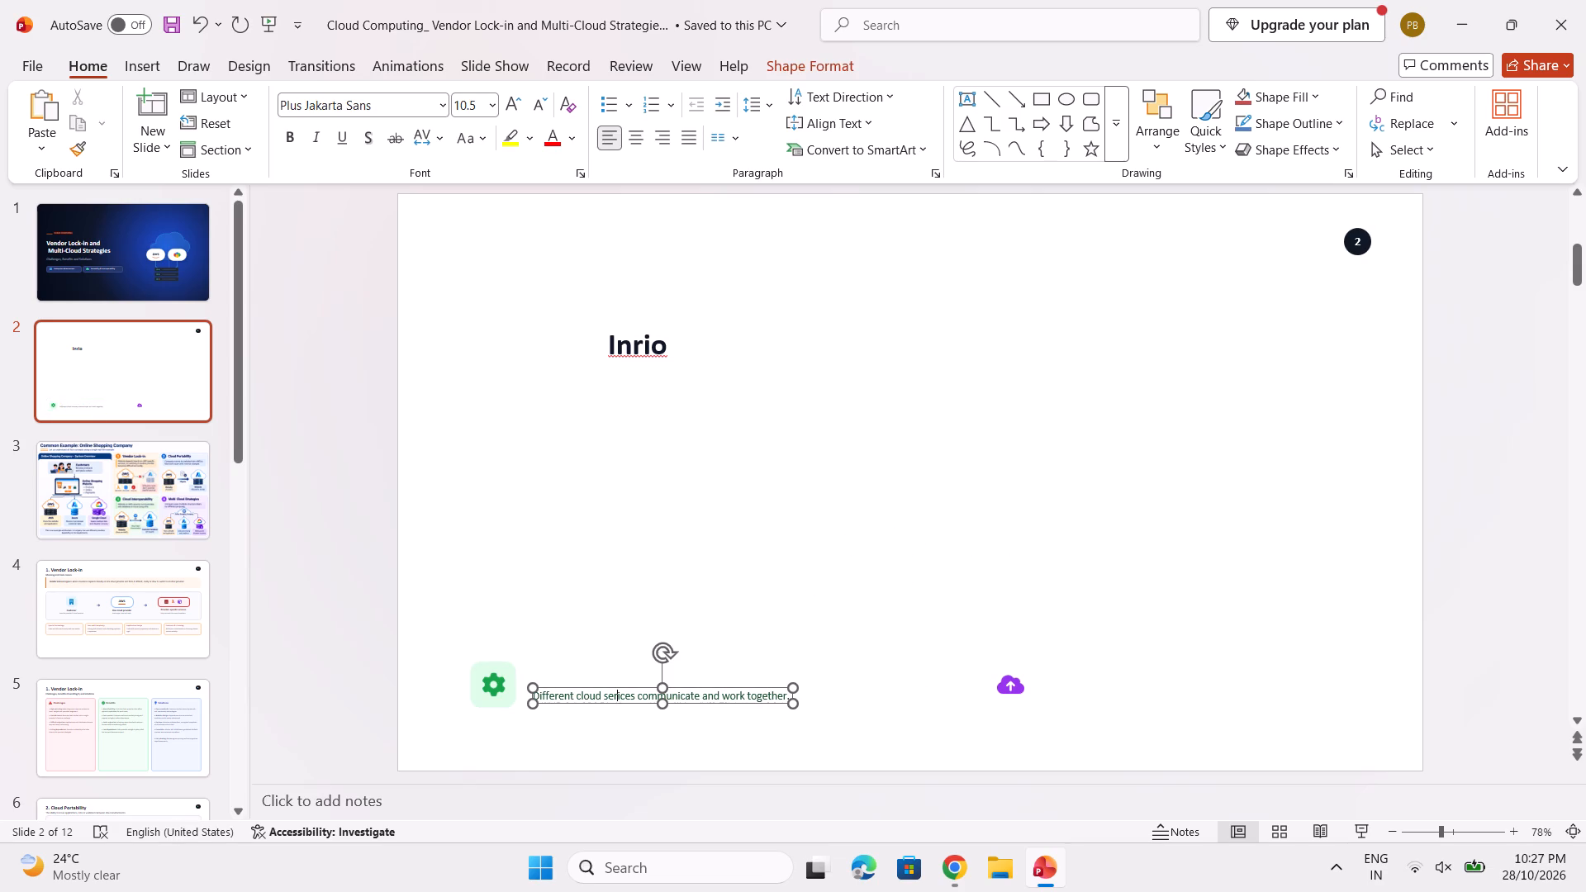
left_click(624, 693)
left_click(660, 648)
key("Delete")
left_click(481, 688)
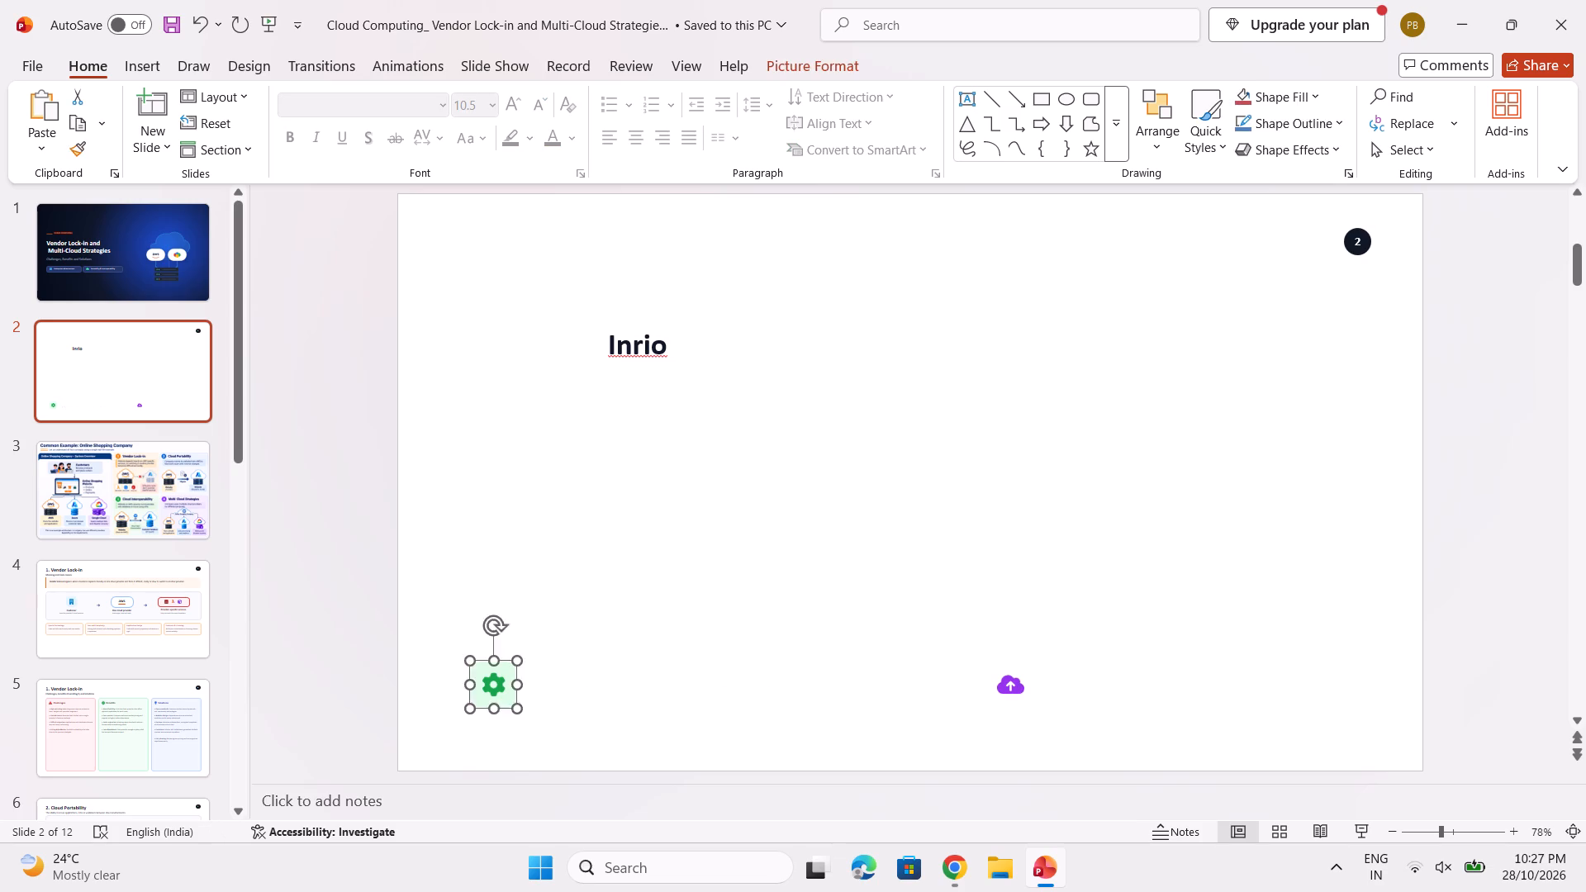
key("Delete")
left_click(491, 681)
left_click(491, 634)
key("Delete")
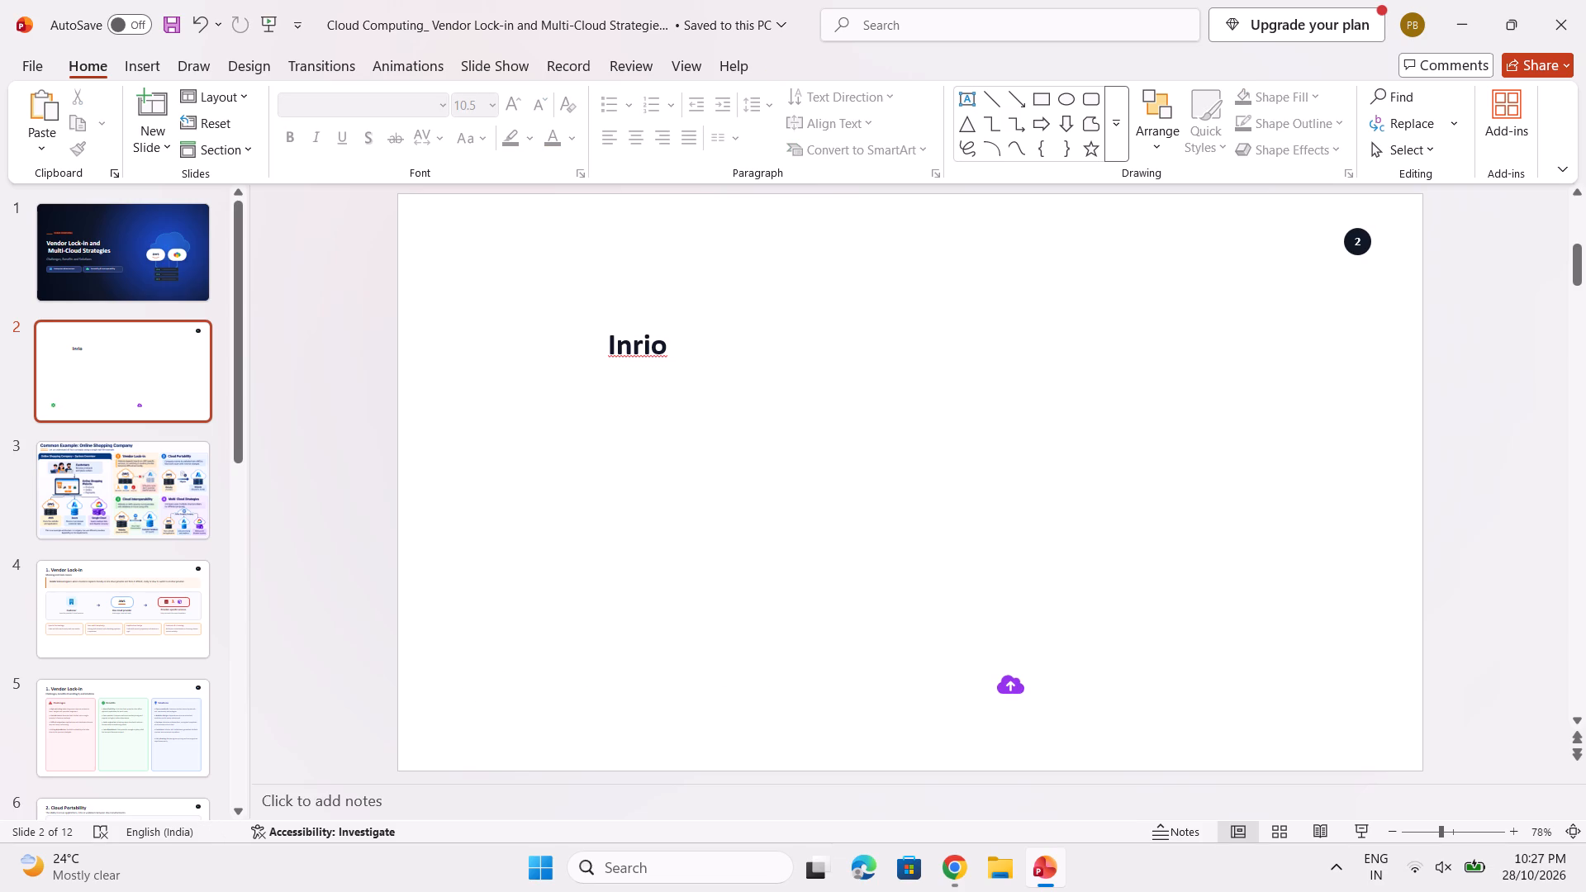
Delete the purple cloud upload icon from slide 2.
left_click(1008, 689)
key("Delete")
Delete the remaining title text from slide 2.
left_click(637, 354)
left_click_drag(644, 353, 662, 349)
key("Delete")
left_click(610, 315)
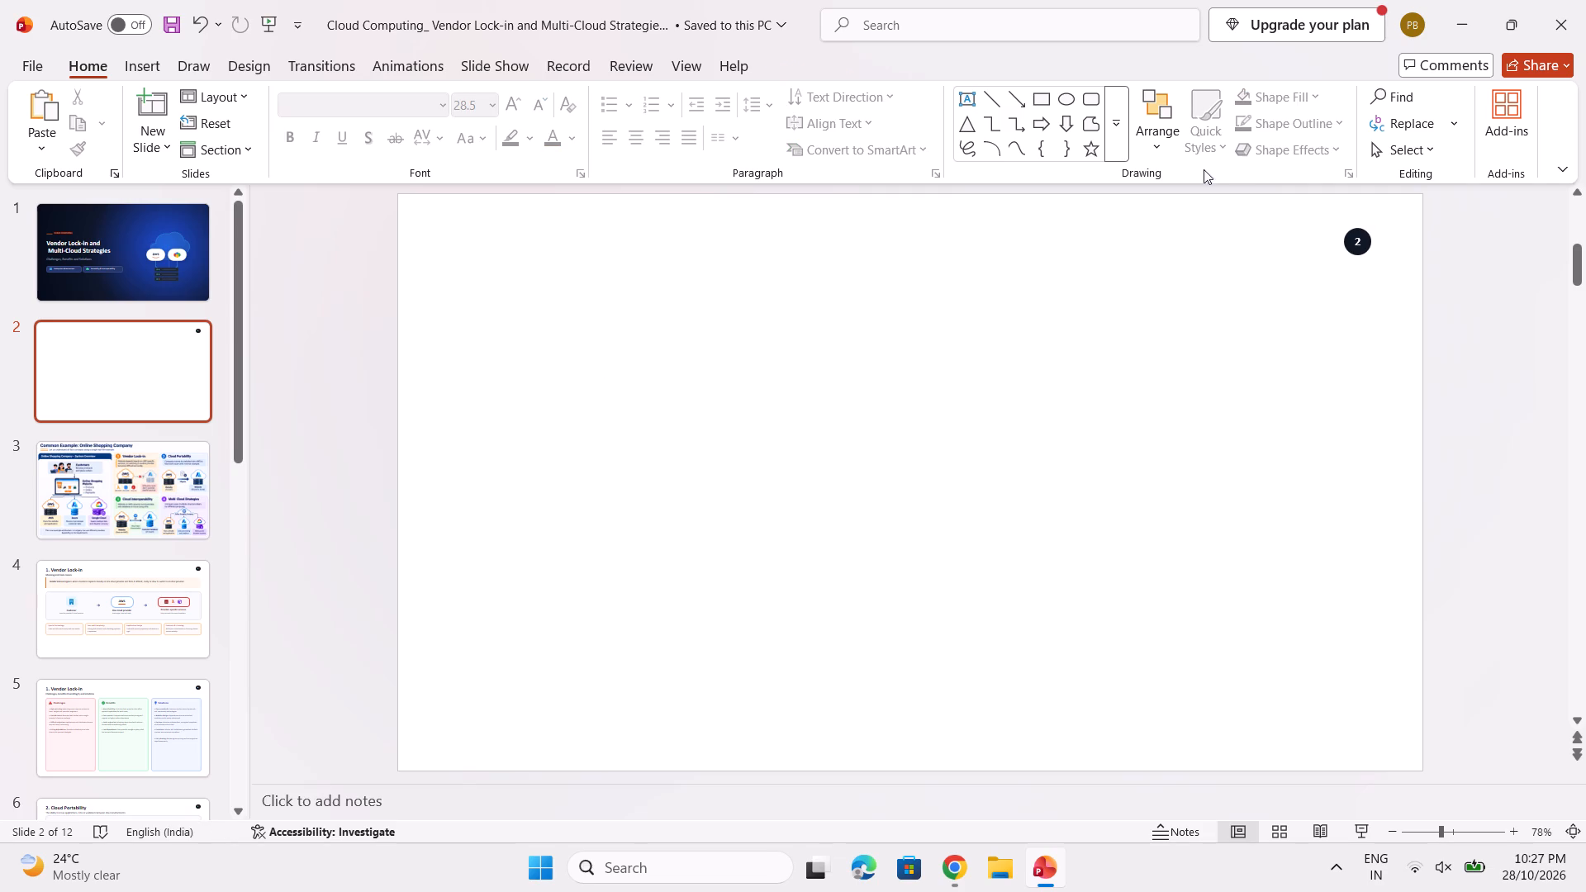
key("Delete")
Delete the slide number 2 and its dark circle badge from slide 2.
left_click(1363, 244)
key("Delete")
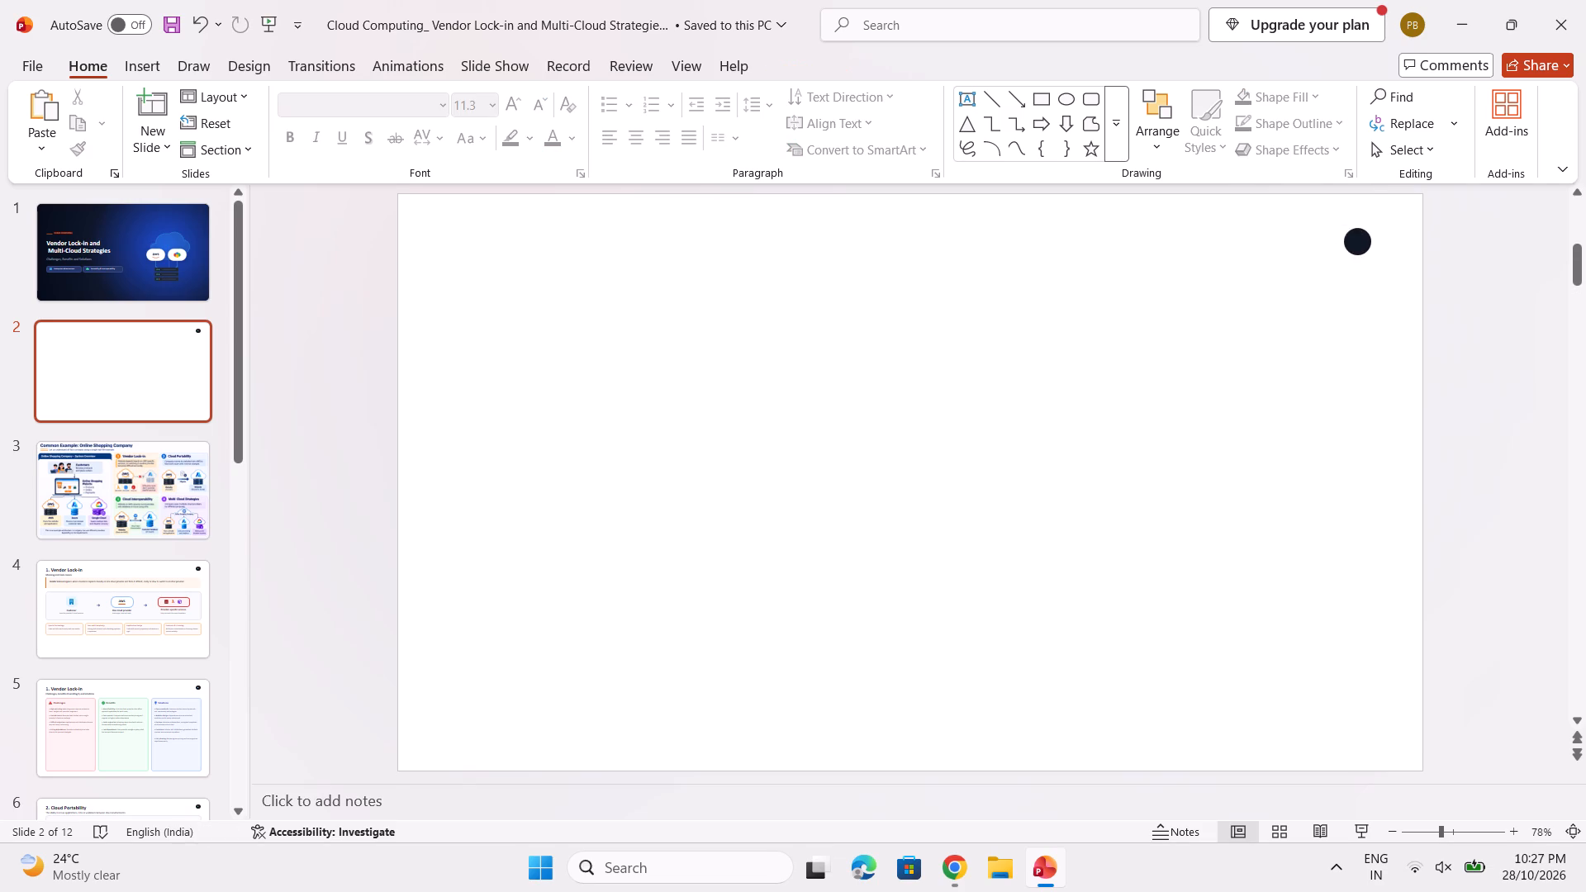
left_click(1357, 247)
key("Delete")
Paste the Introduction infographic from the clipboard history onto the empty slide 2.
key("super+v")
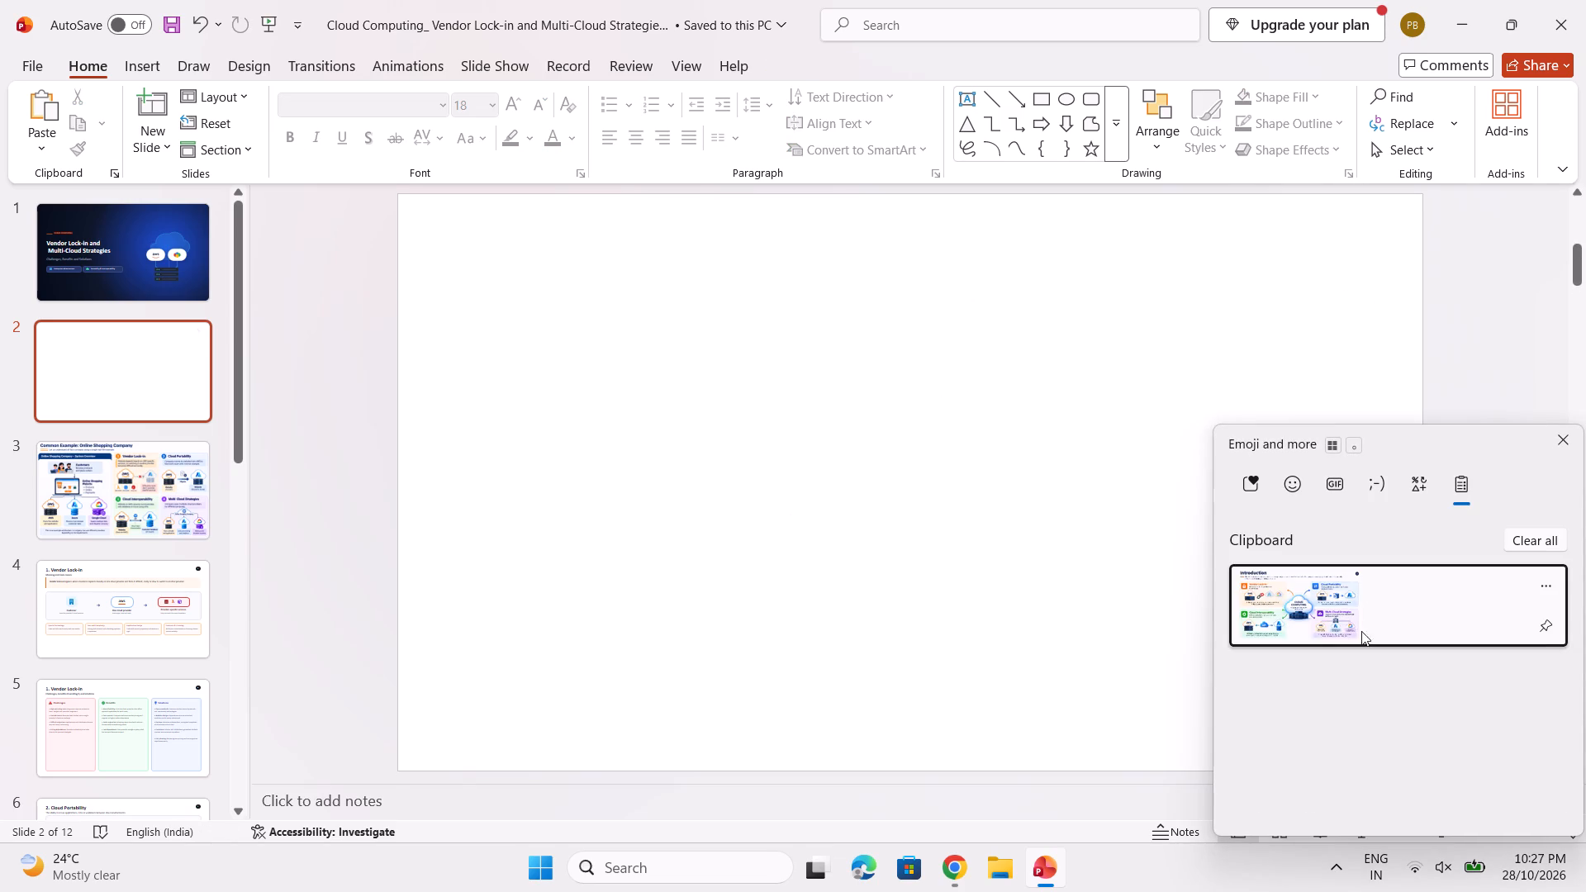
left_click(1284, 599)
key("ctrl+v")
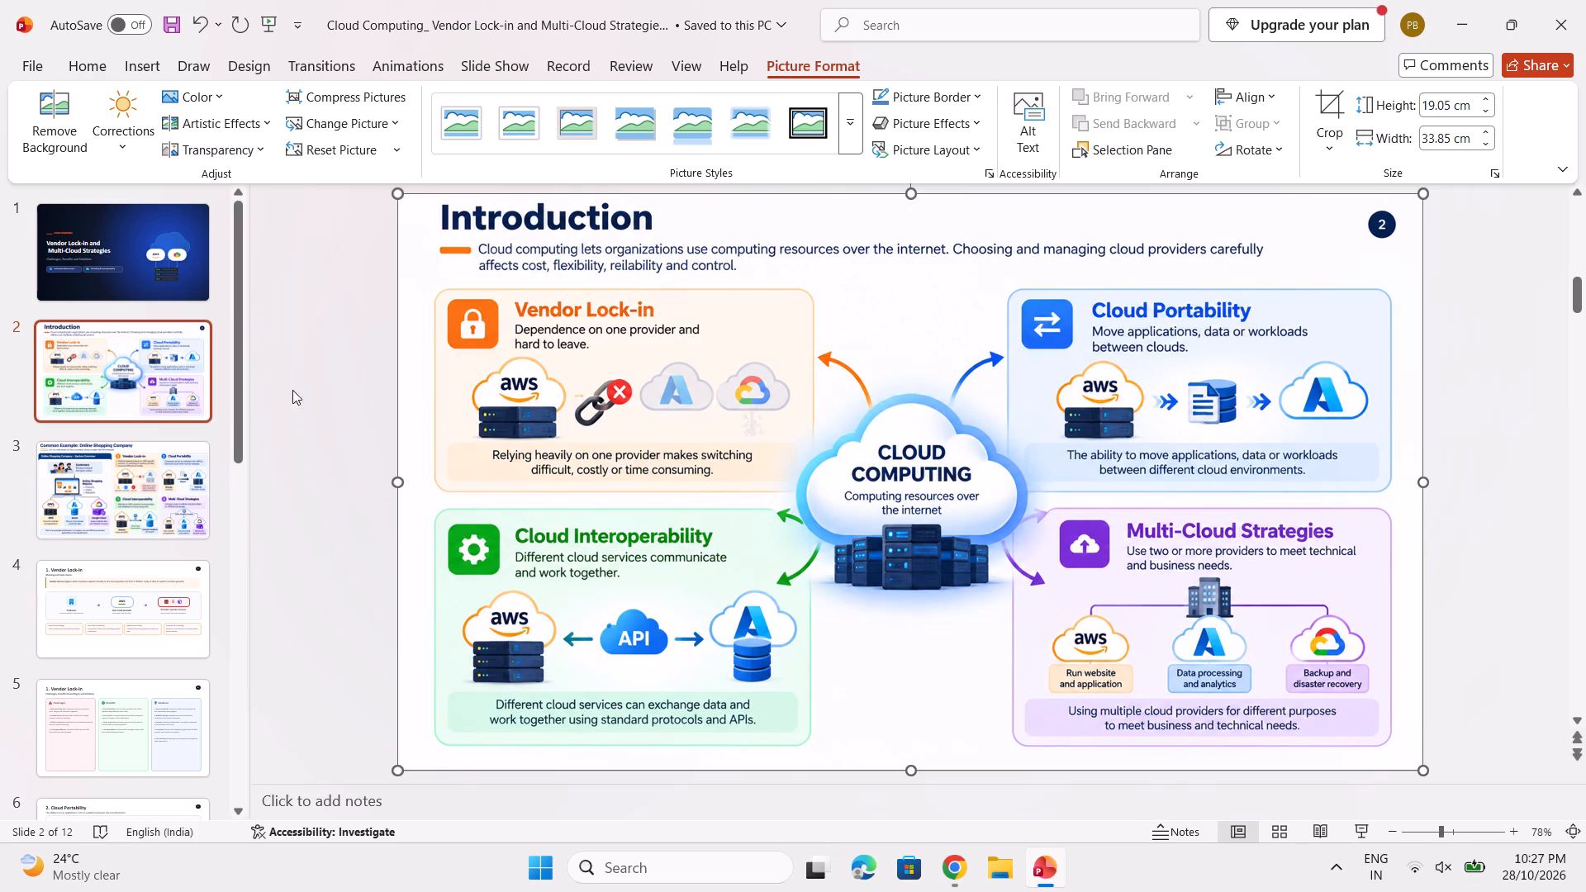
left_click(95, 267)
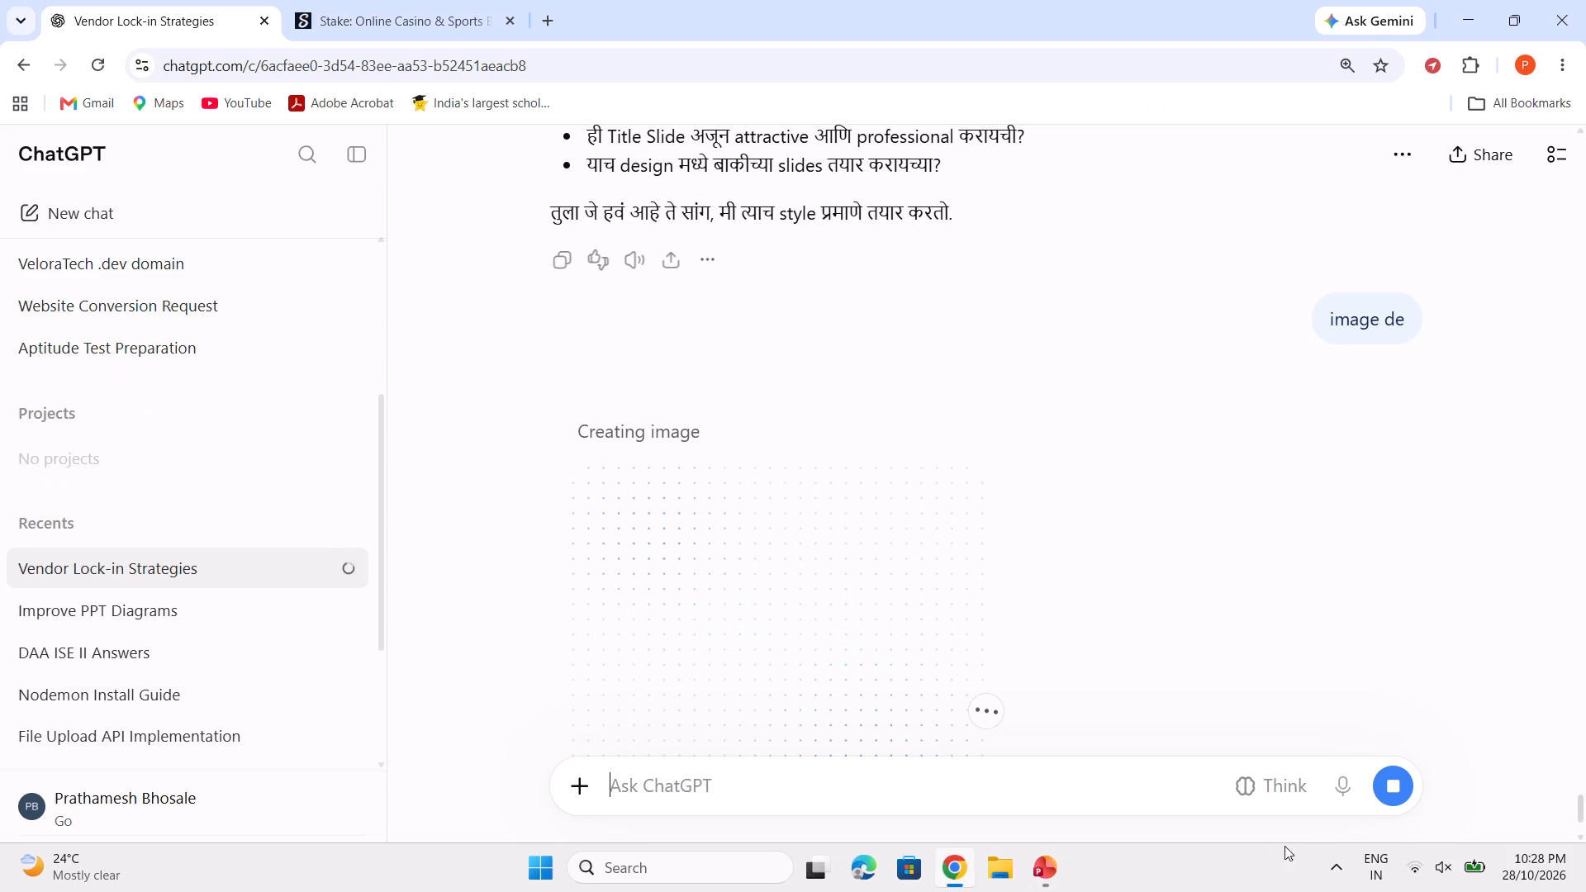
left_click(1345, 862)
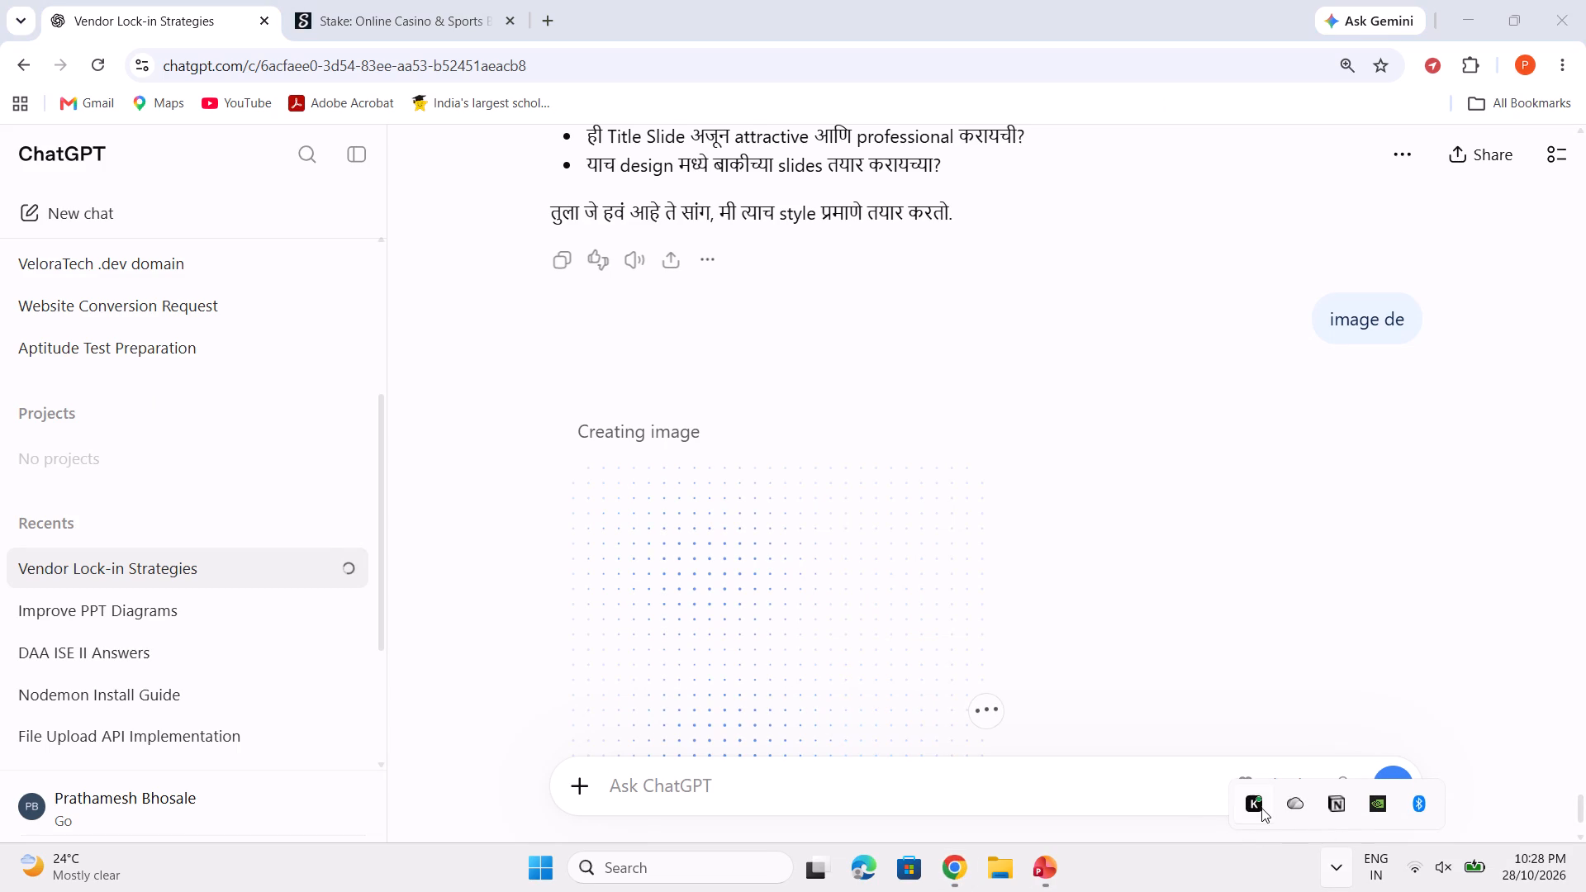
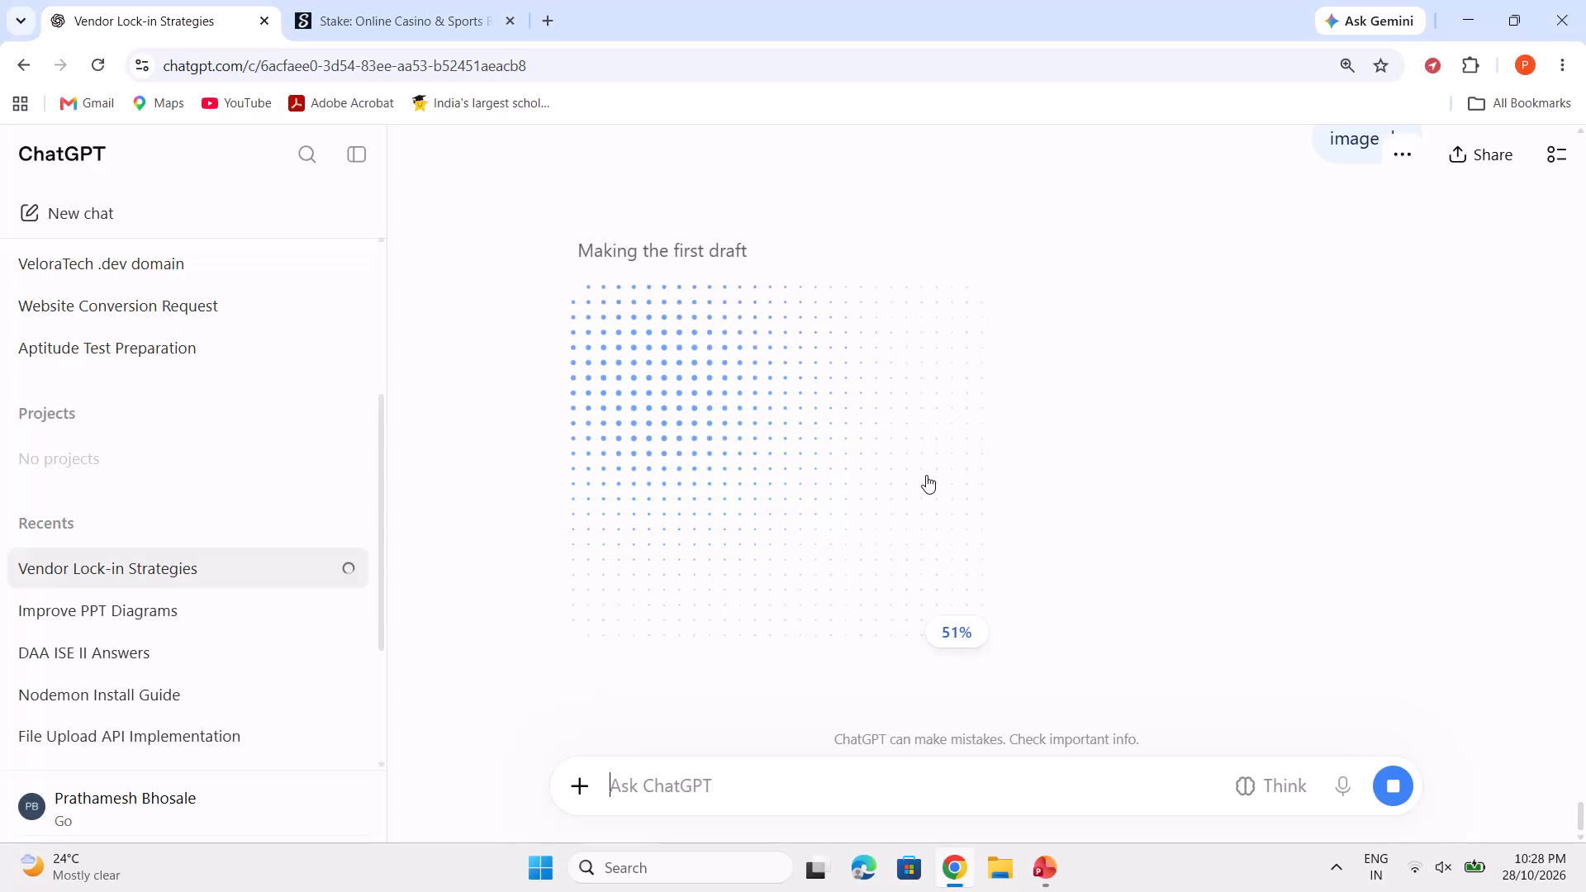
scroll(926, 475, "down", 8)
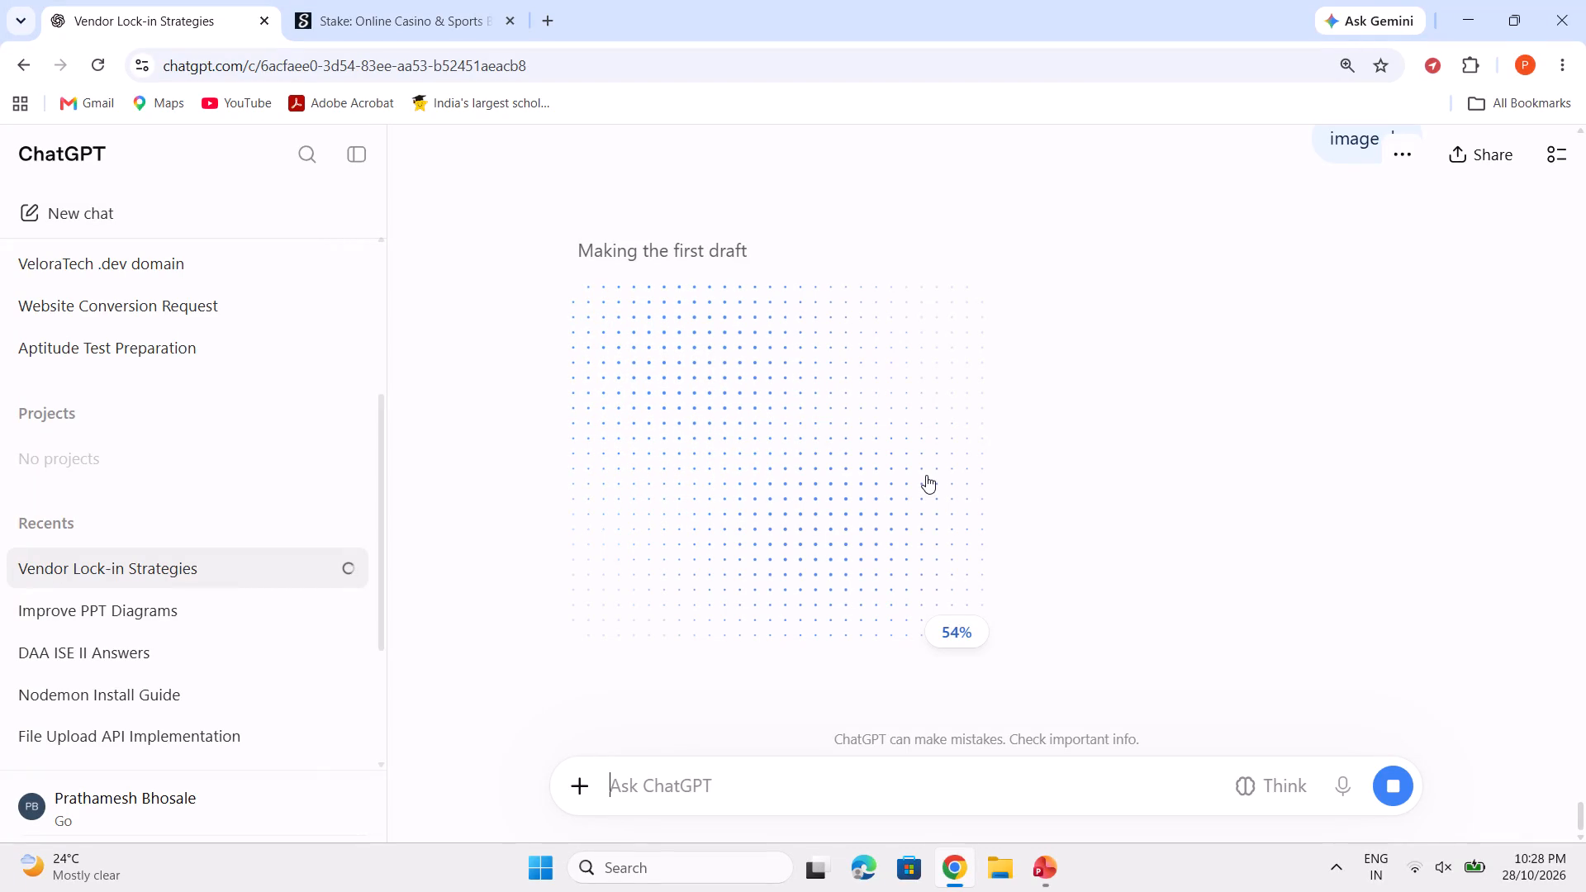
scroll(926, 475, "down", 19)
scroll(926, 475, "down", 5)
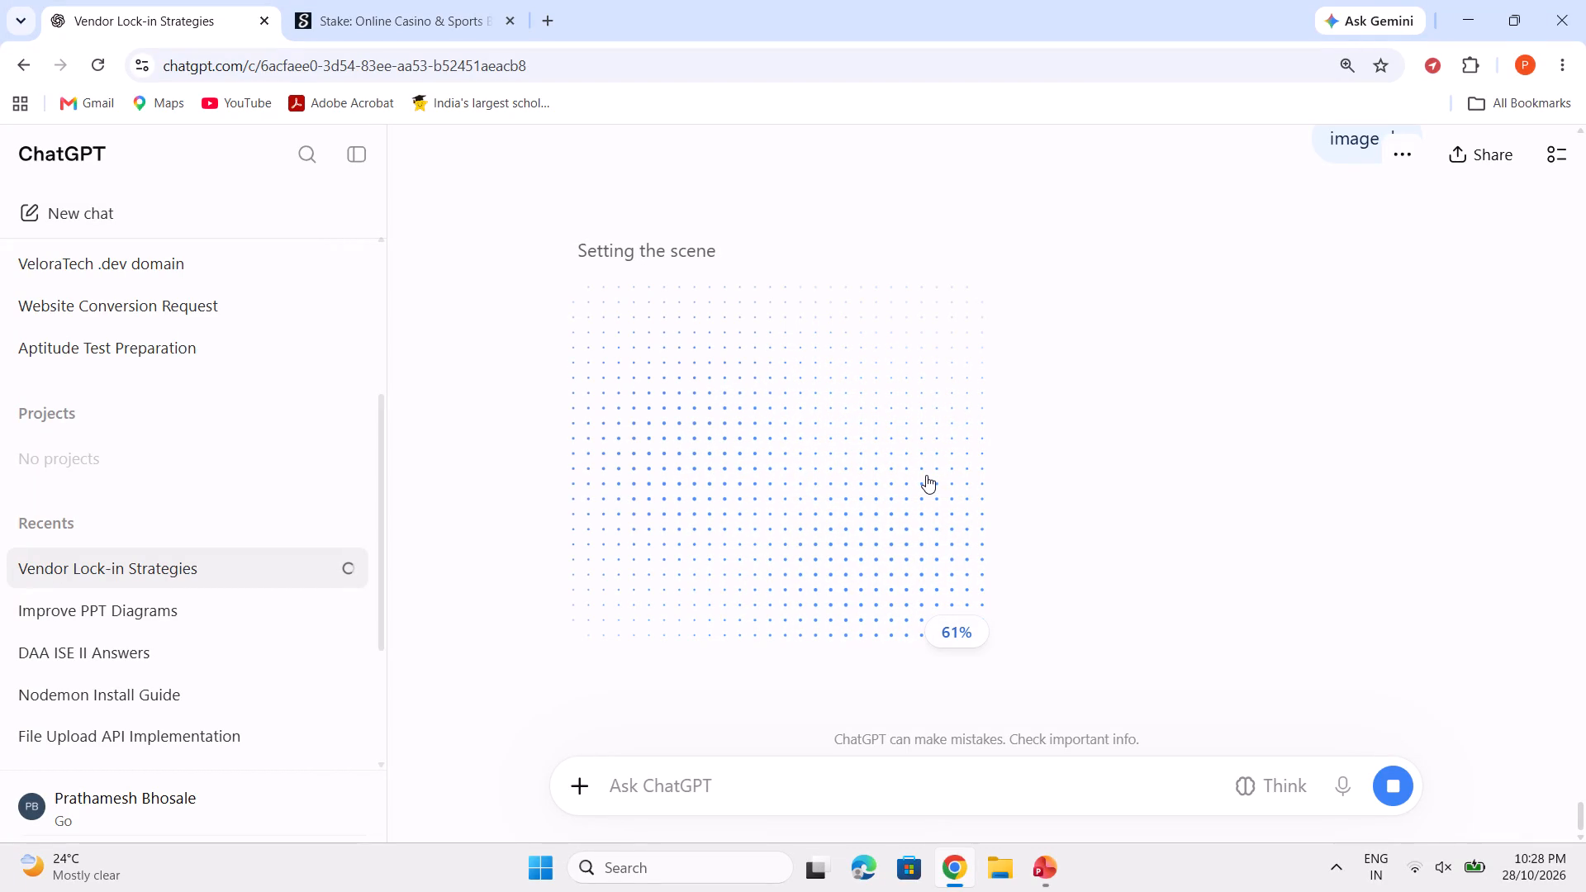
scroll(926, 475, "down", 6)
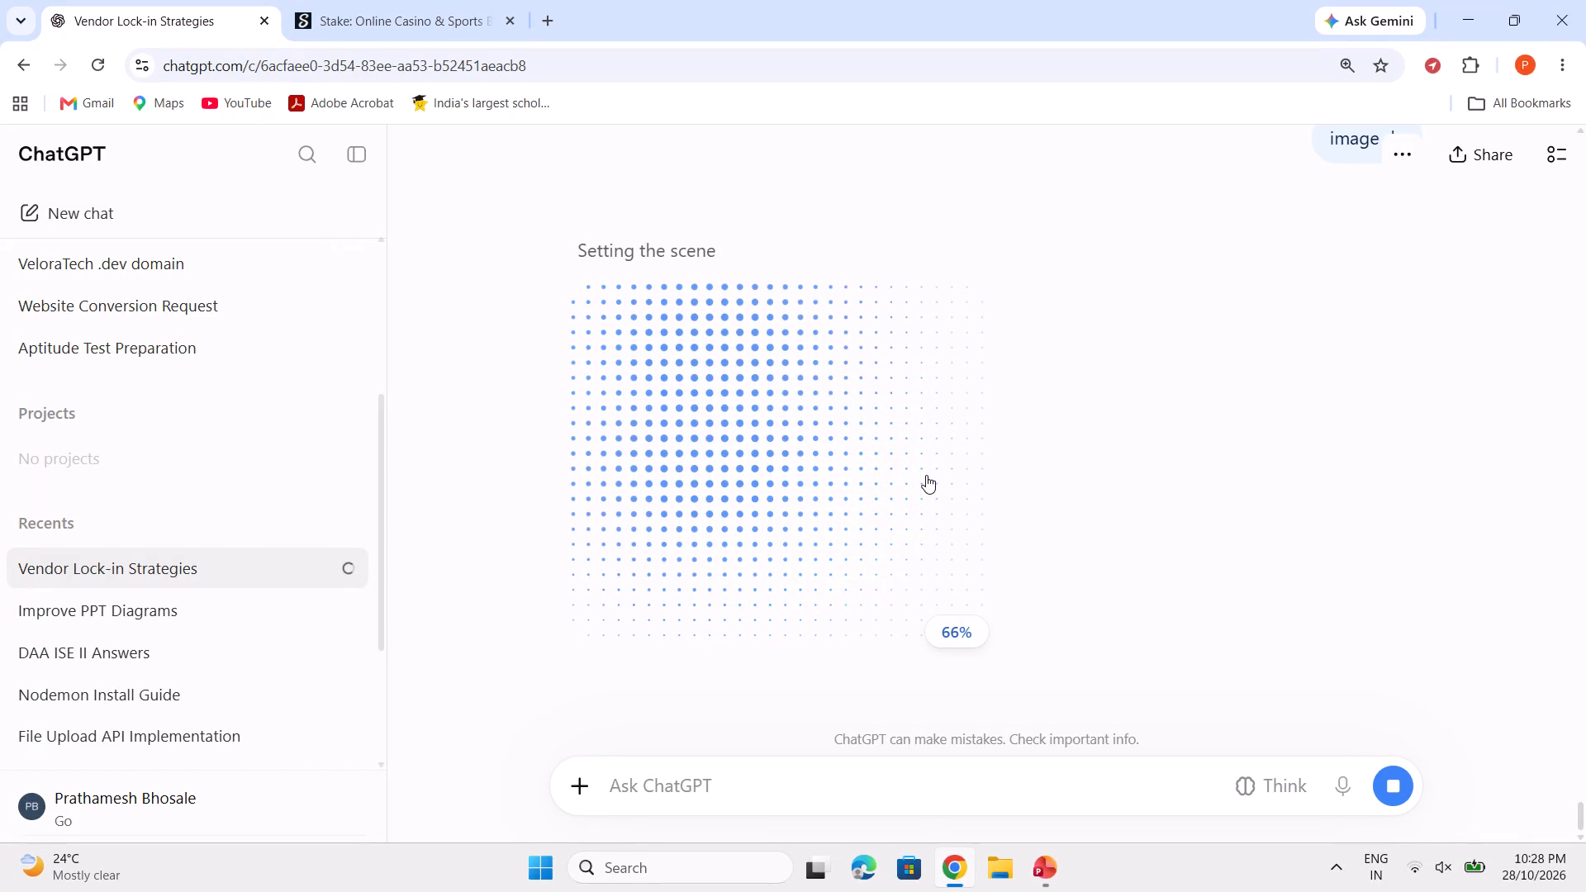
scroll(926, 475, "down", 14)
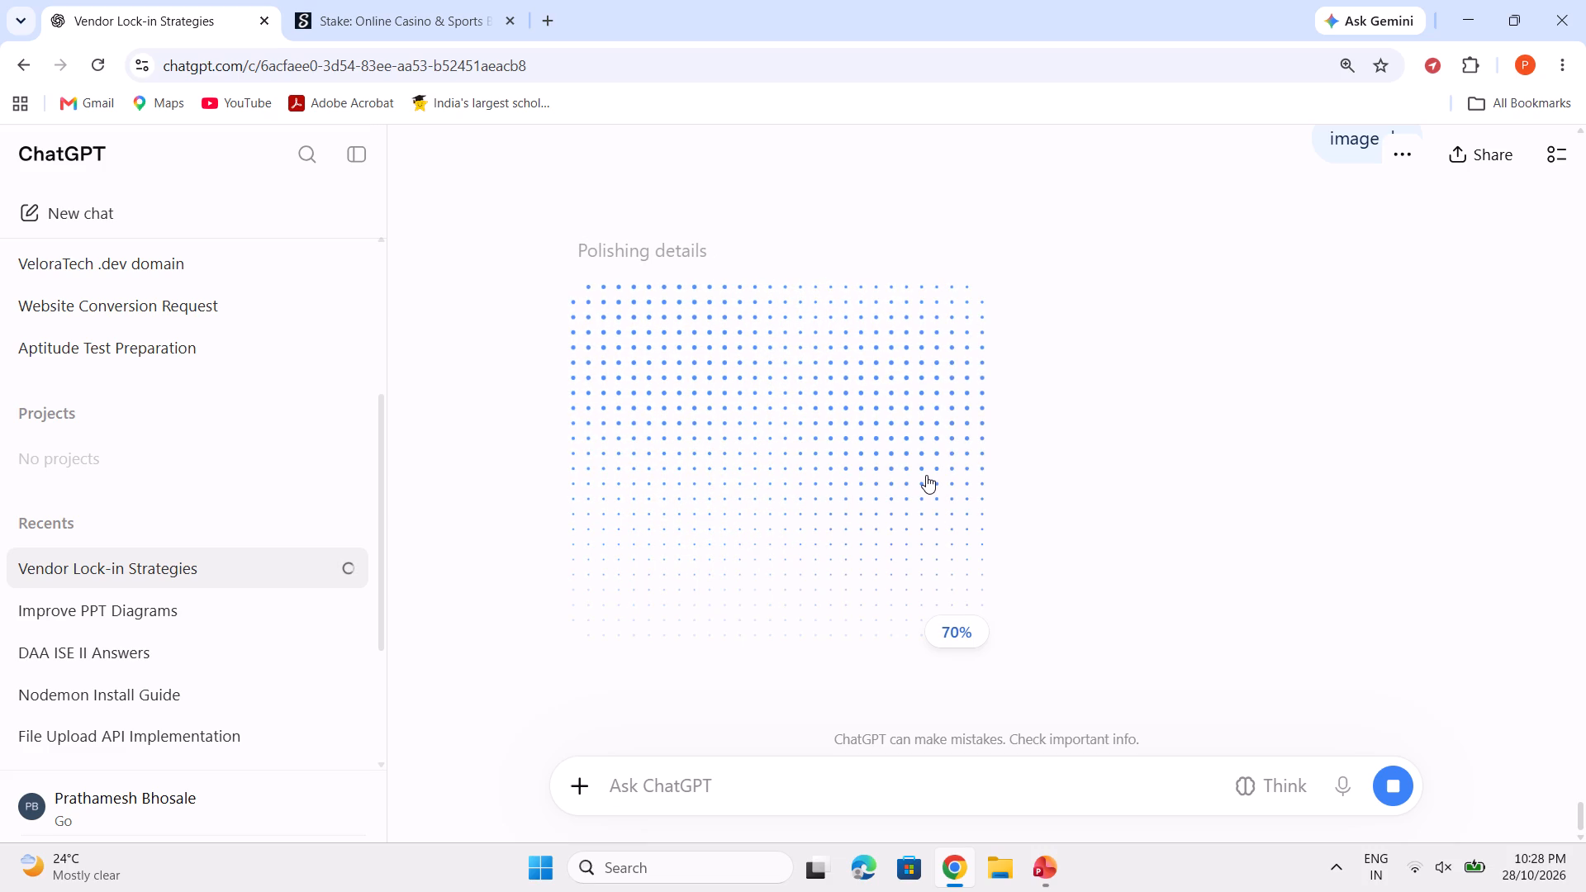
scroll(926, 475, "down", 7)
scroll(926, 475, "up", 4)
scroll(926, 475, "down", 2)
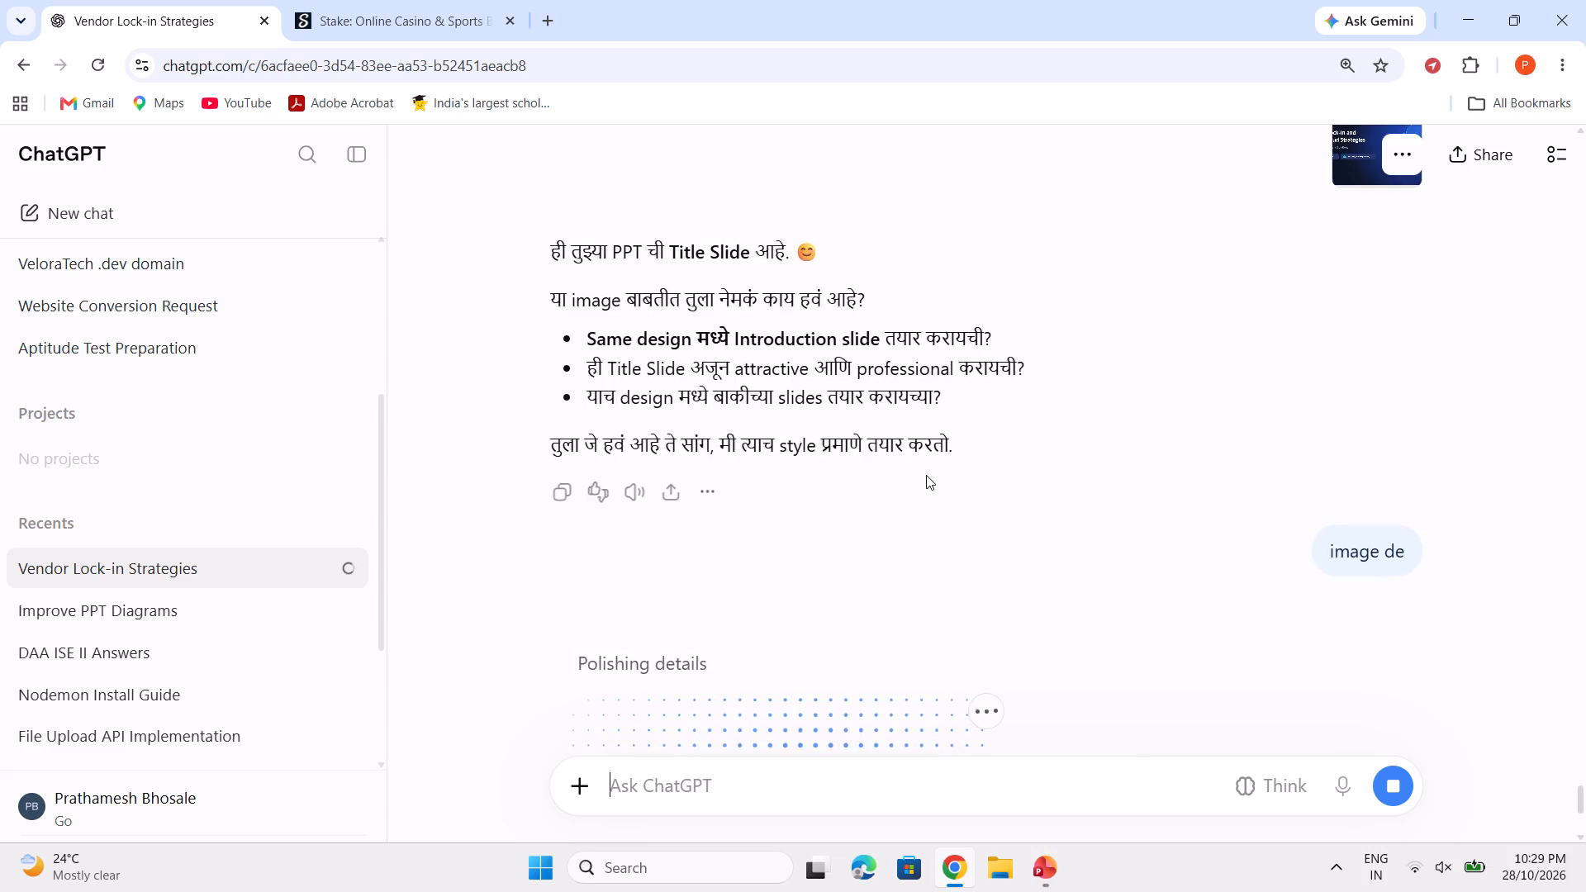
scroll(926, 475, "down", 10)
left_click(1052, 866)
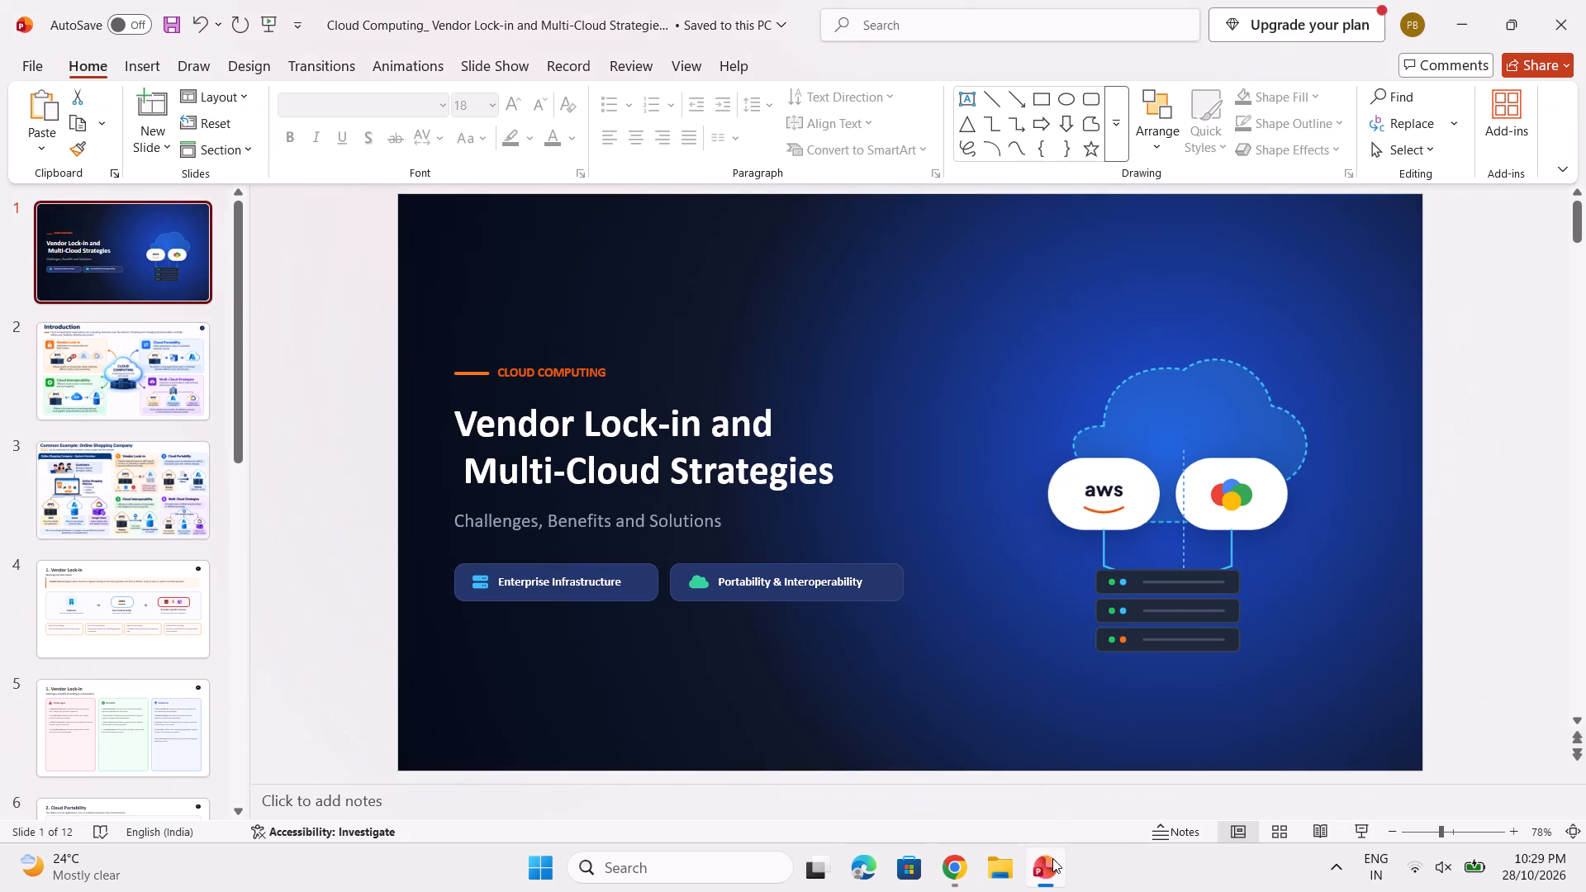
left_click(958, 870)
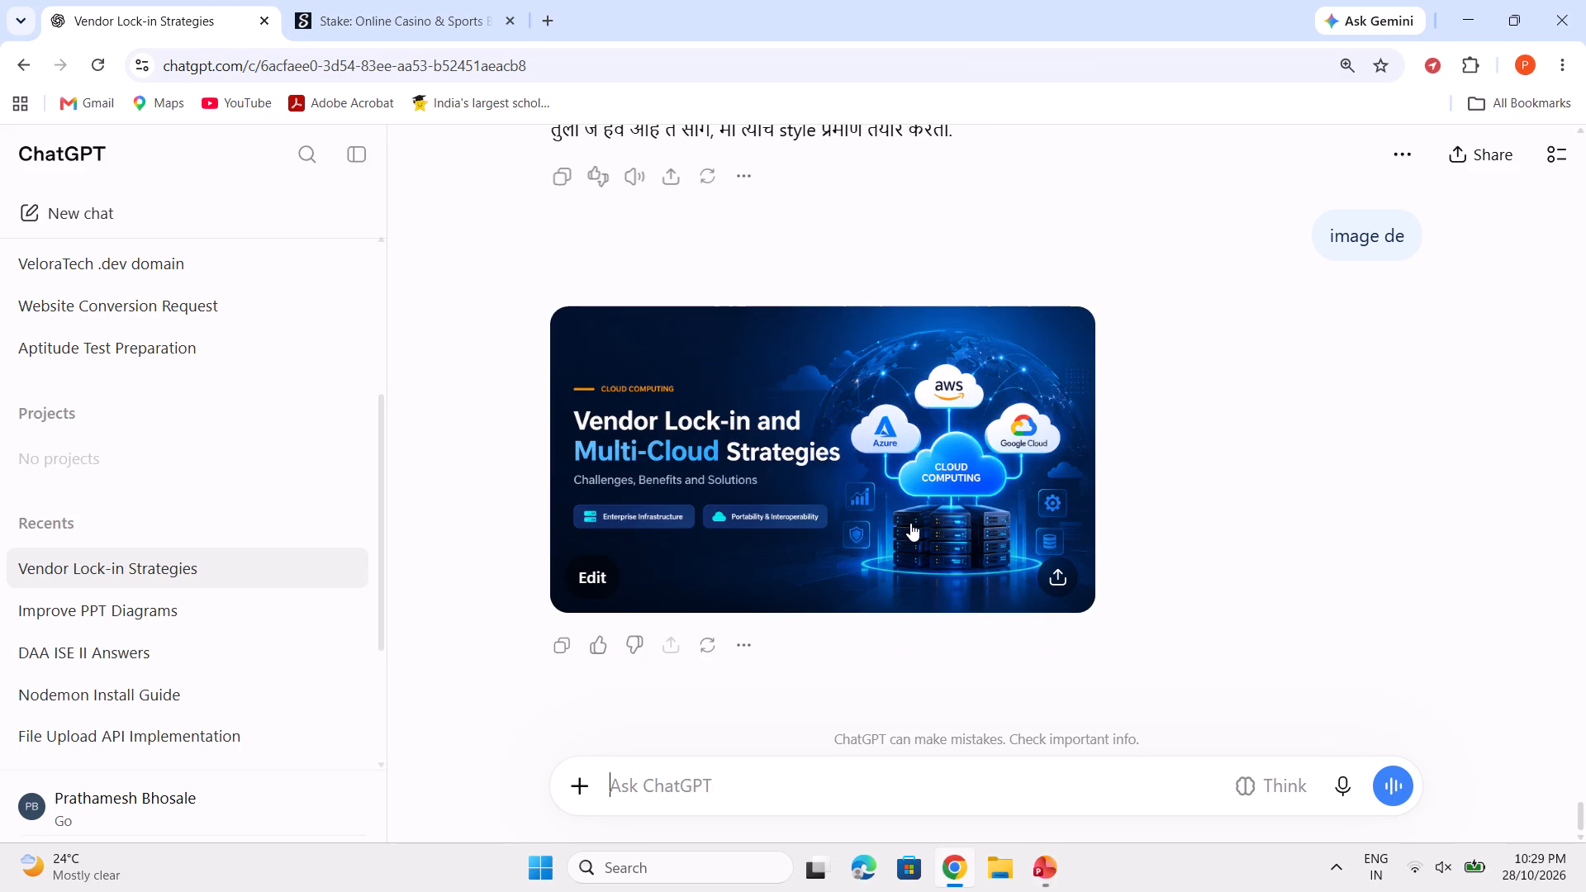
Enlarge the newly generated Vendor Lock-in and Multi-Cloud Strategies title image in the chat and copy it.
left_click(910, 523)
right_click(910, 523)
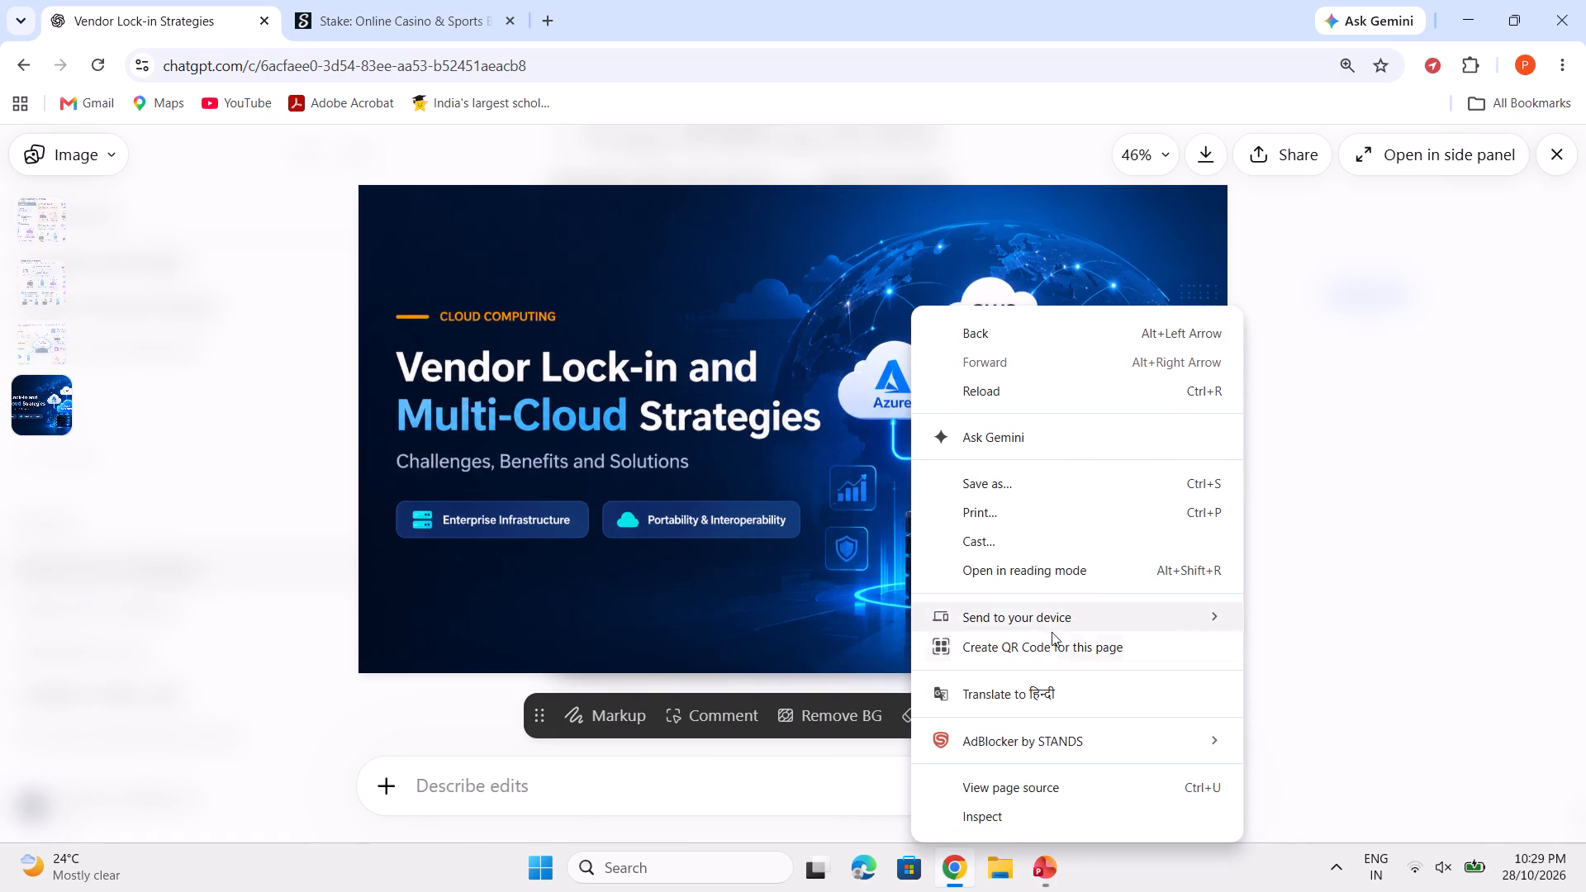
left_click(834, 457)
right_click(833, 457)
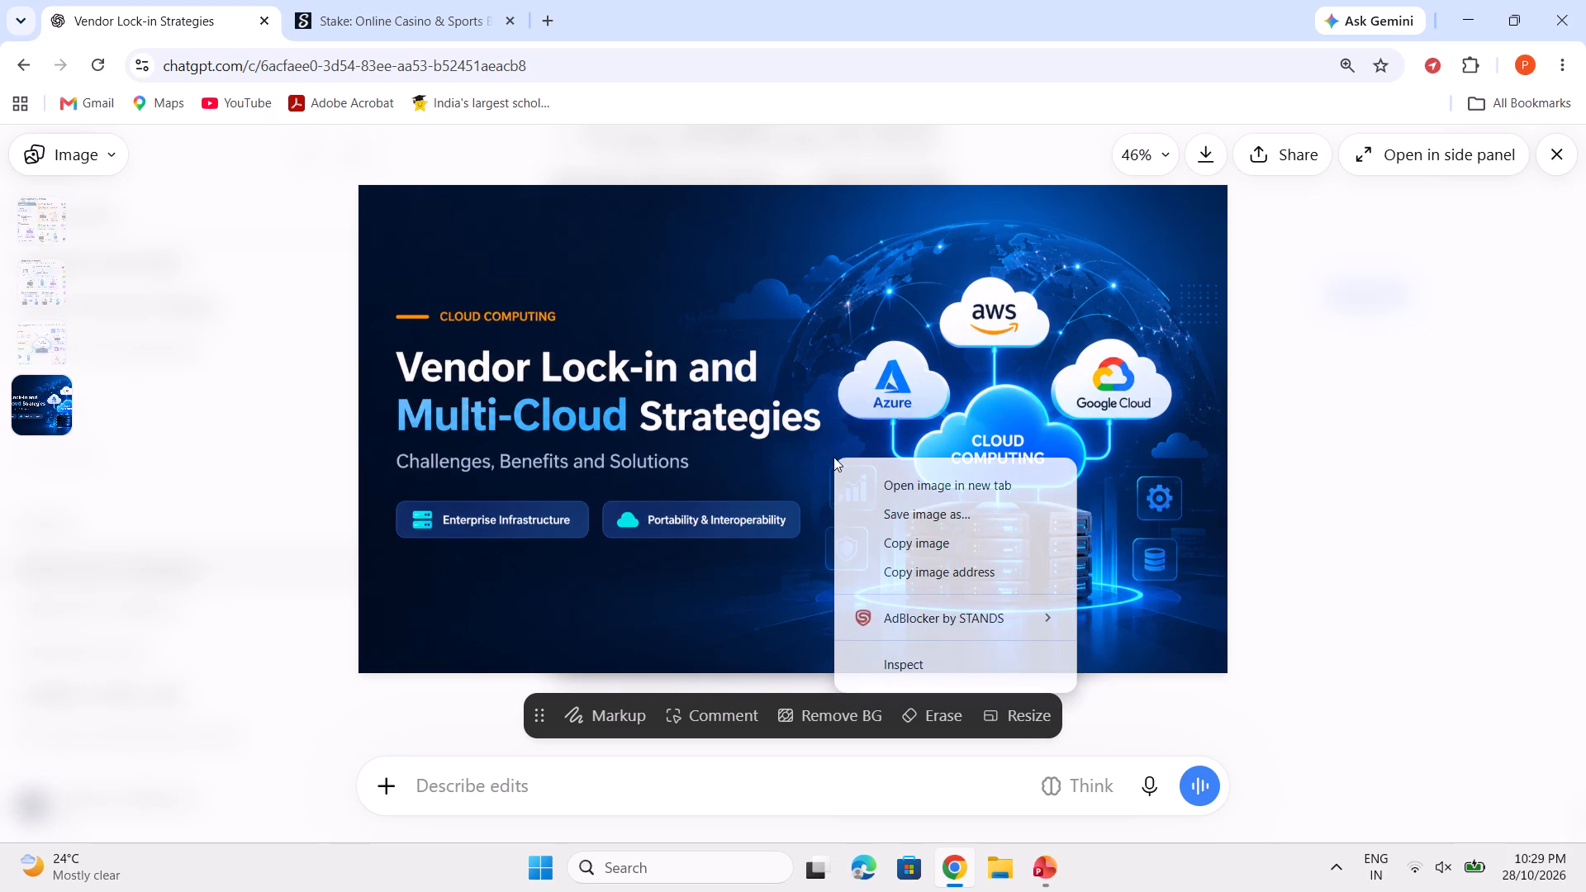
left_click(961, 544)
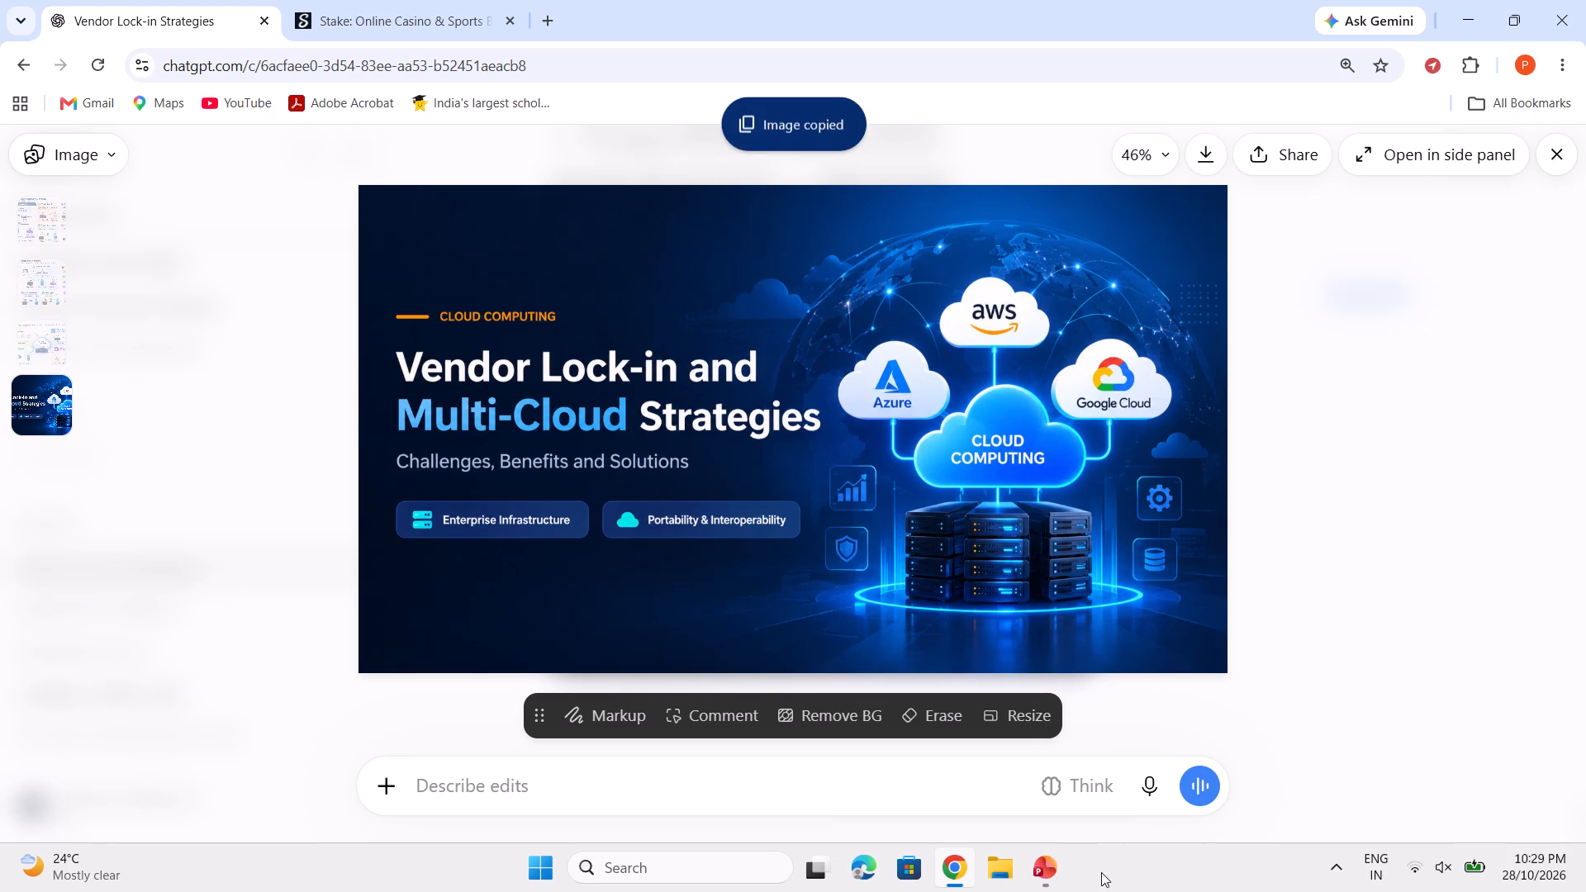
Switch to PowerPoint and paste the copied title image onto slide 1 over the existing title picture.
left_click(1043, 866)
left_click(927, 505)
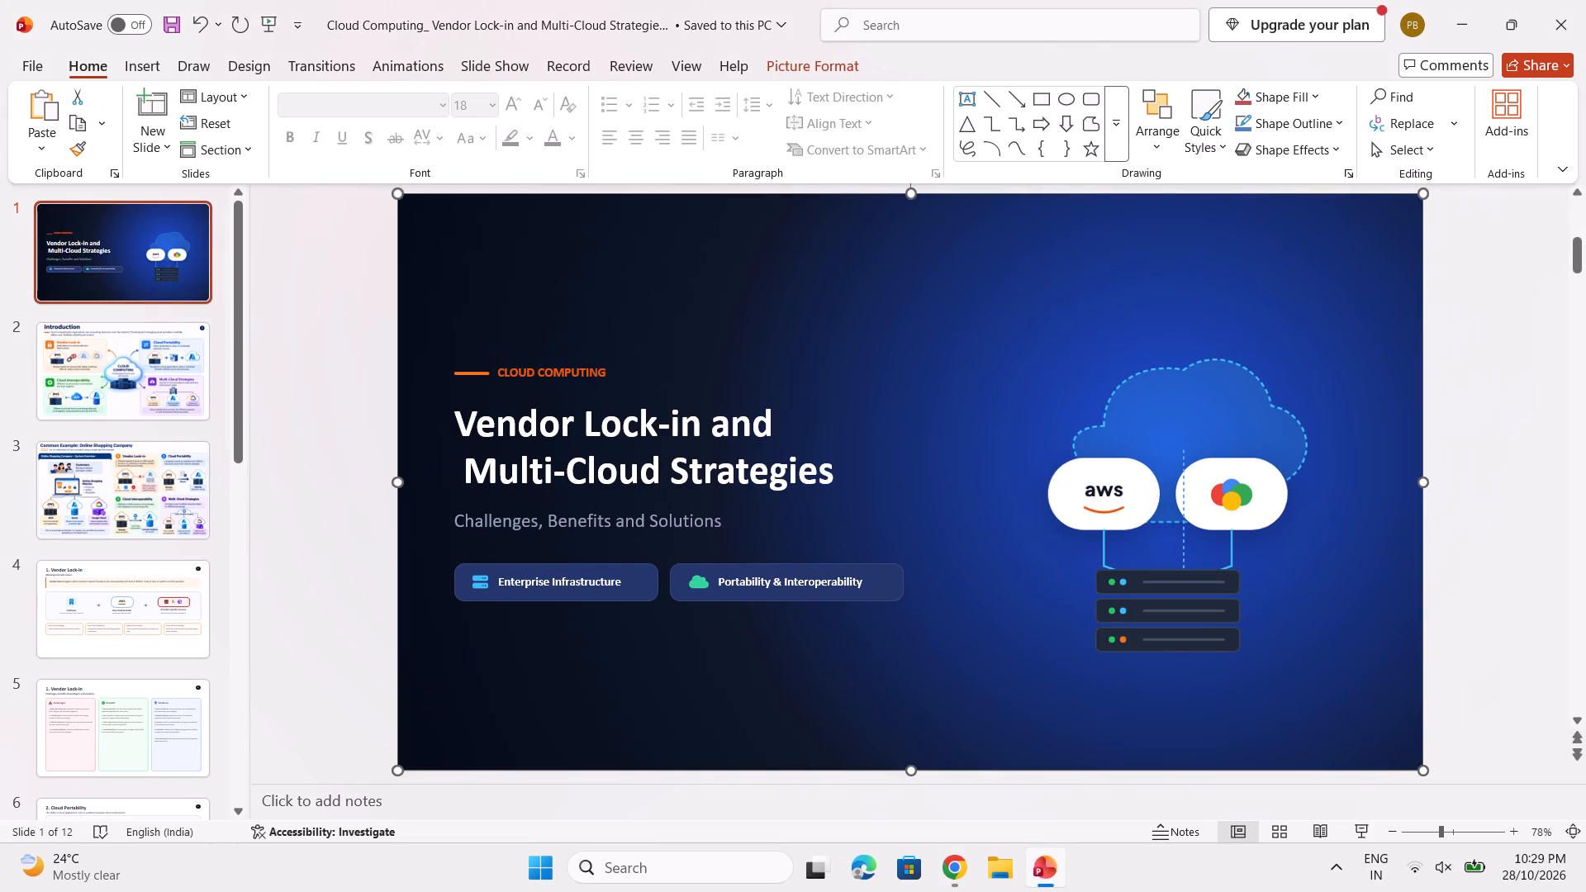
key("ctrl+v")
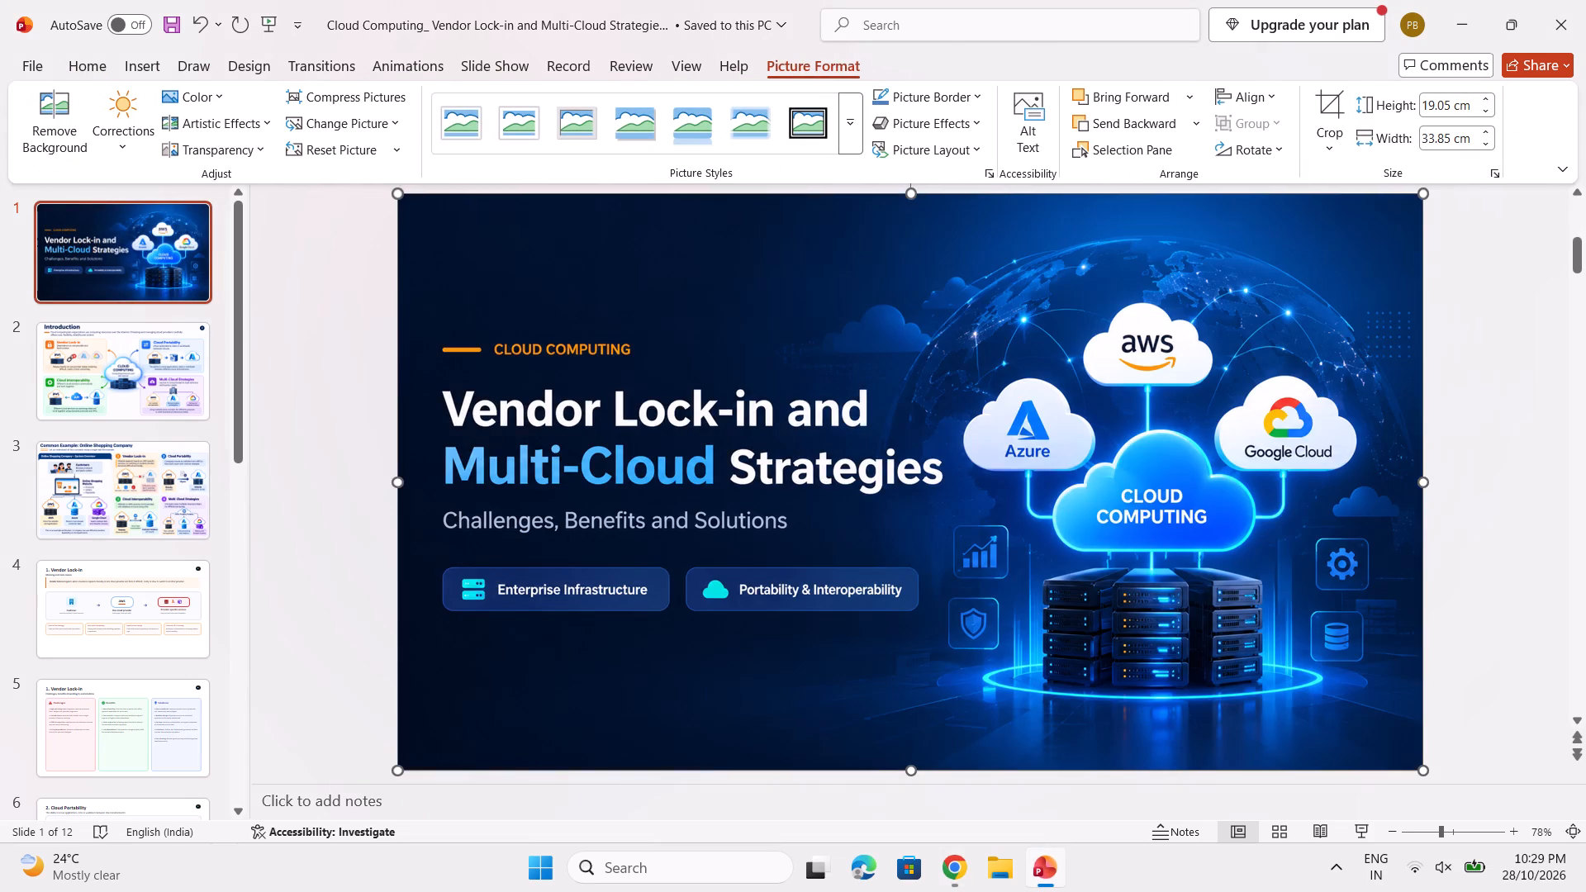
left_click(925, 505)
scroll(936, 571, "down", 1)
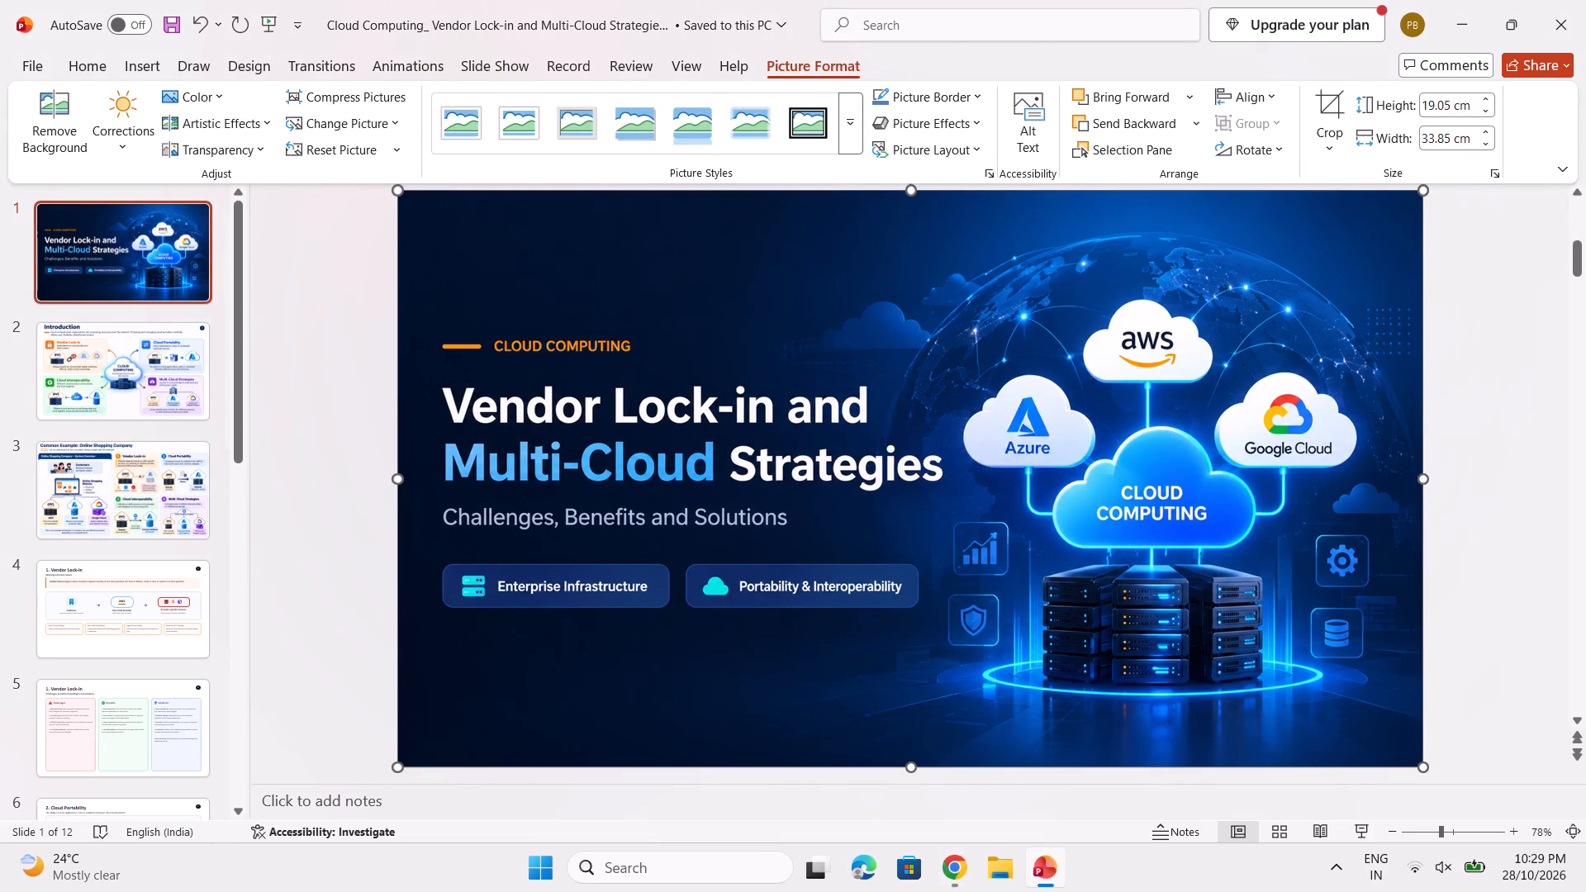
scroll(936, 571, "up", 1)
scroll(936, 571, "down", 1)
Go through slides 2 and 3 to slide 4, "1. Vendor Lock-in", and capture a screenshot of its content.
left_click(138, 376)
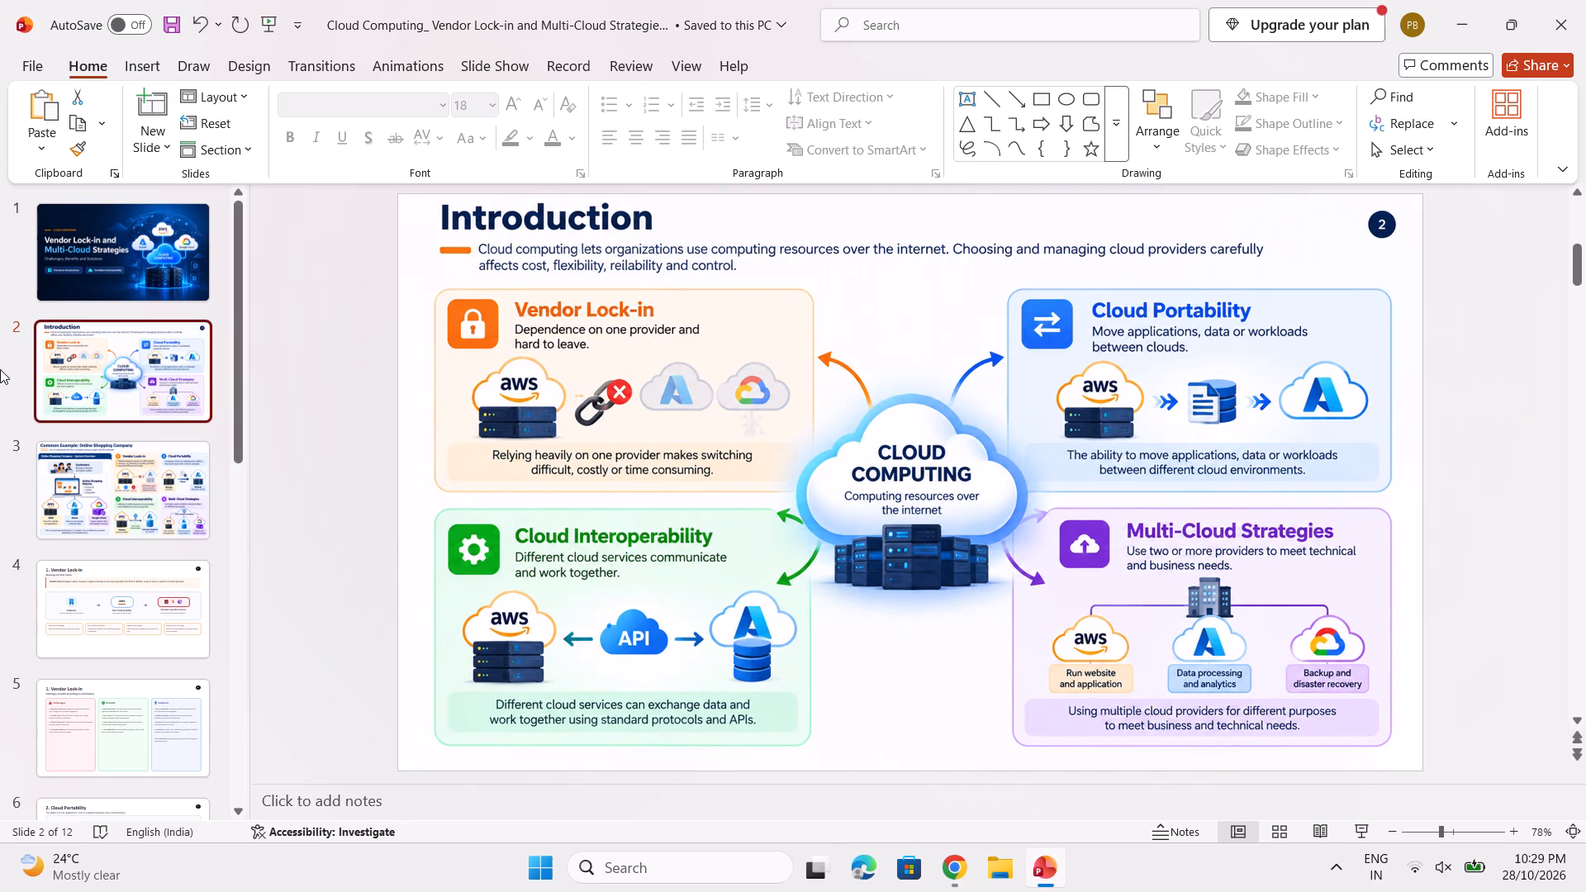
left_click(131, 478)
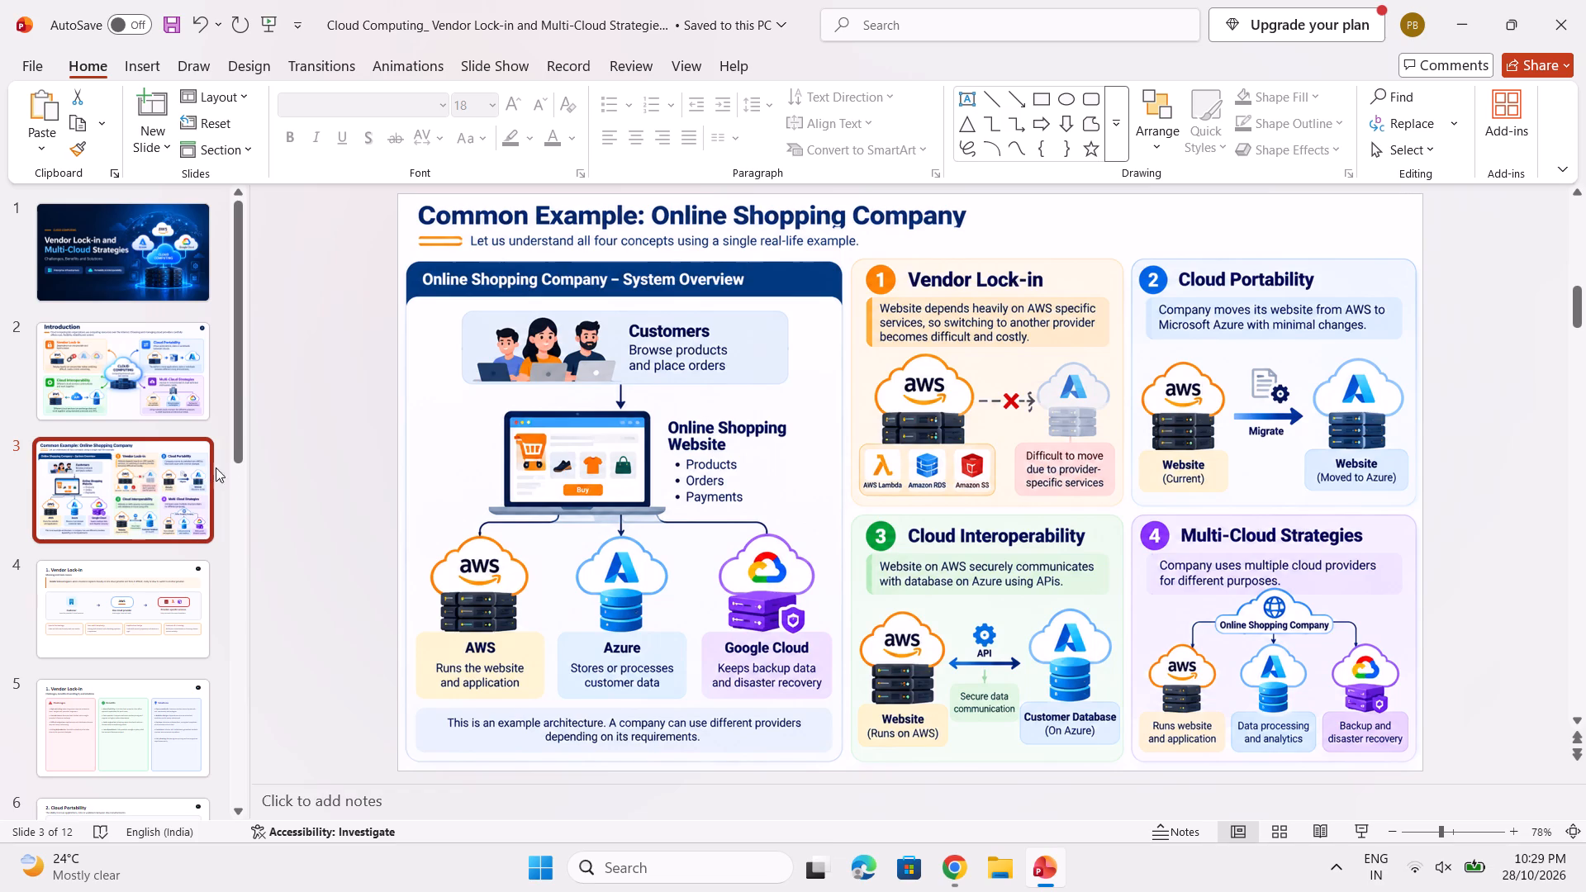
left_click(100, 594)
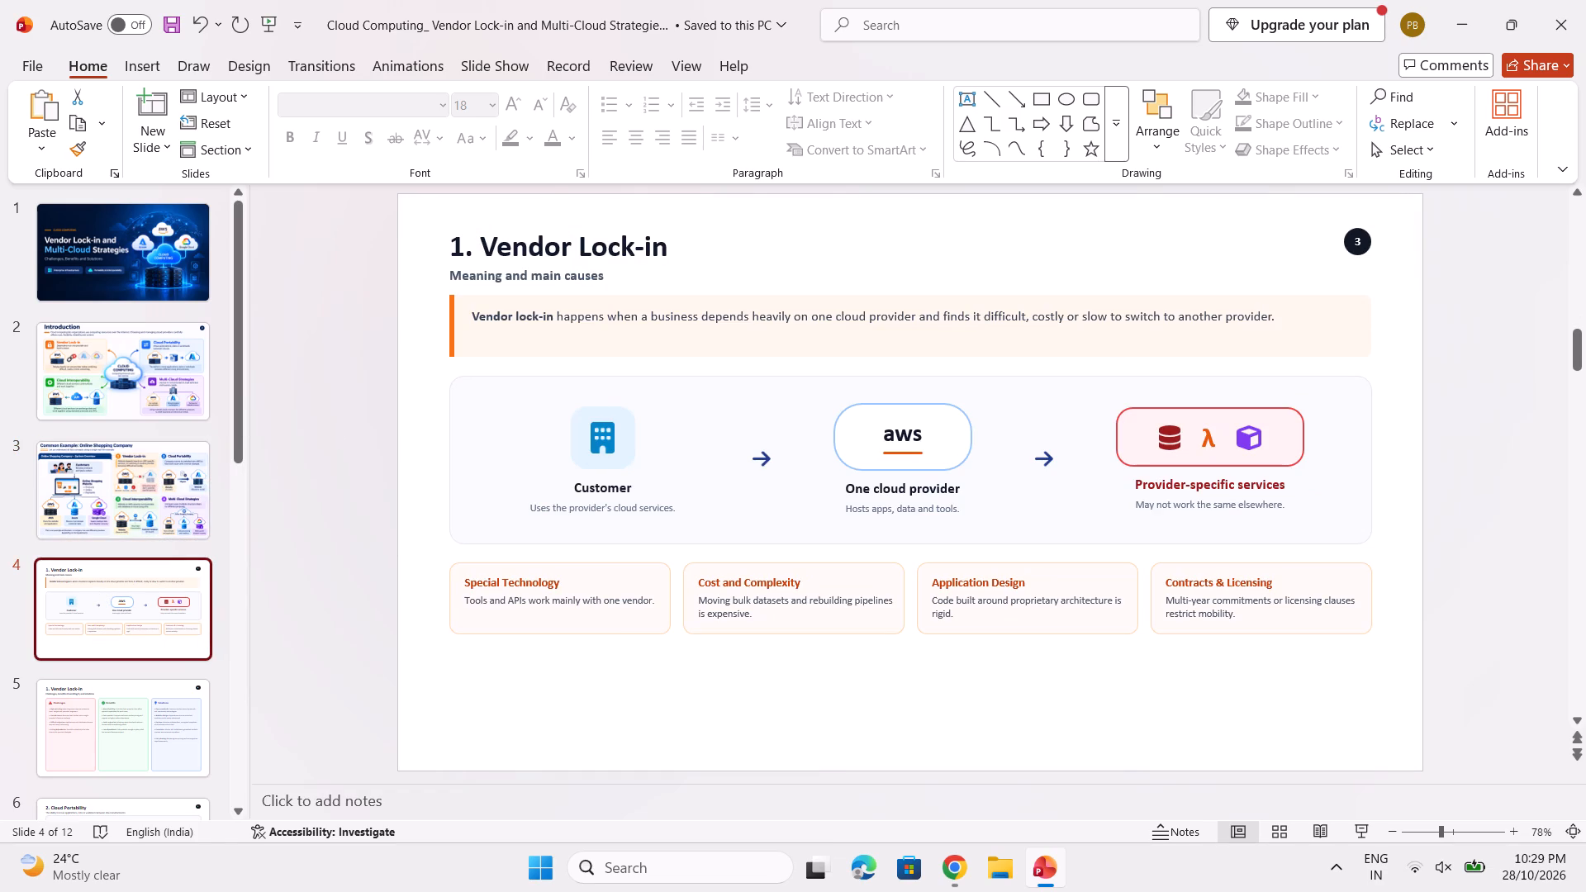
left_click(1263, 624)
left_click(1282, 681)
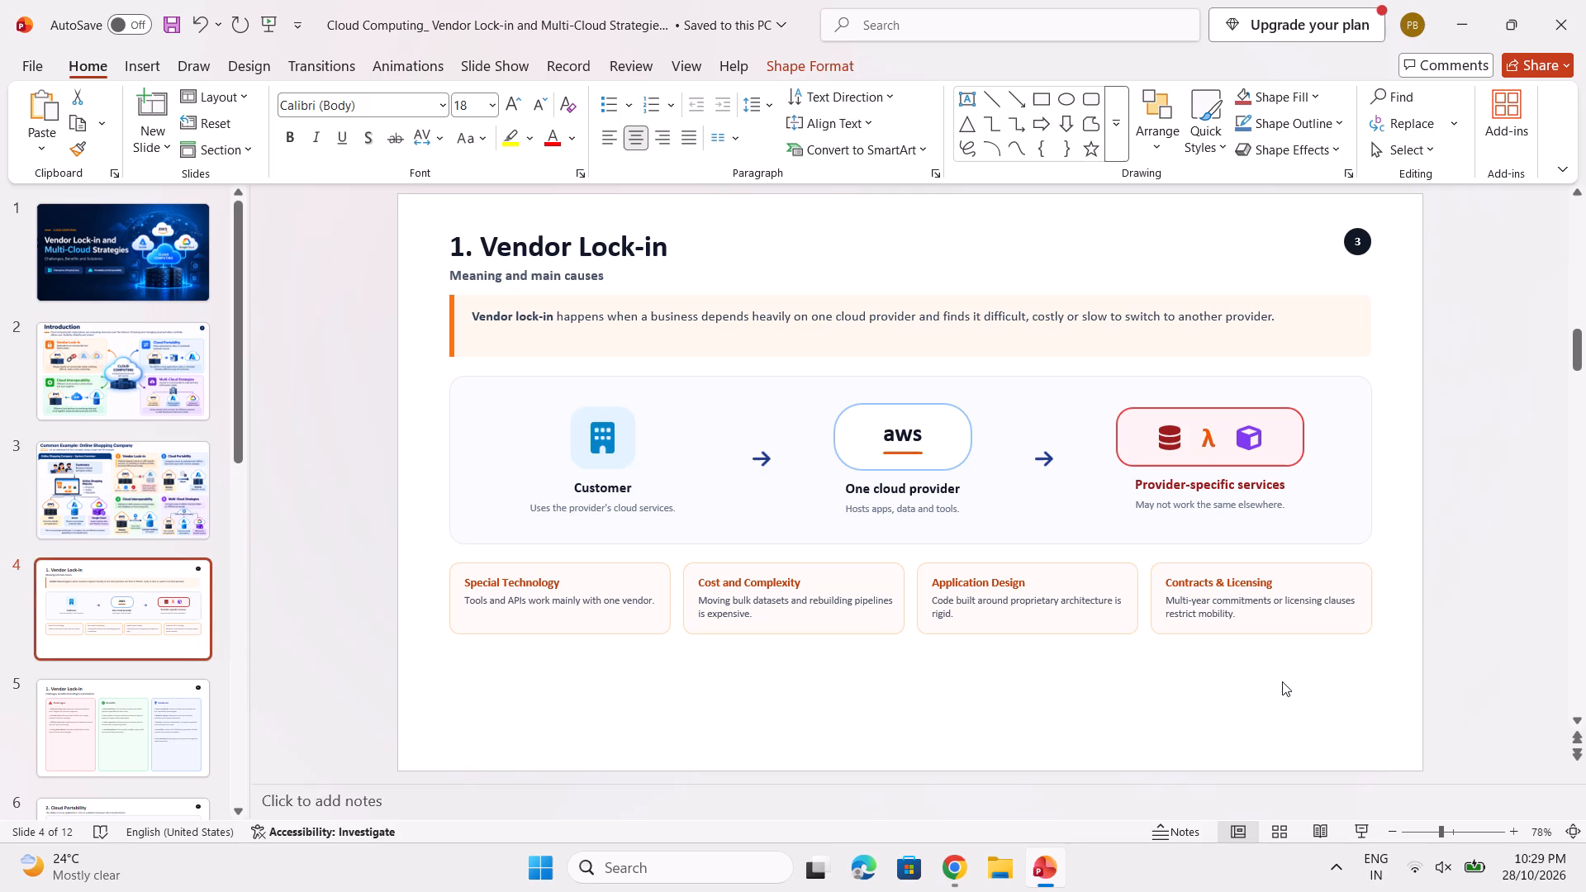
key("shift+super+s")
left_click_drag(402, 202, 438, 220)
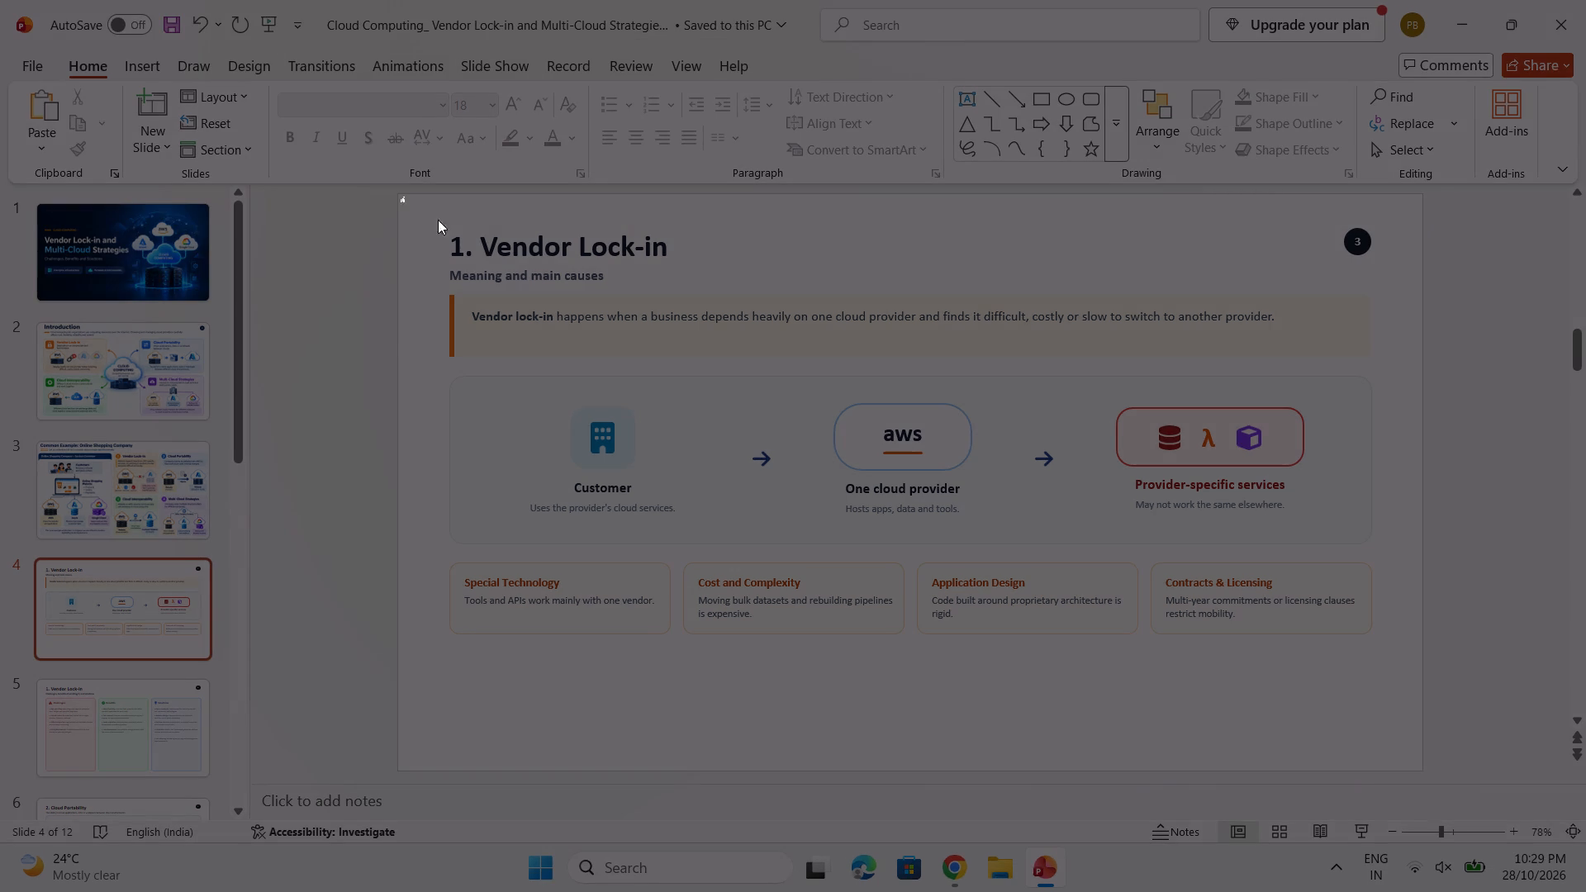
left_click_drag(438, 220, 1404, 730)
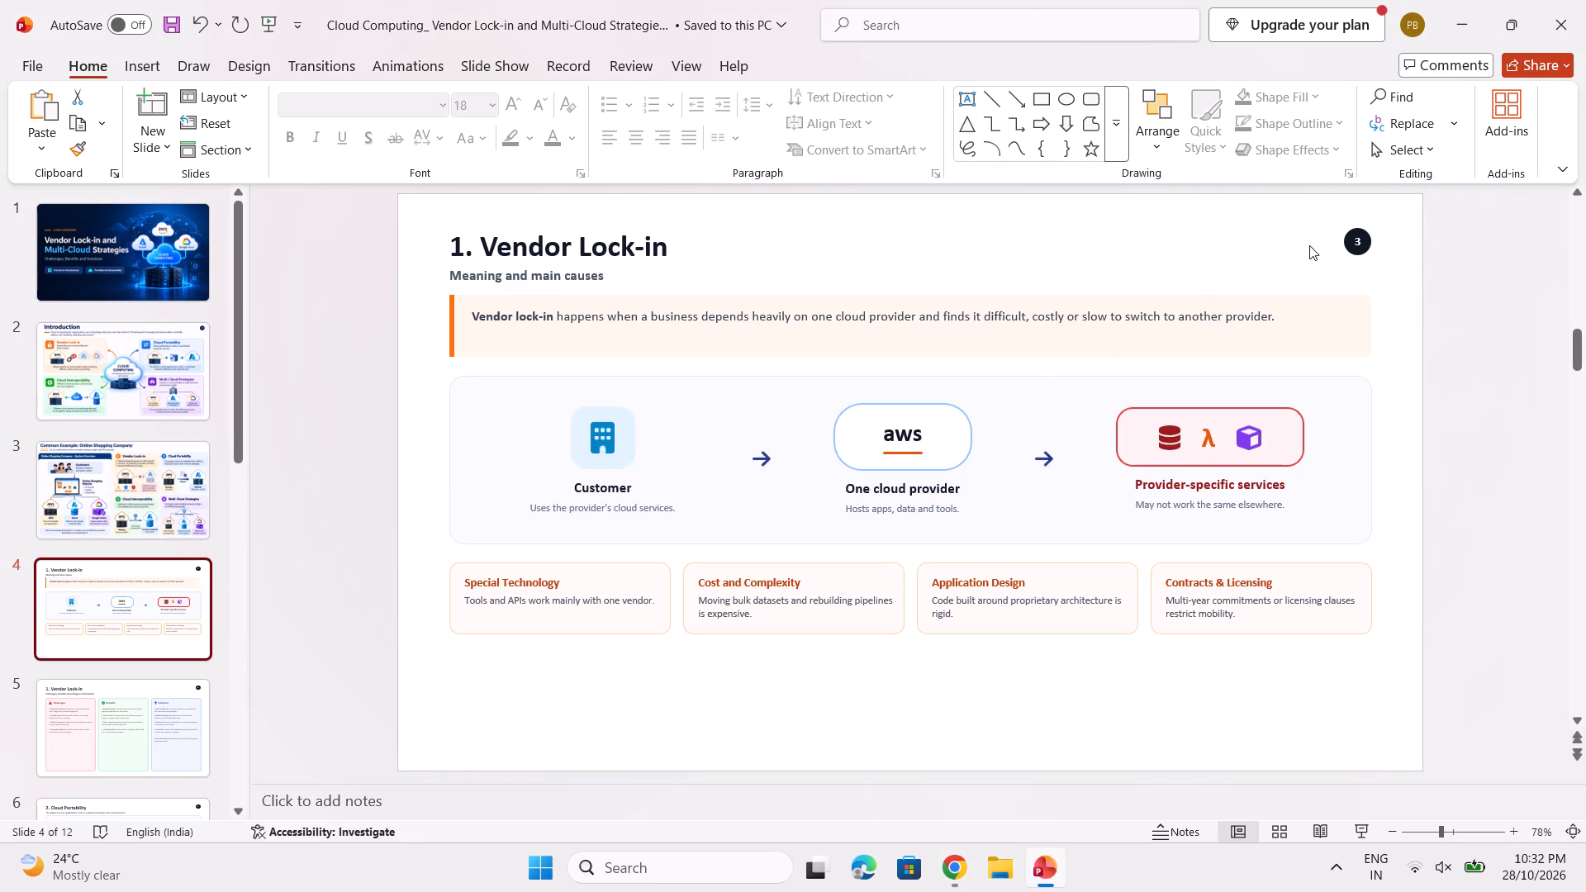
scroll(1338, 243, "up", 3)
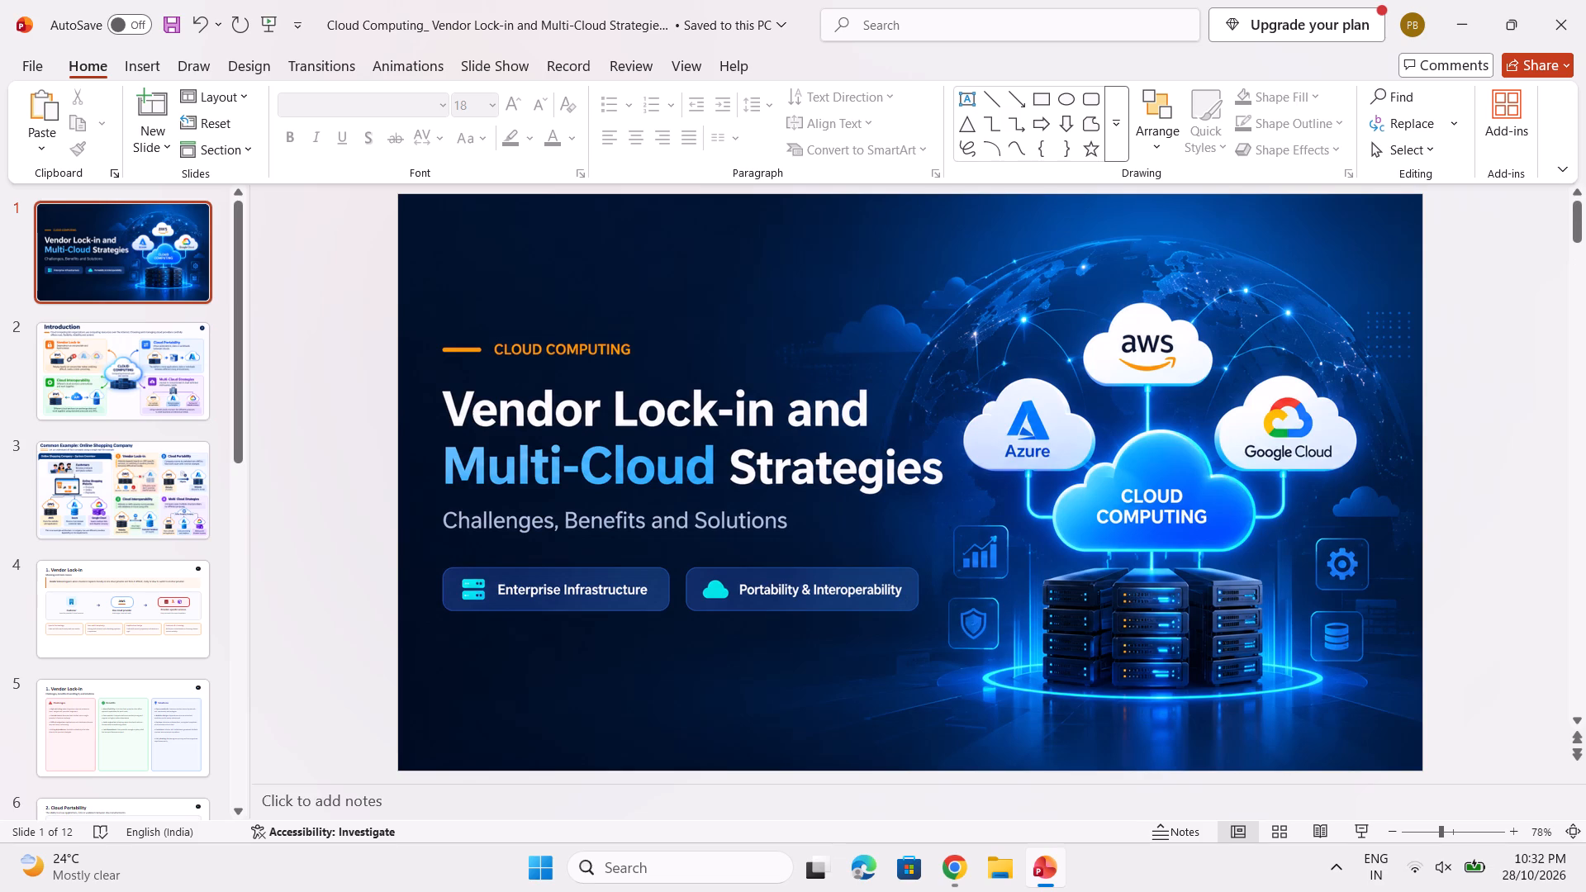
scroll(1337, 251, "down", 1)
scroll(1337, 251, "up", 2)
scroll(1337, 251, "down", 1)
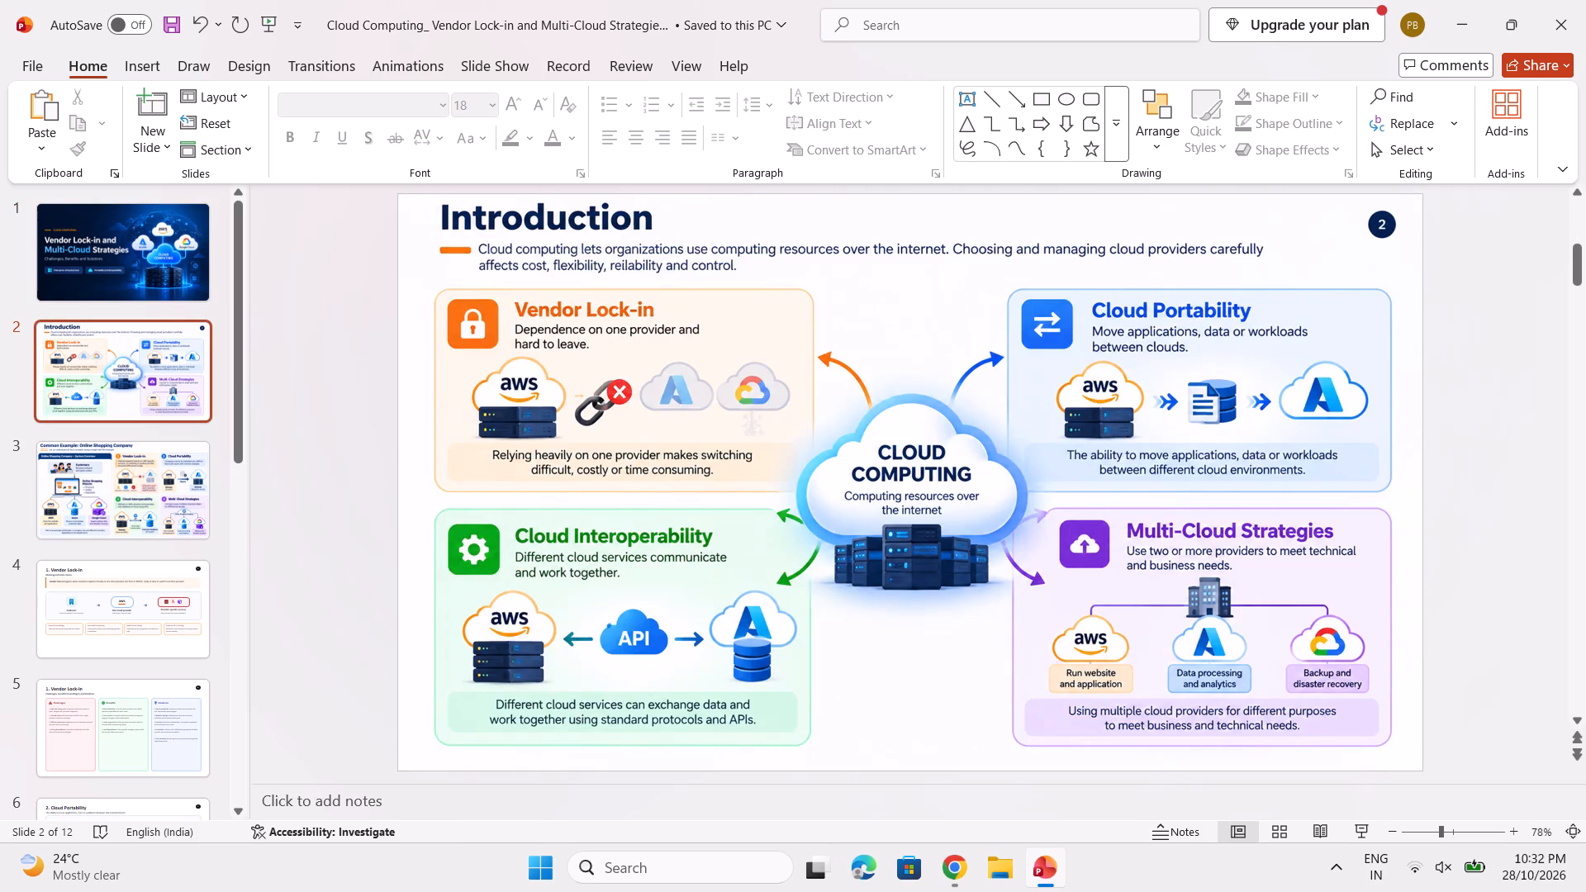
scroll(1337, 251, "down", 1)
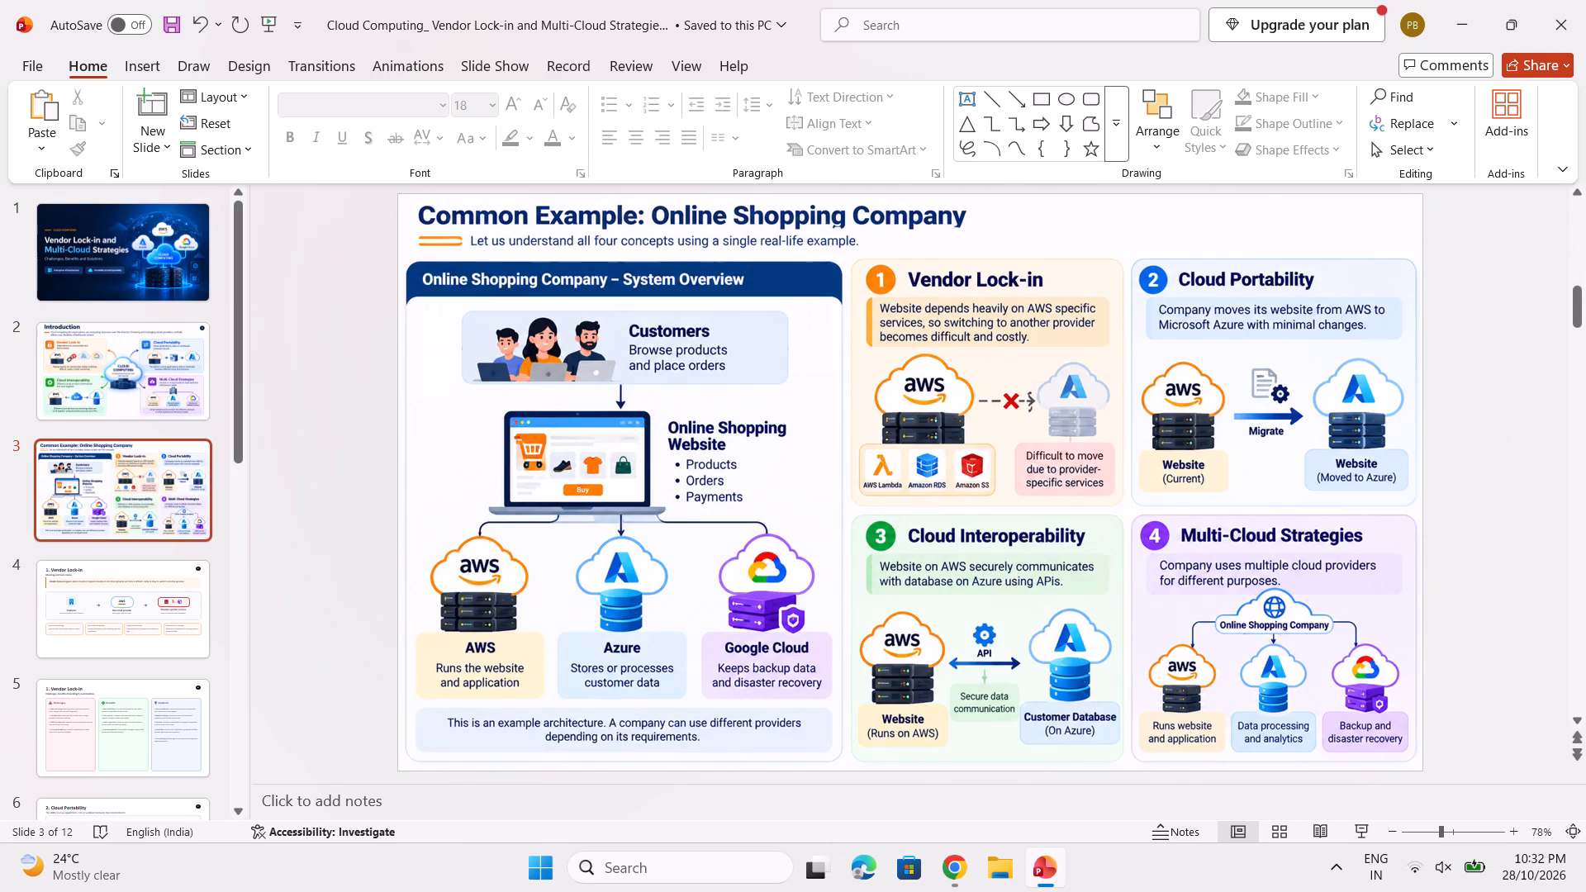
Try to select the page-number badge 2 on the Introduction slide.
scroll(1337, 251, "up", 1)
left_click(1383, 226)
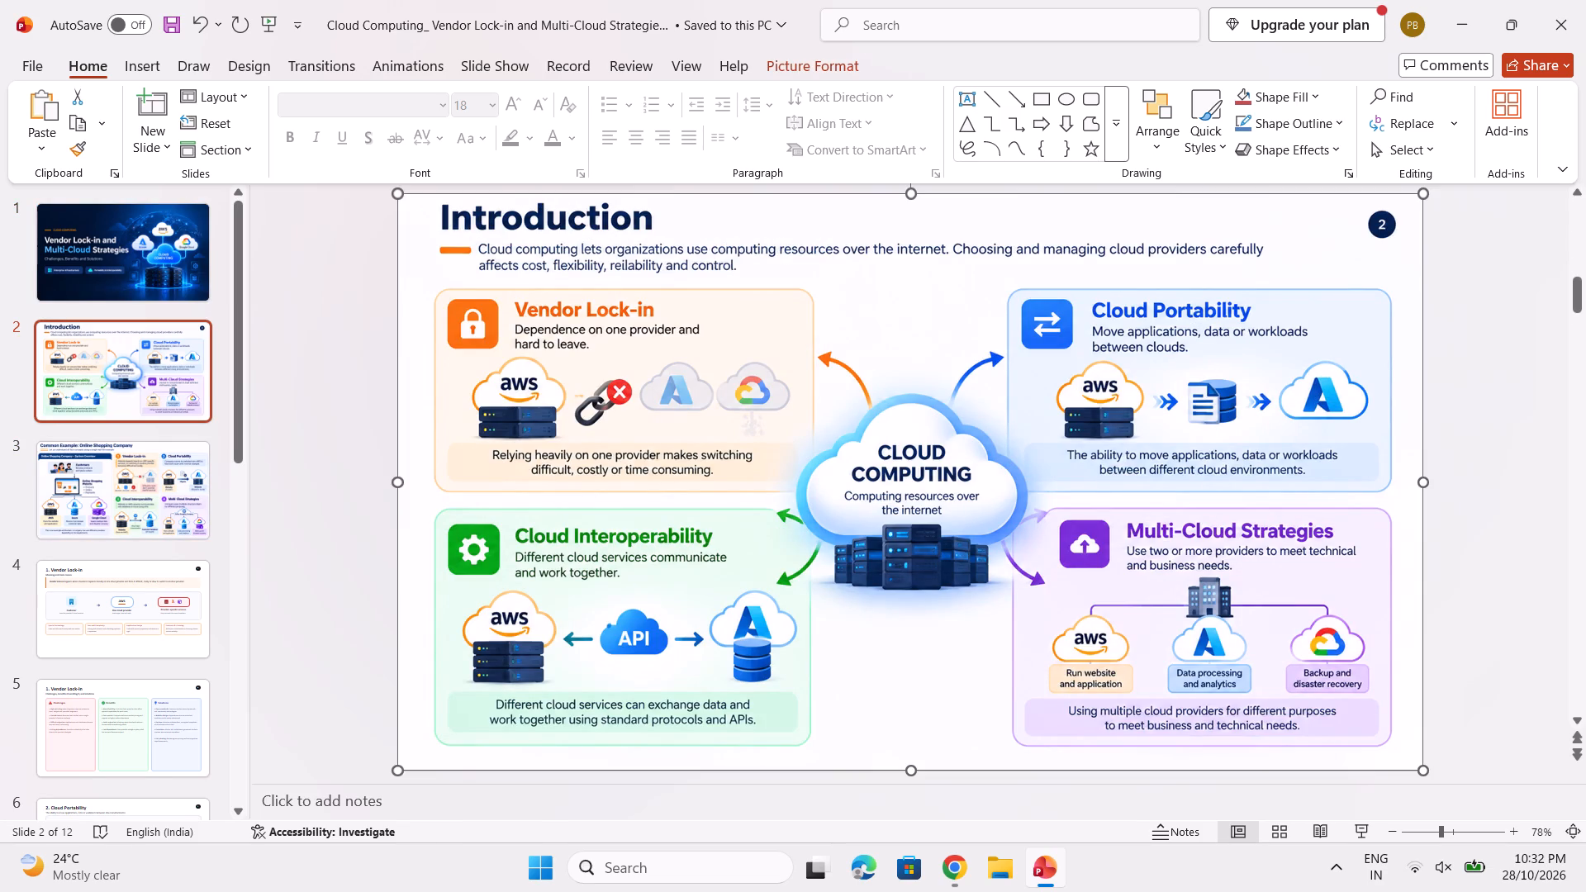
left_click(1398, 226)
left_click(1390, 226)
Delete the round page-number badge 3 from the "1. Vendor Lock-in" Meaning and main causes slide.
scroll(1066, 253, "up", 5)
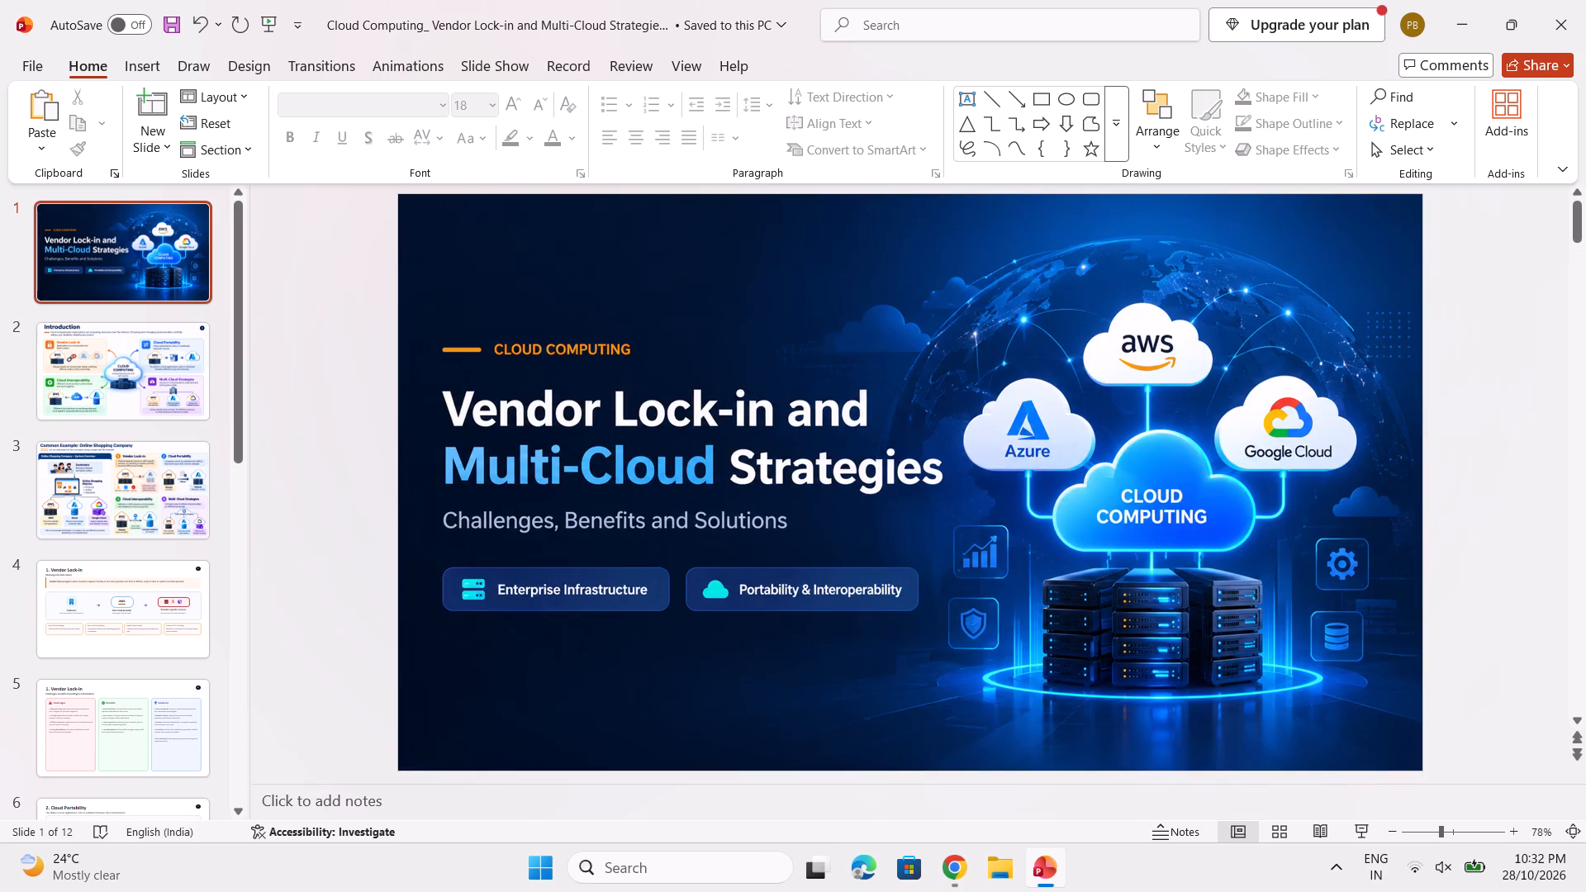
scroll(1080, 253, "down", 2)
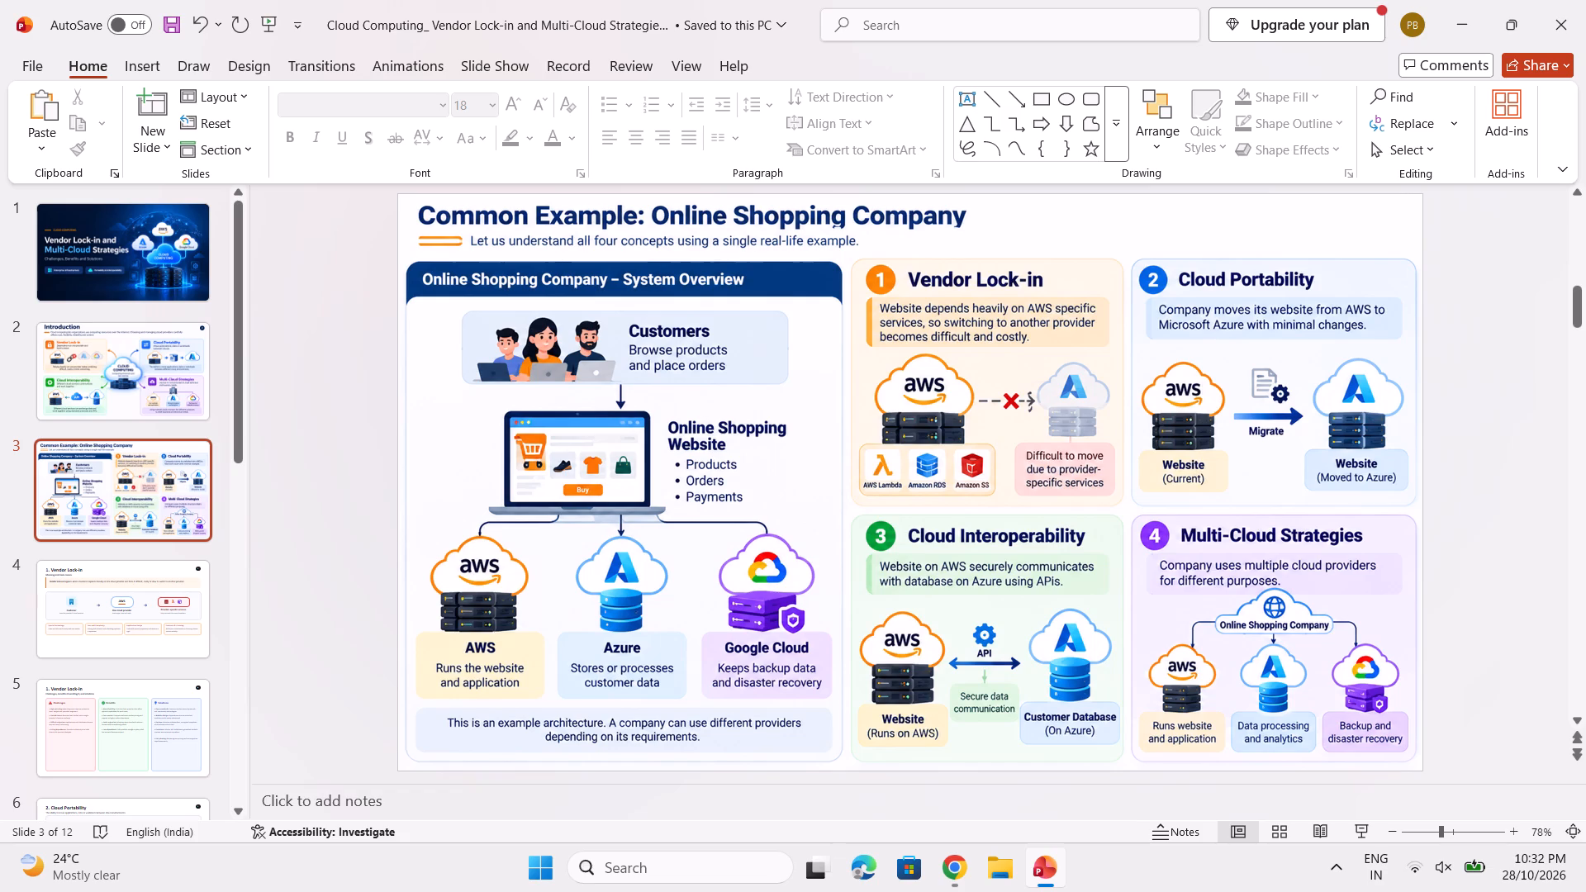
scroll(1237, 250, "down", 1)
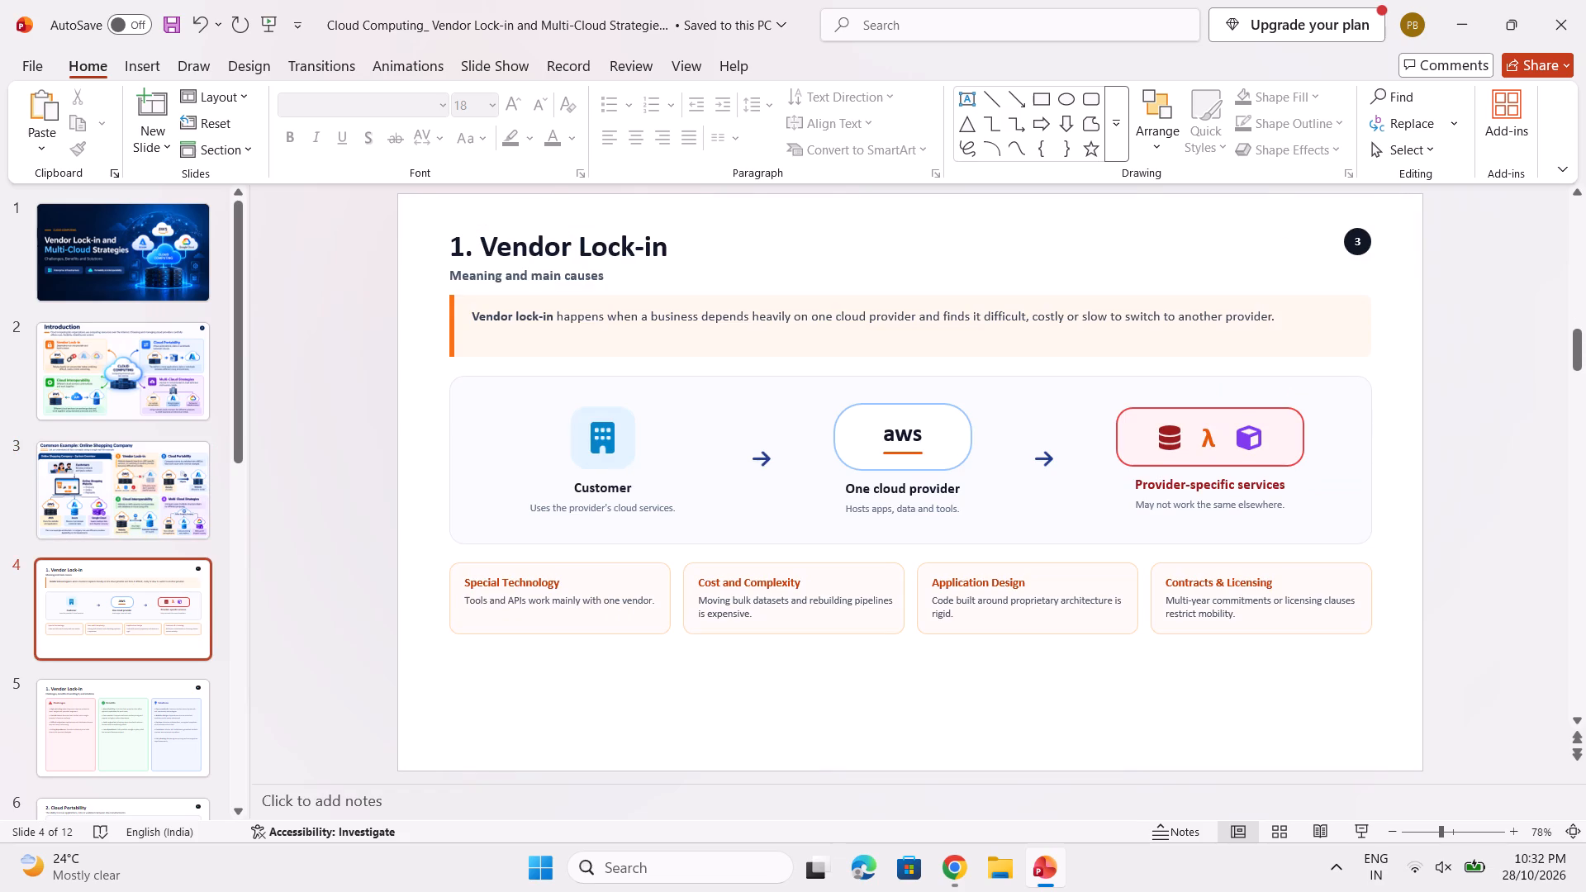
left_click(1348, 250)
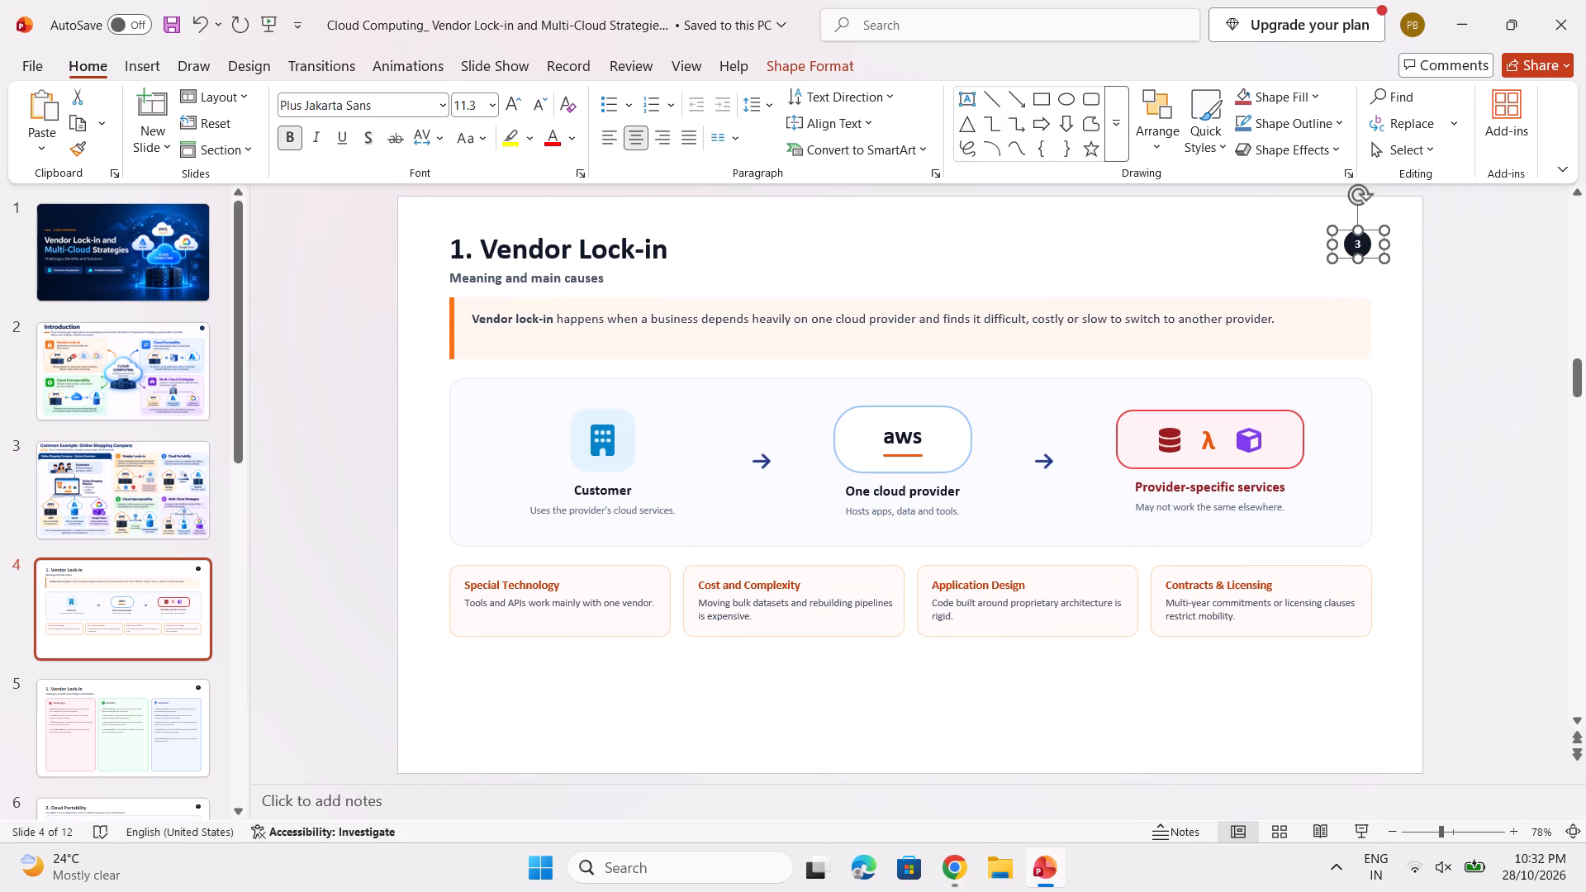
key("Delete")
left_click(1360, 249)
key("Delete")
Apply a white shape fill to the Introduction slide's picture, aiming at its page-number badge.
scroll(1340, 272, "down", 1)
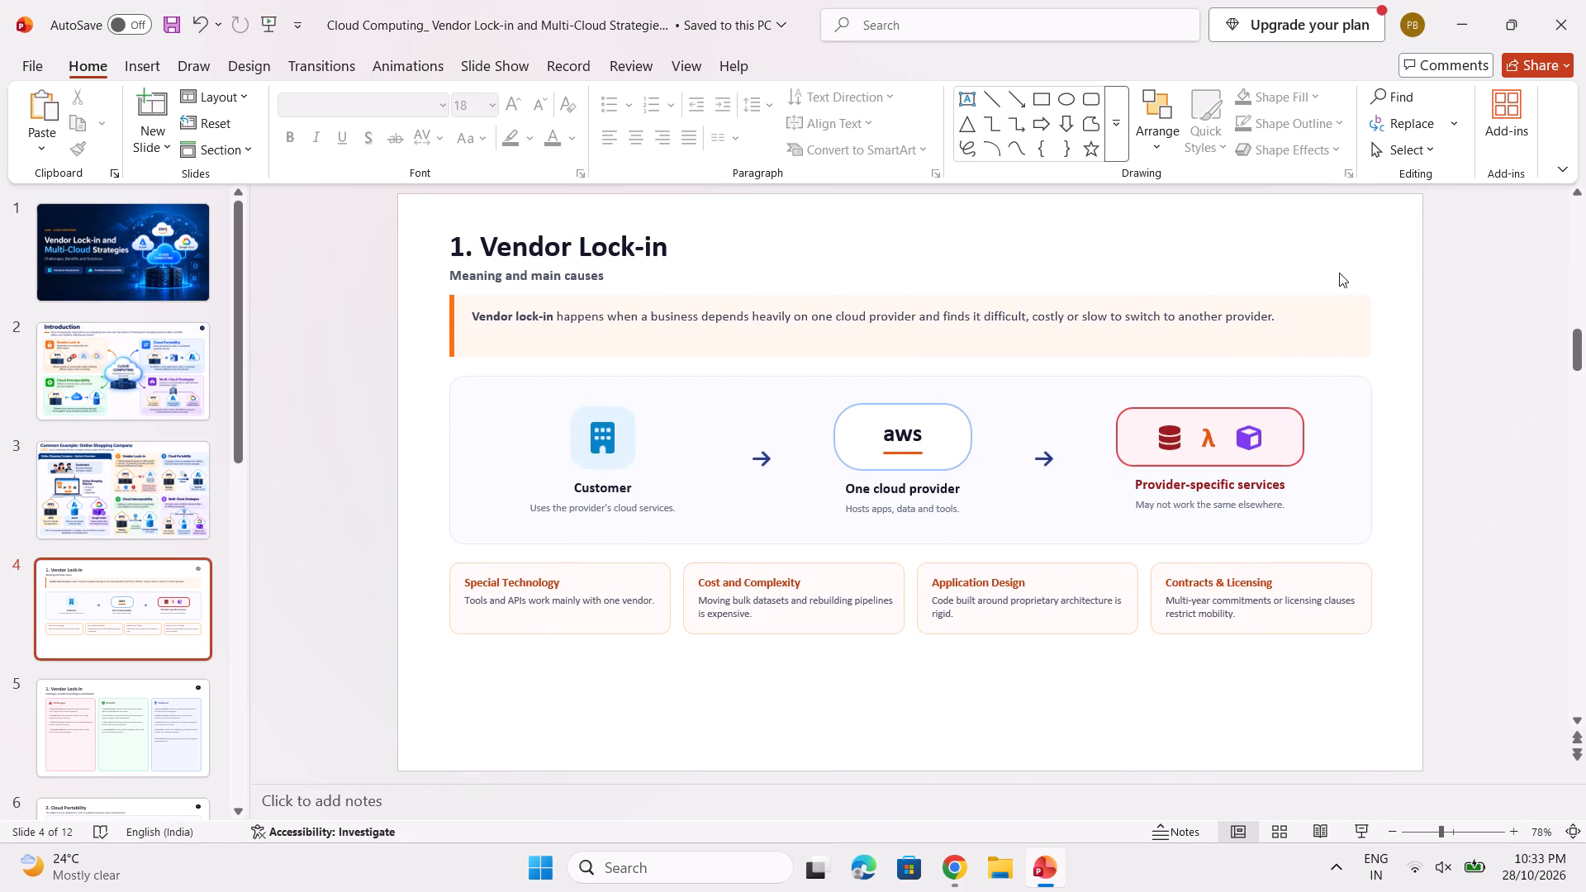
scroll(1339, 273, "down", 4)
scroll(1337, 273, "up", 7)
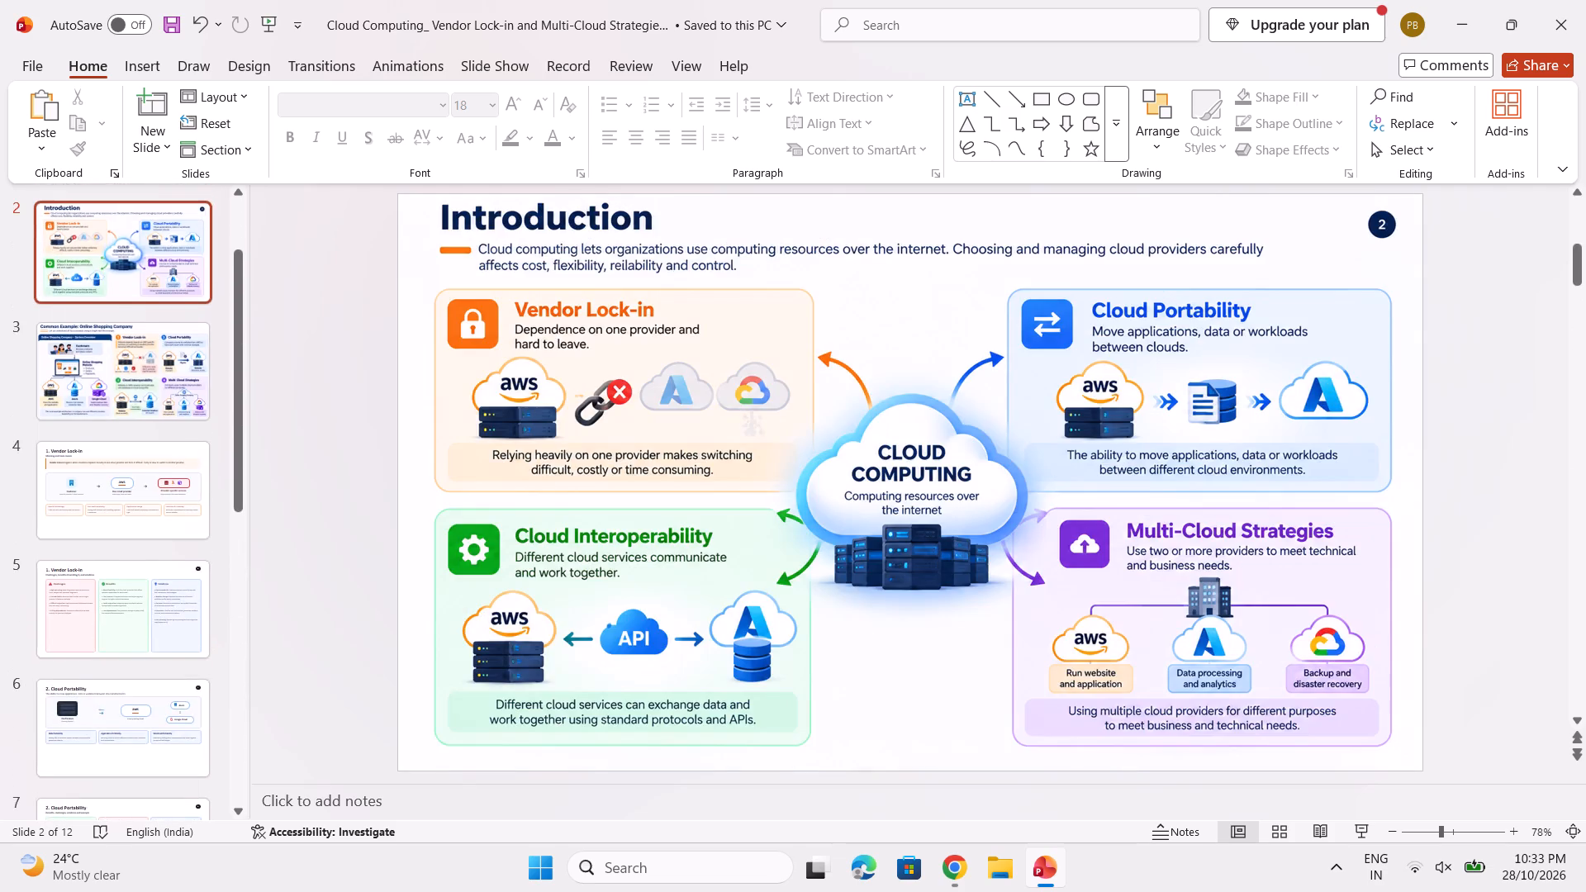
scroll(1337, 273, "up", 2)
scroll(1337, 273, "down", 2)
scroll(1337, 273, "up", 2)
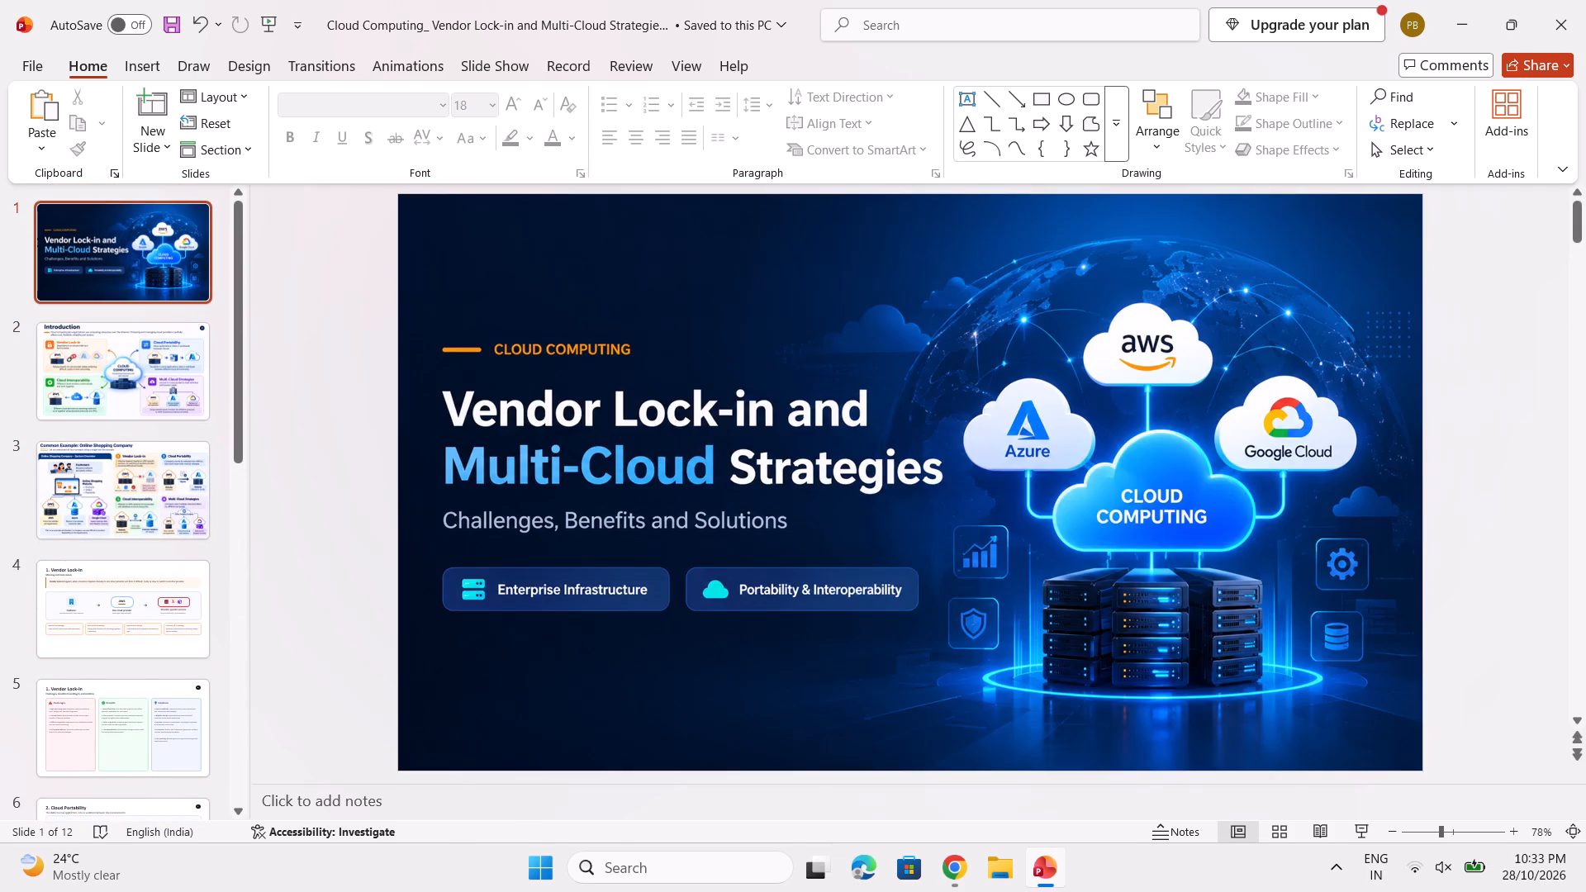
scroll(1337, 273, "down", 1)
left_click(1380, 221)
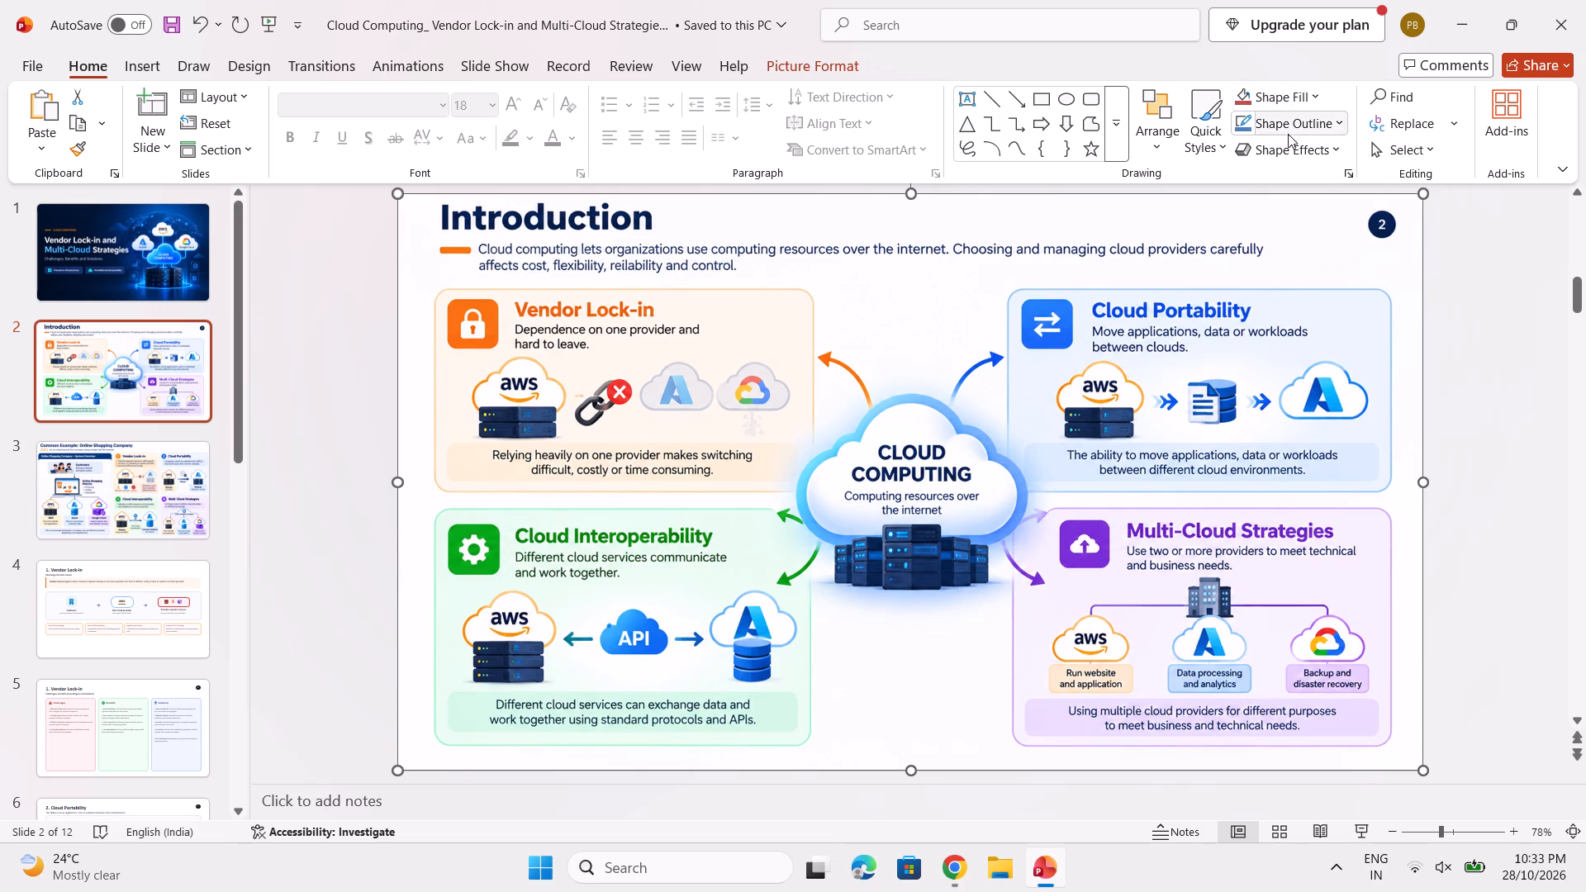
left_click(1308, 125)
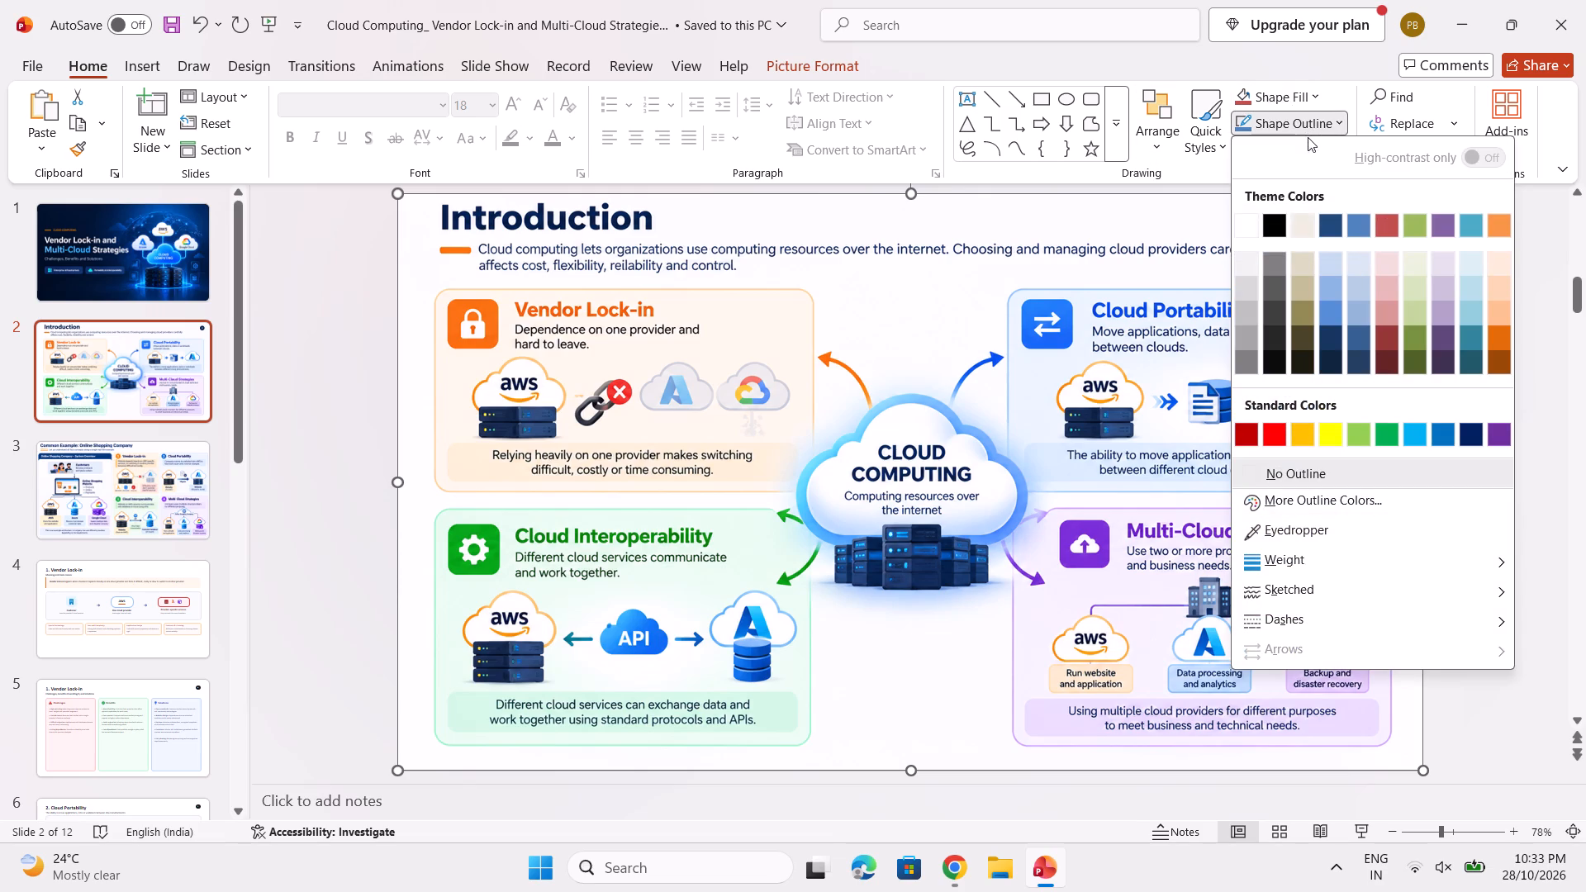
left_click(1304, 86)
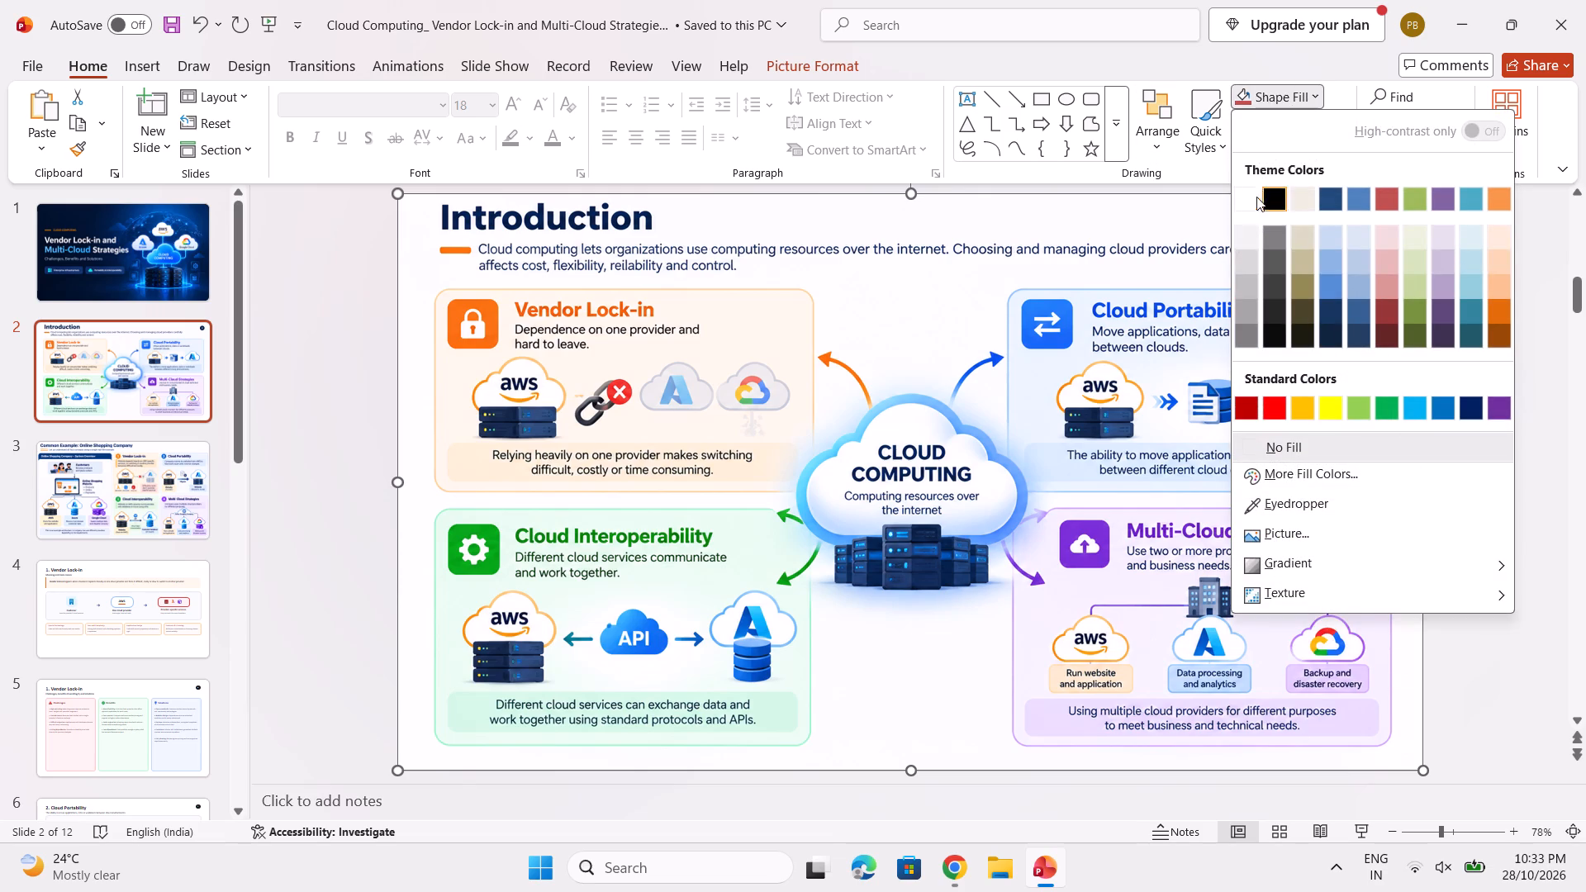
left_click(1251, 200)
double_click(1389, 229)
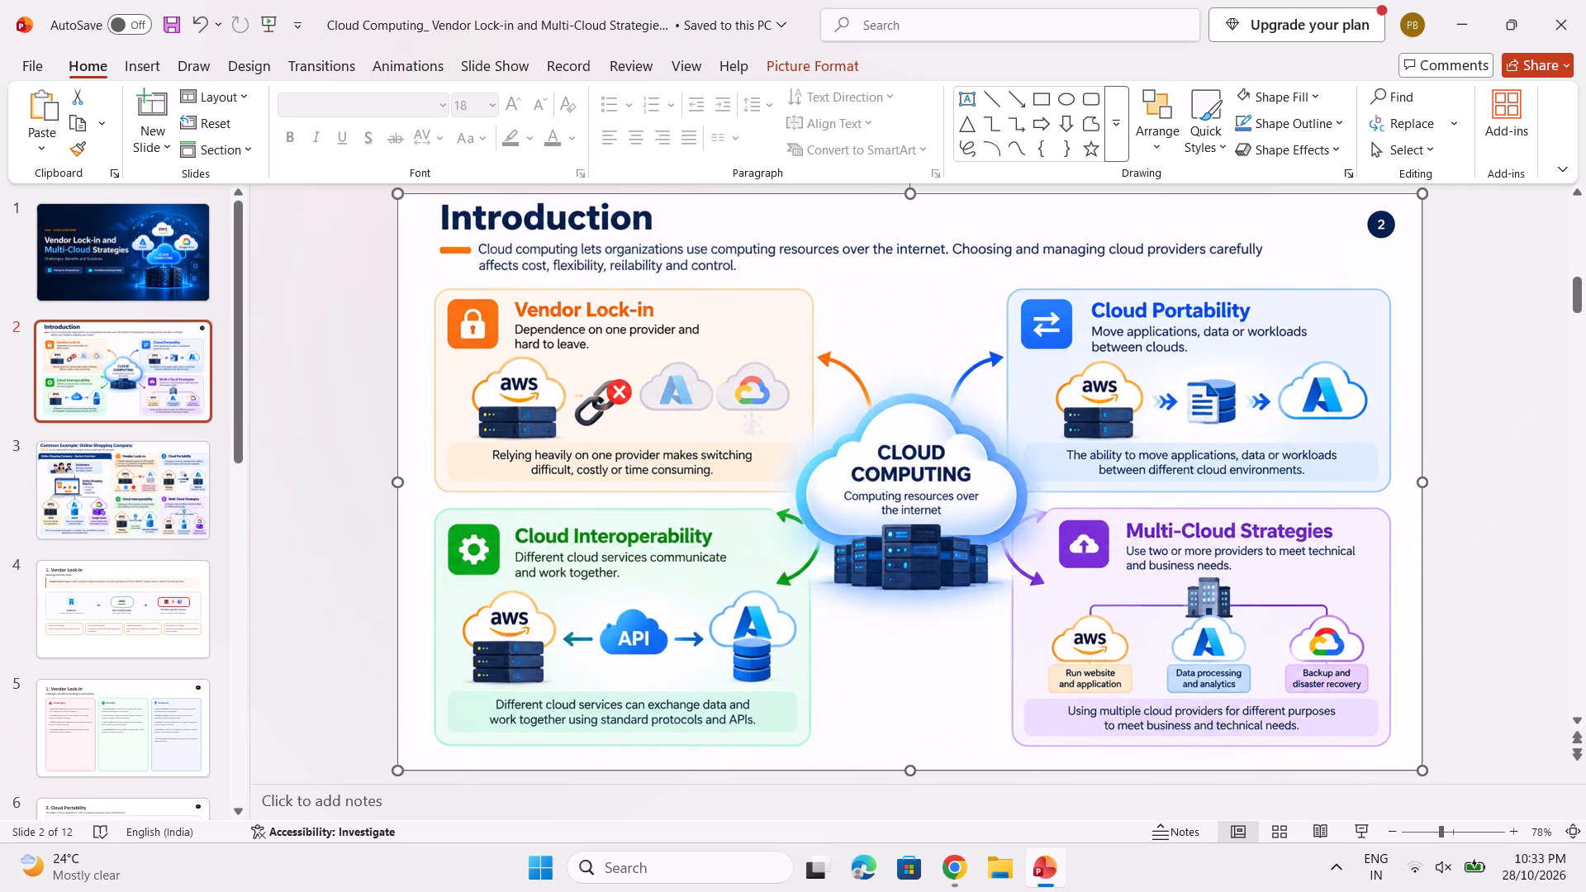
Cover the page number 2 on the Introduction slide with a white-filled oval about 1.23 cm wide and 0.98 cm high.
left_click(1067, 99)
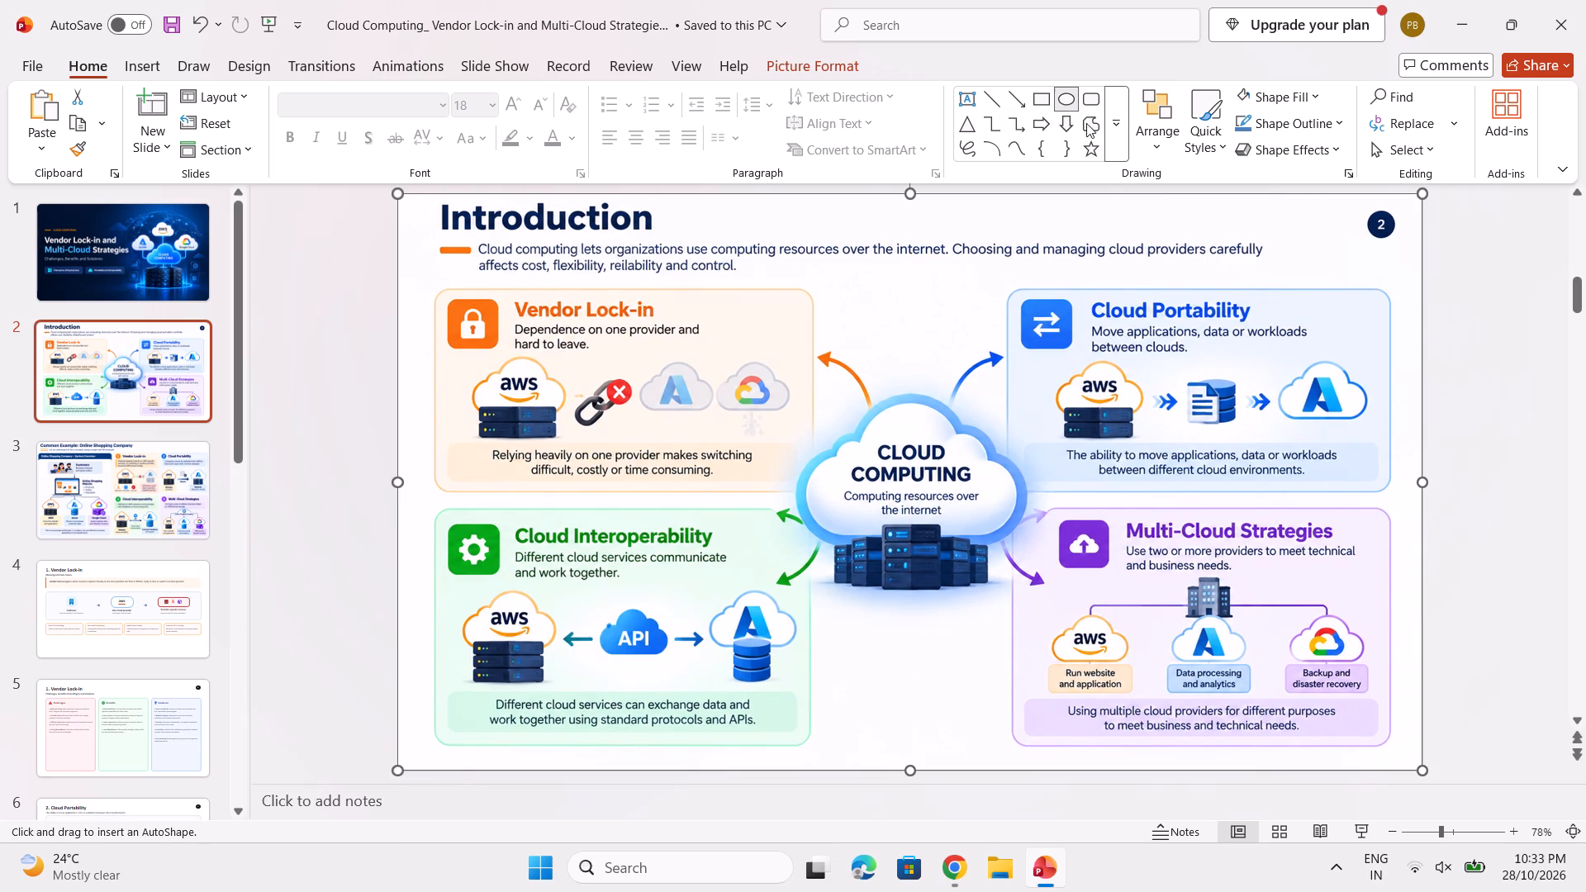
left_click_drag(1365, 209, 1405, 243)
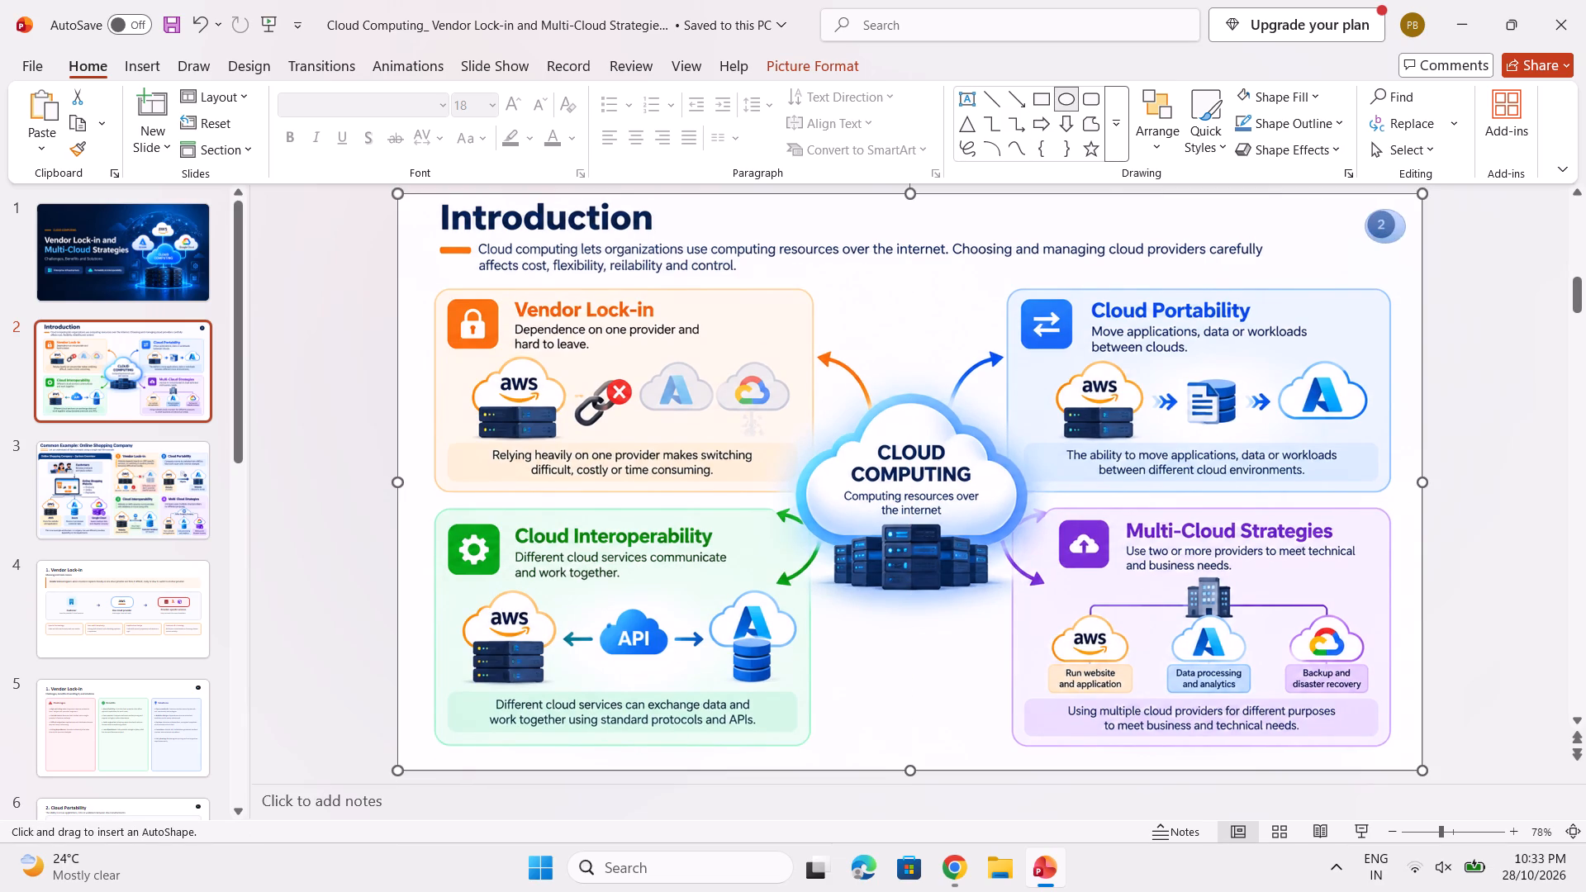
left_click_drag(1405, 243, 1401, 239)
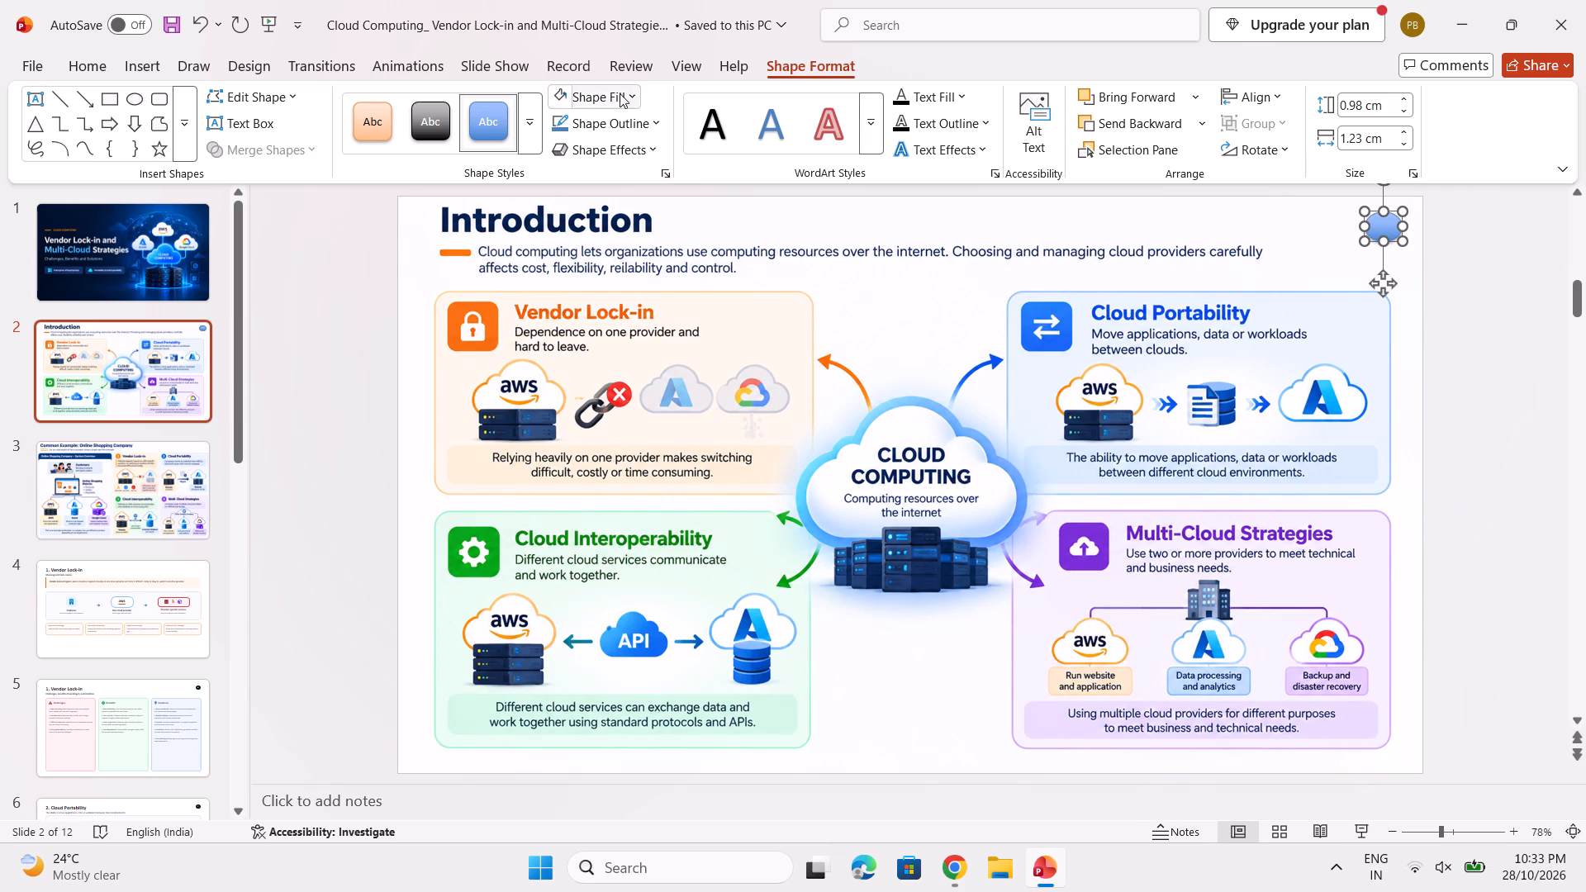
left_click(563, 105)
left_click(1385, 227)
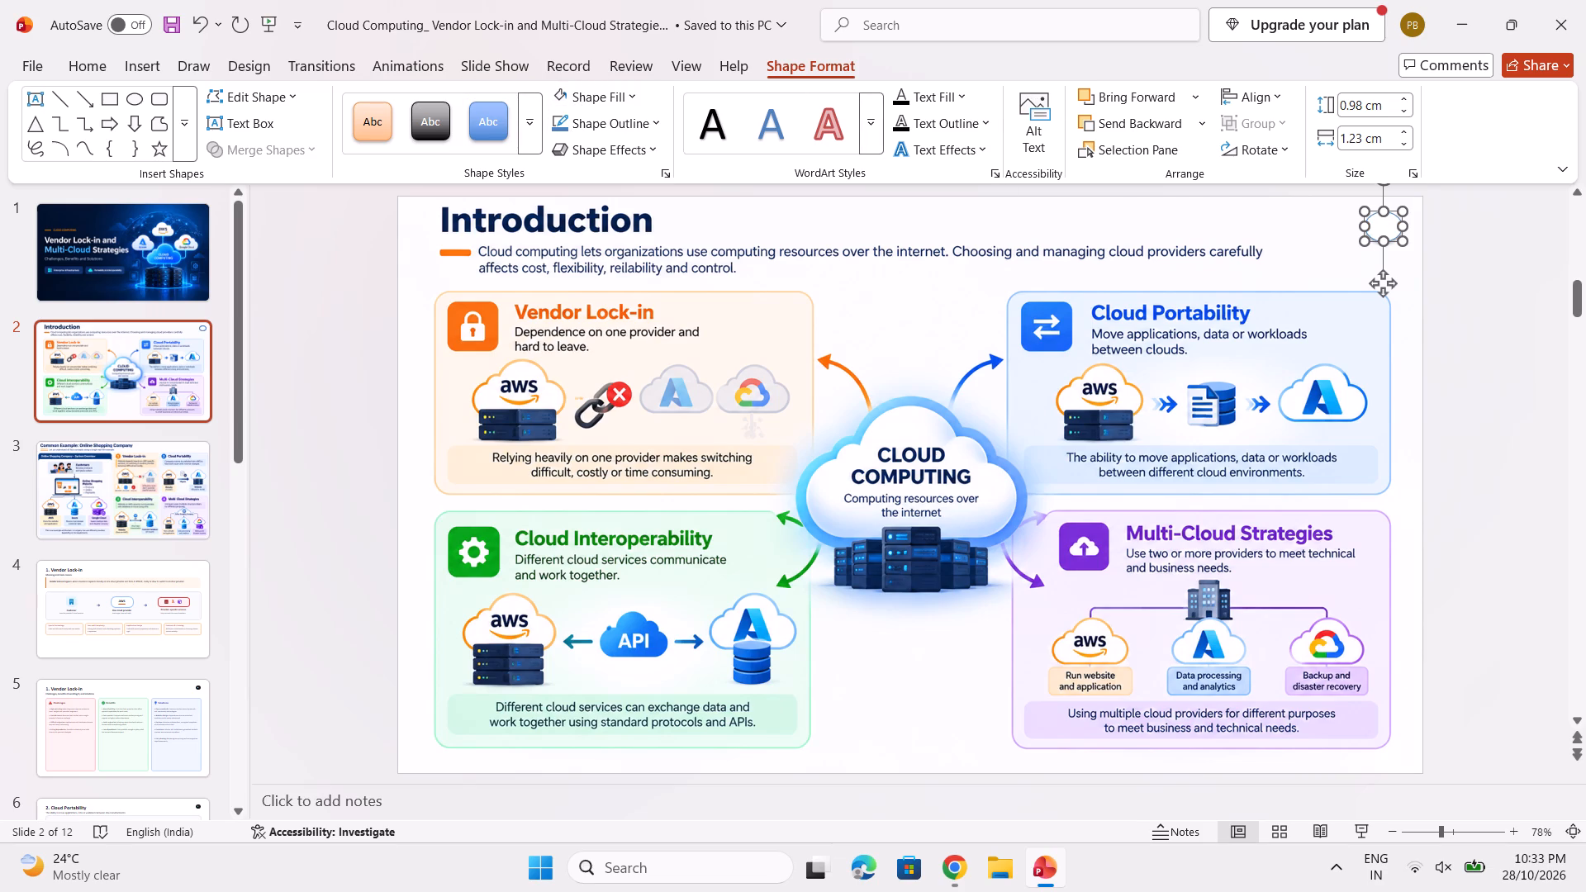
left_click(1255, 217)
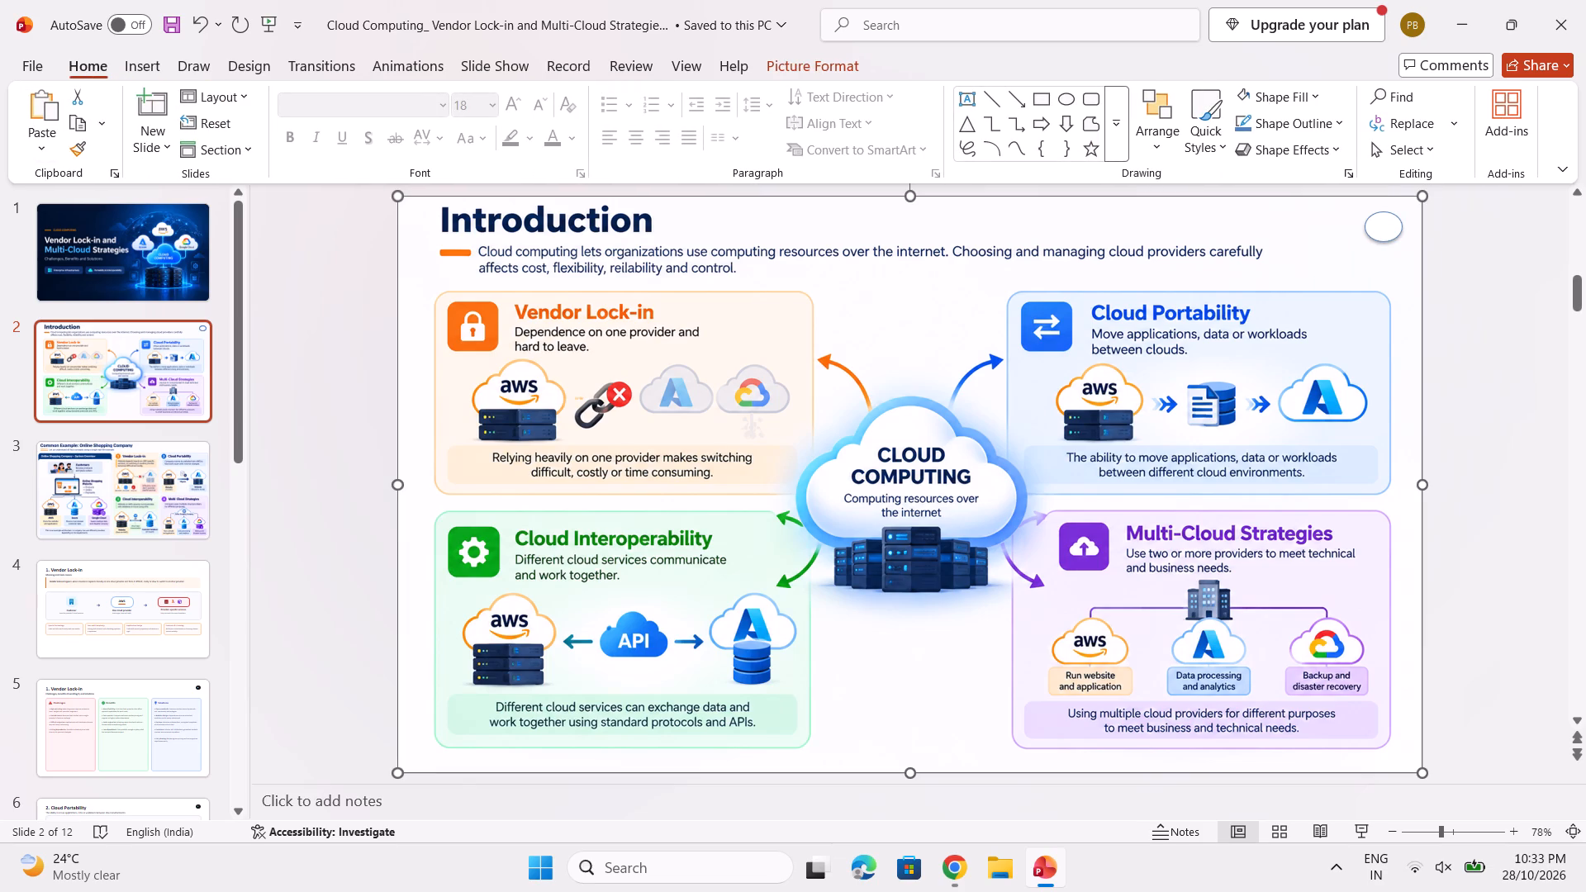
left_click(1380, 227)
left_click(1384, 225)
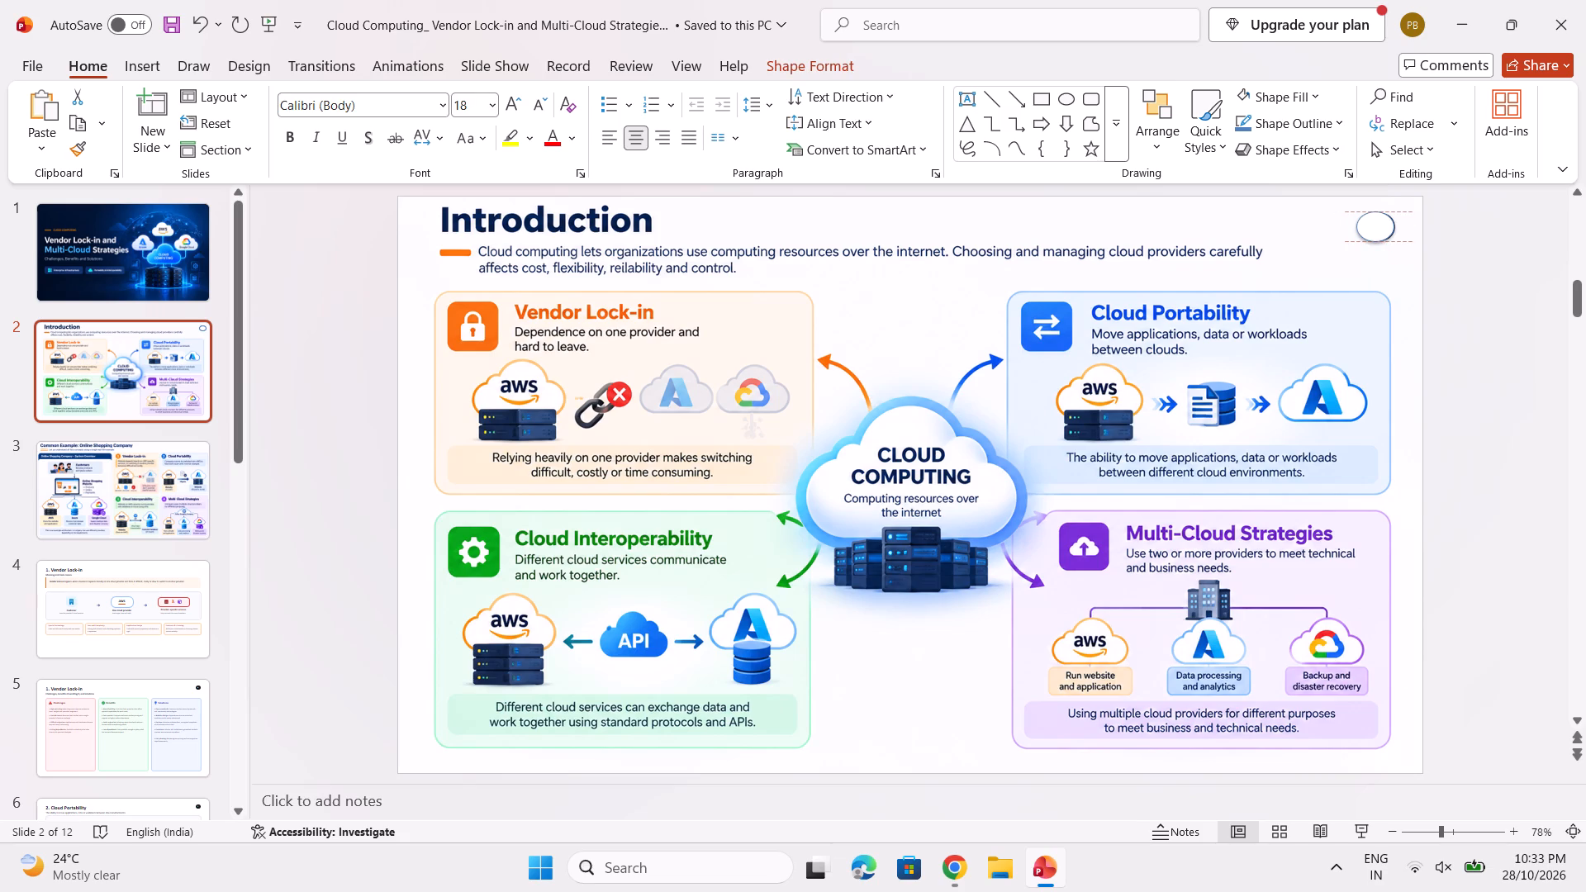
left_click(1341, 244)
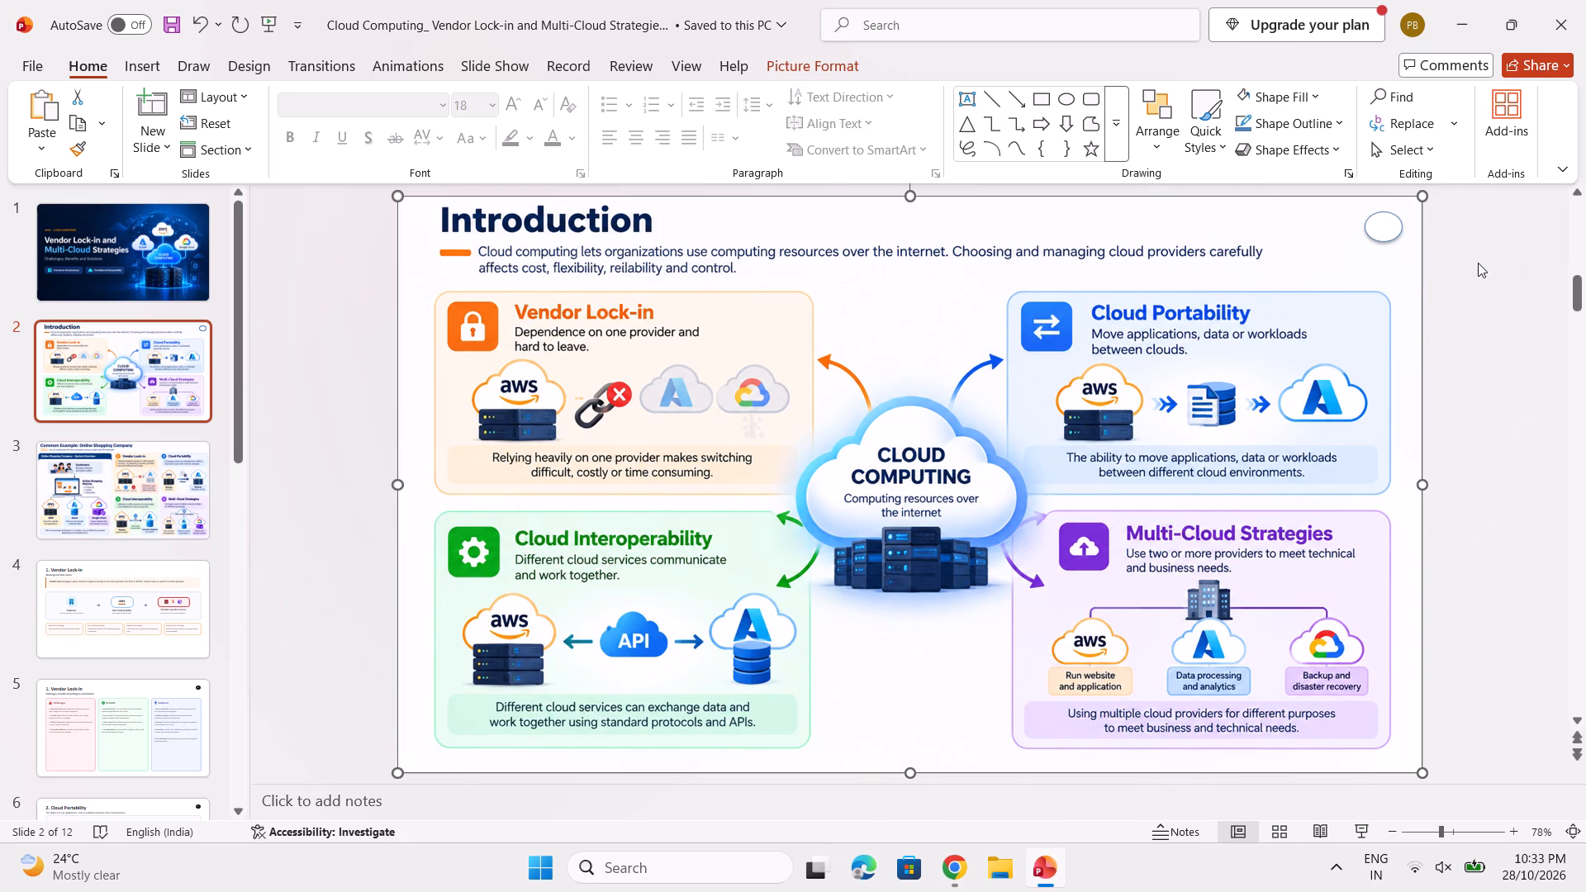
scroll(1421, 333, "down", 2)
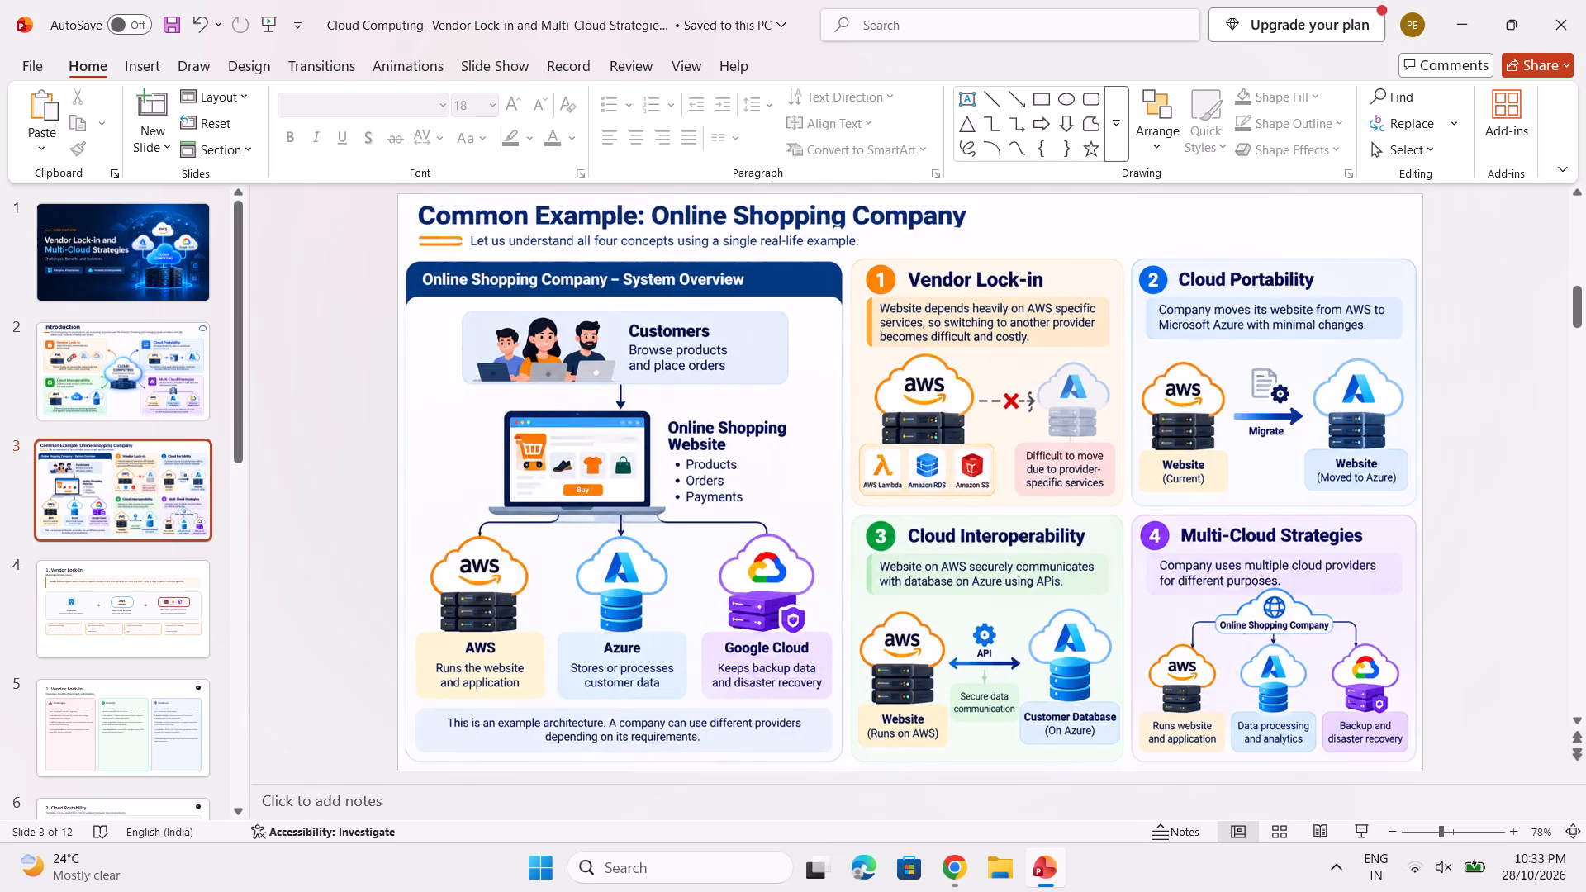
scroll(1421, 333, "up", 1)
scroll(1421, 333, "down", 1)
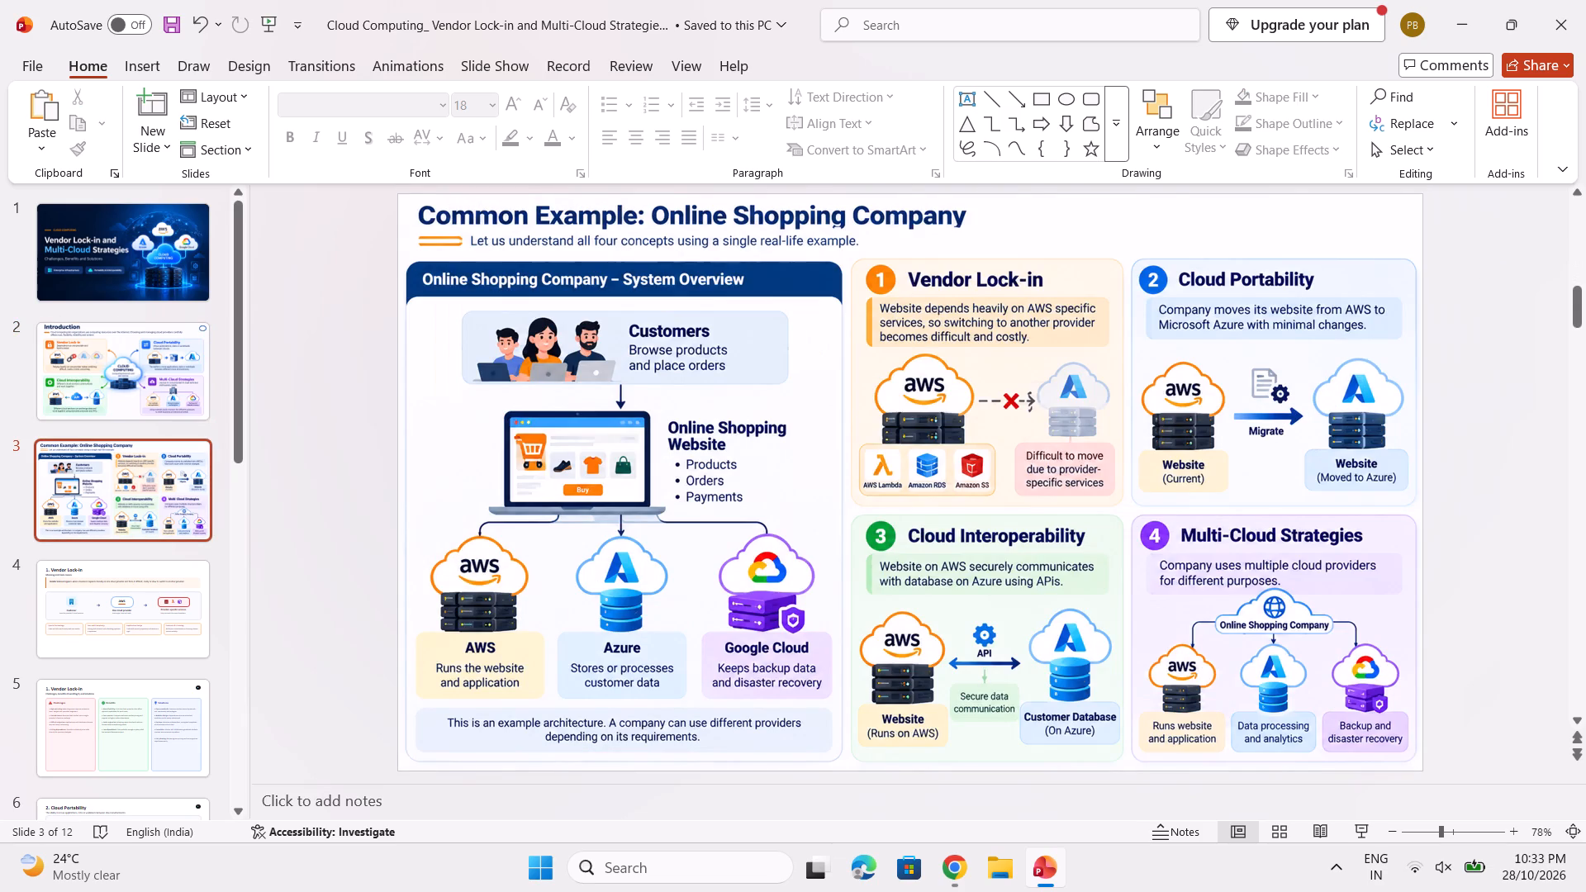
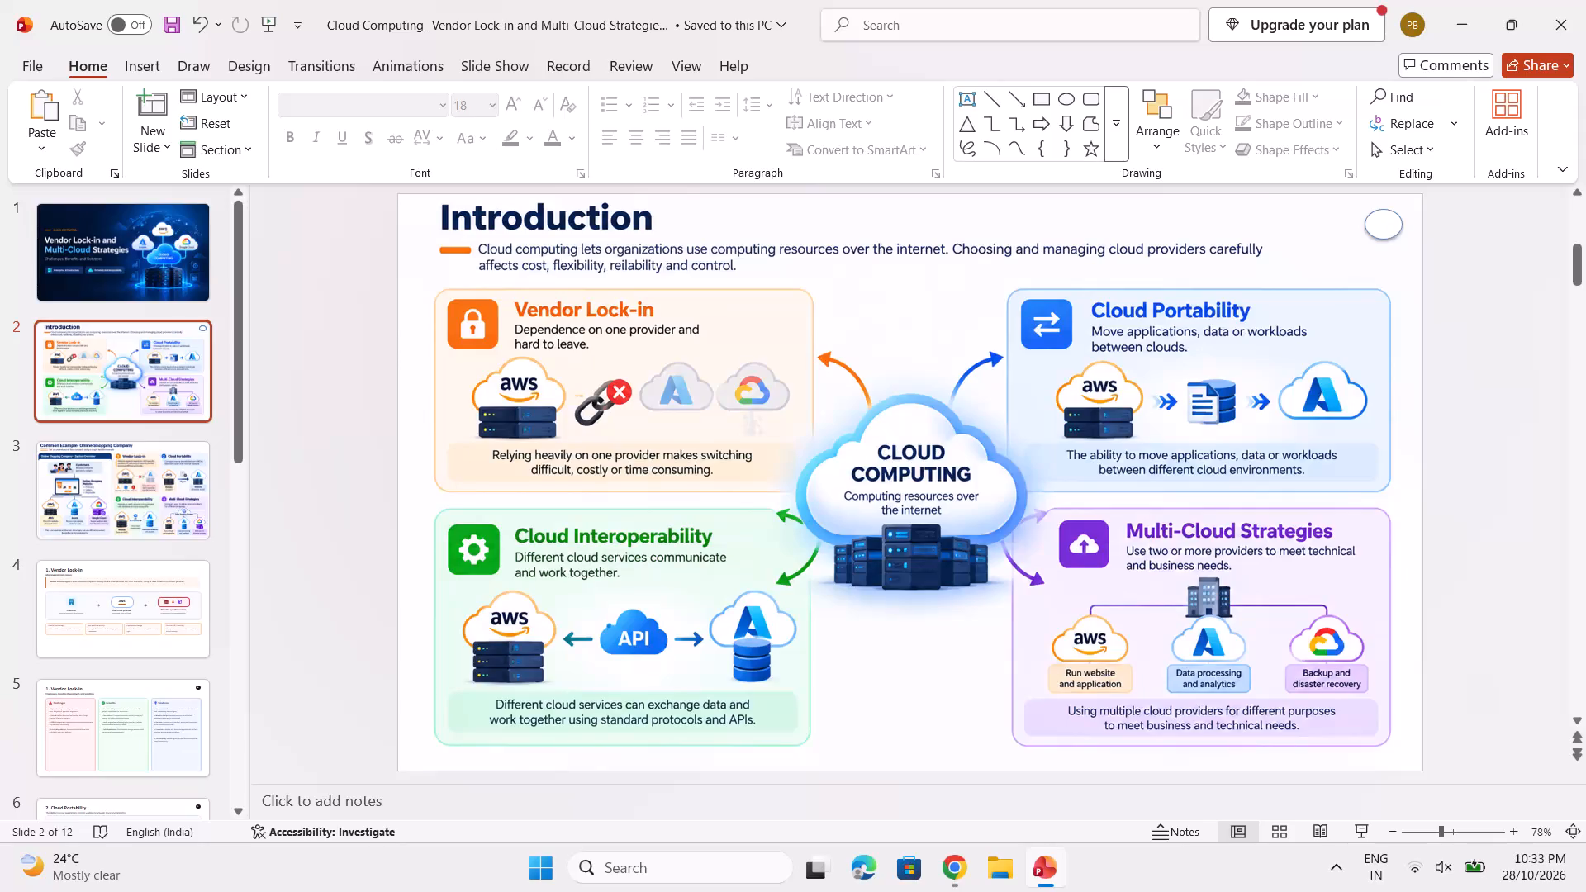
Save the presentation, accepting that the unavailable fonts are not saved with it.
key("ctrl+s")
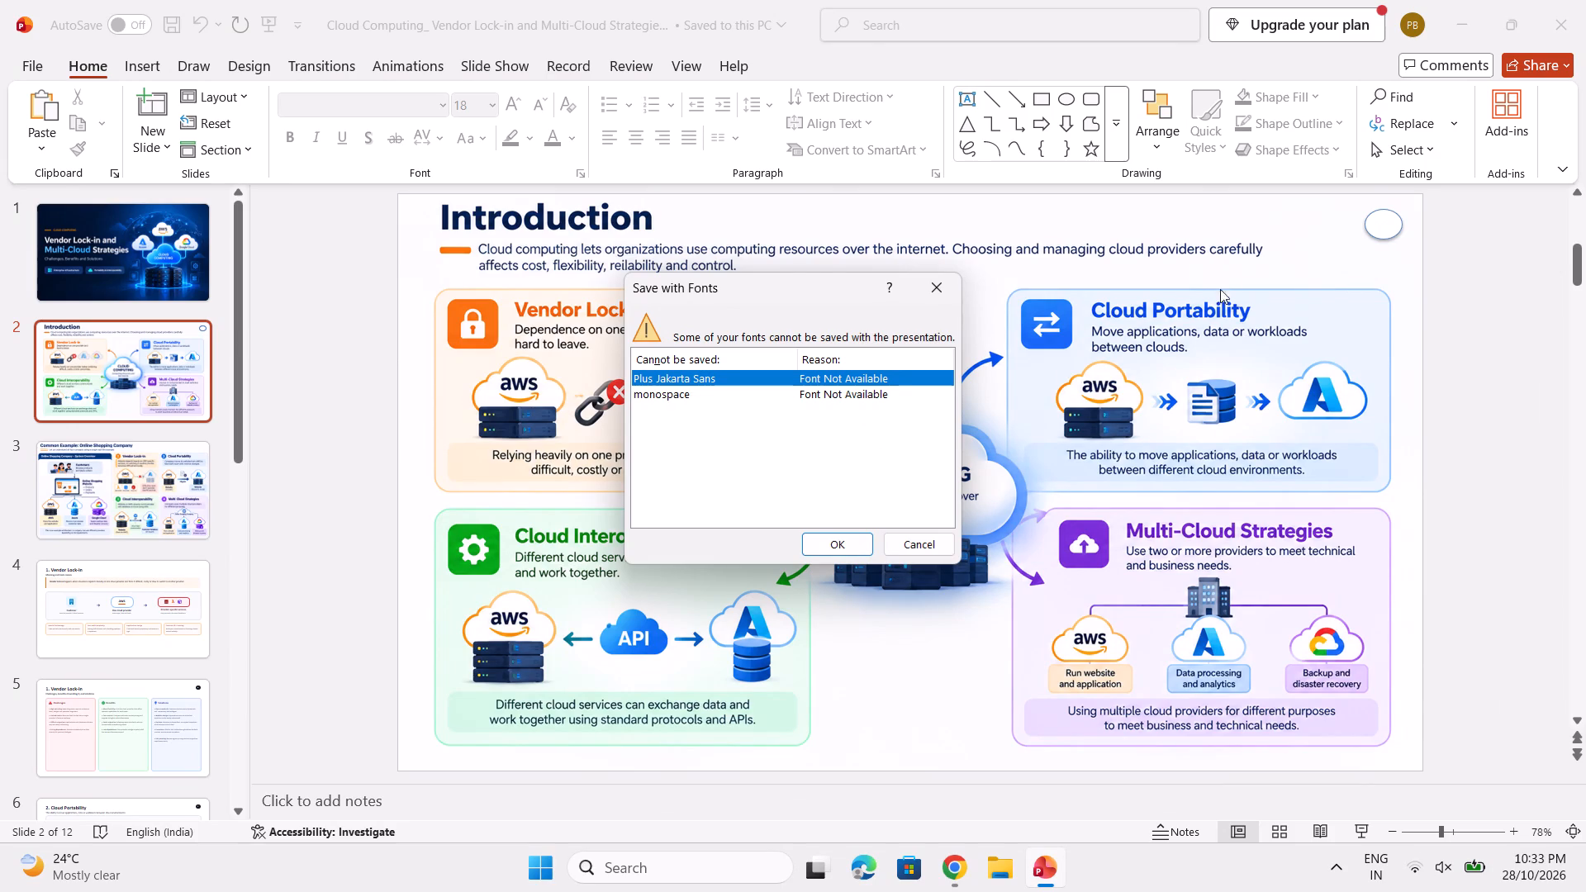
left_click(848, 551)
scroll(995, 466, "down", 2)
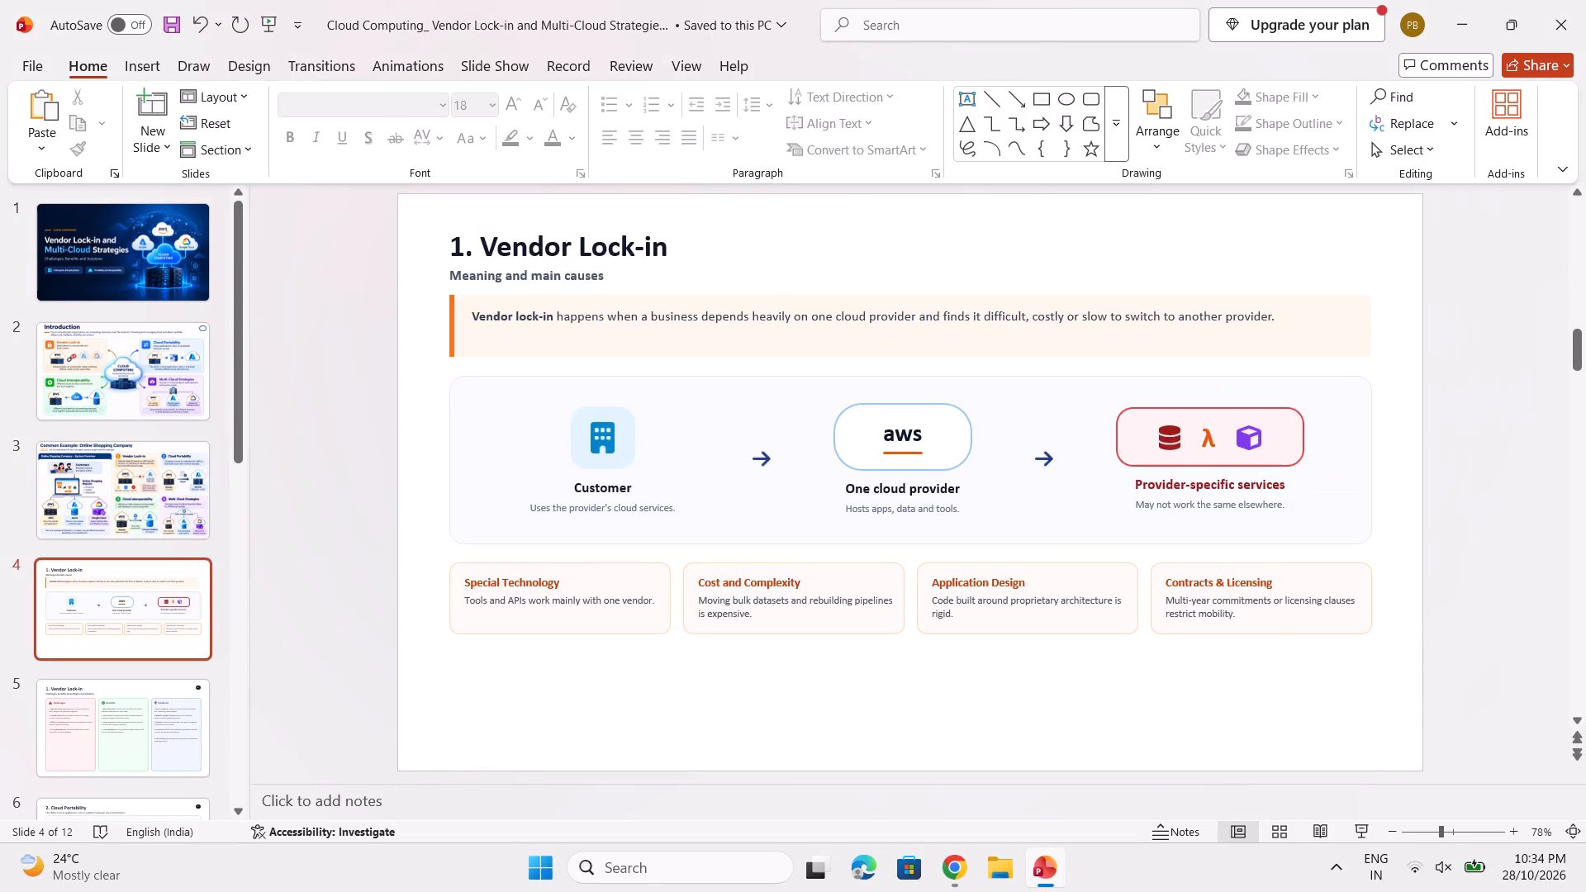
scroll(996, 470, "up", 4)
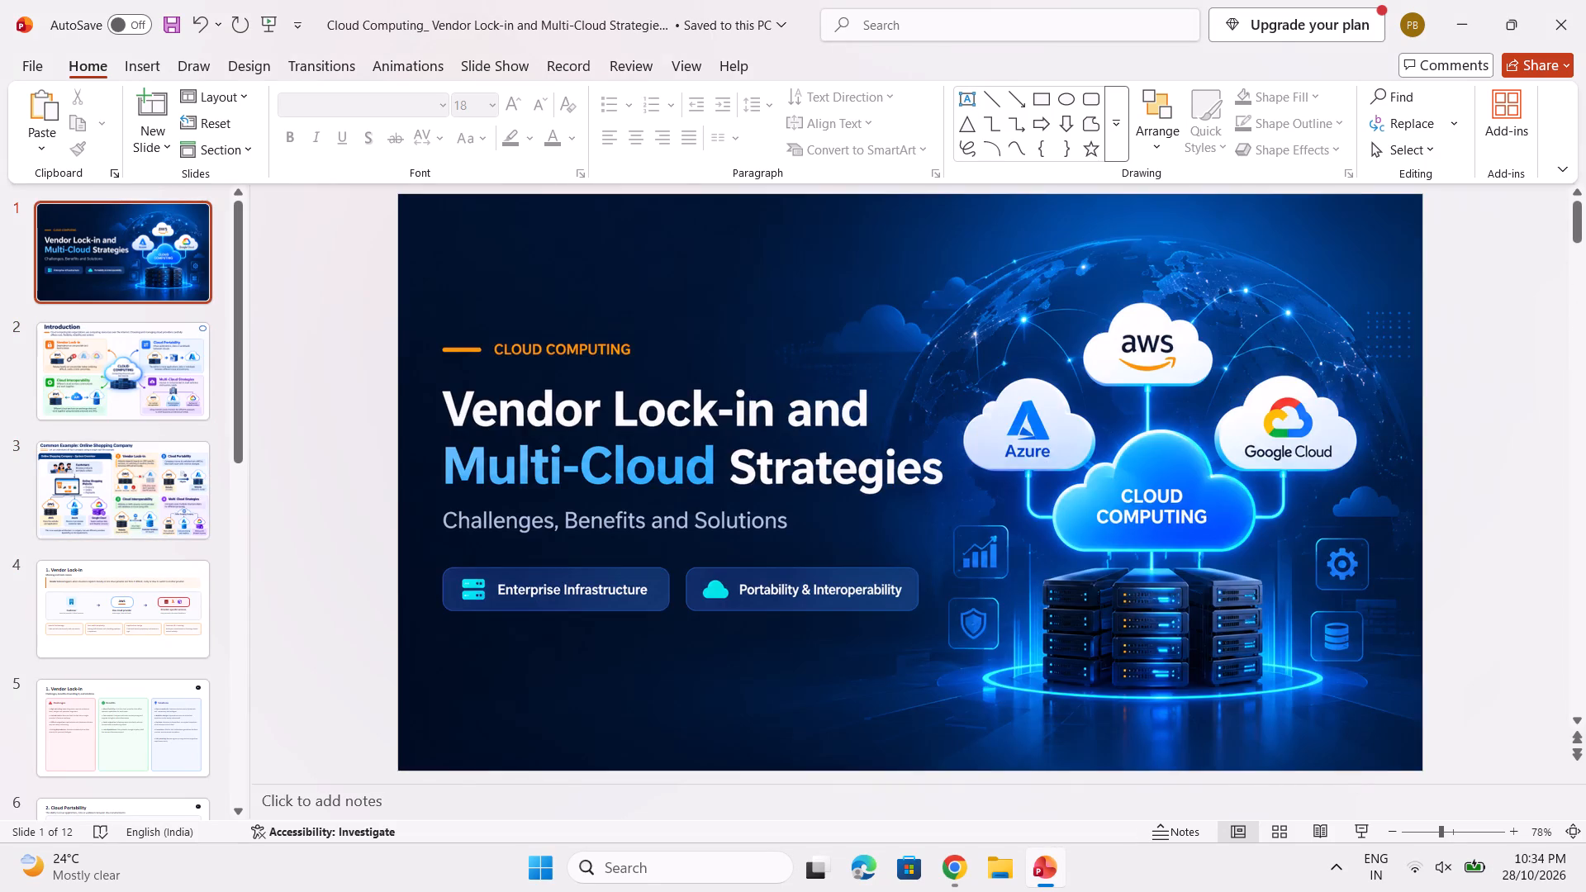
scroll(996, 470, "down", 2)
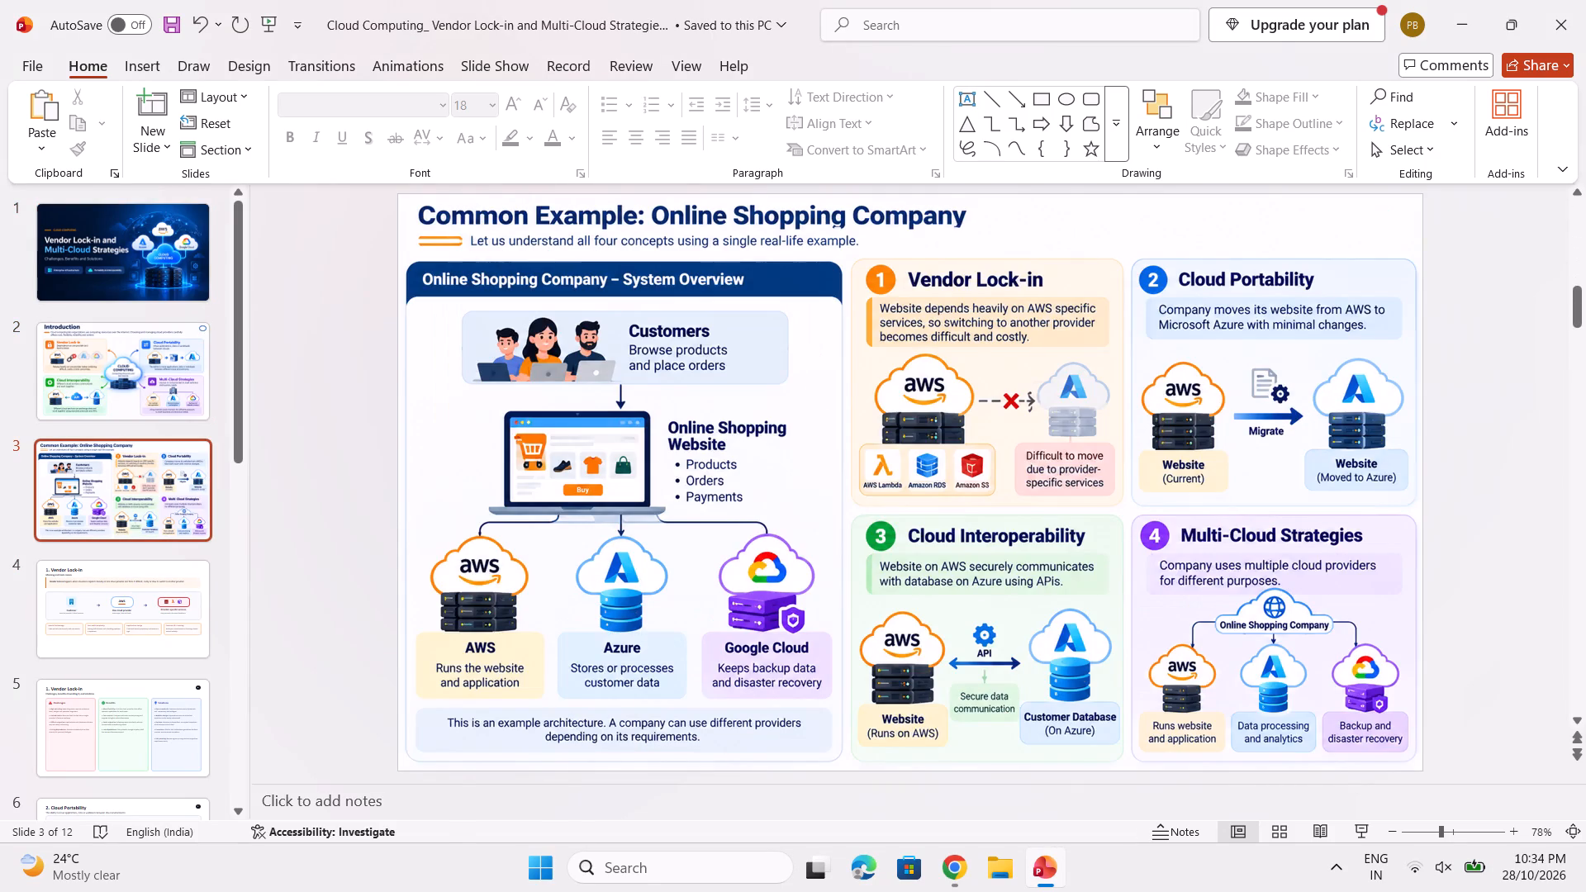
scroll(996, 470, "down", 1)
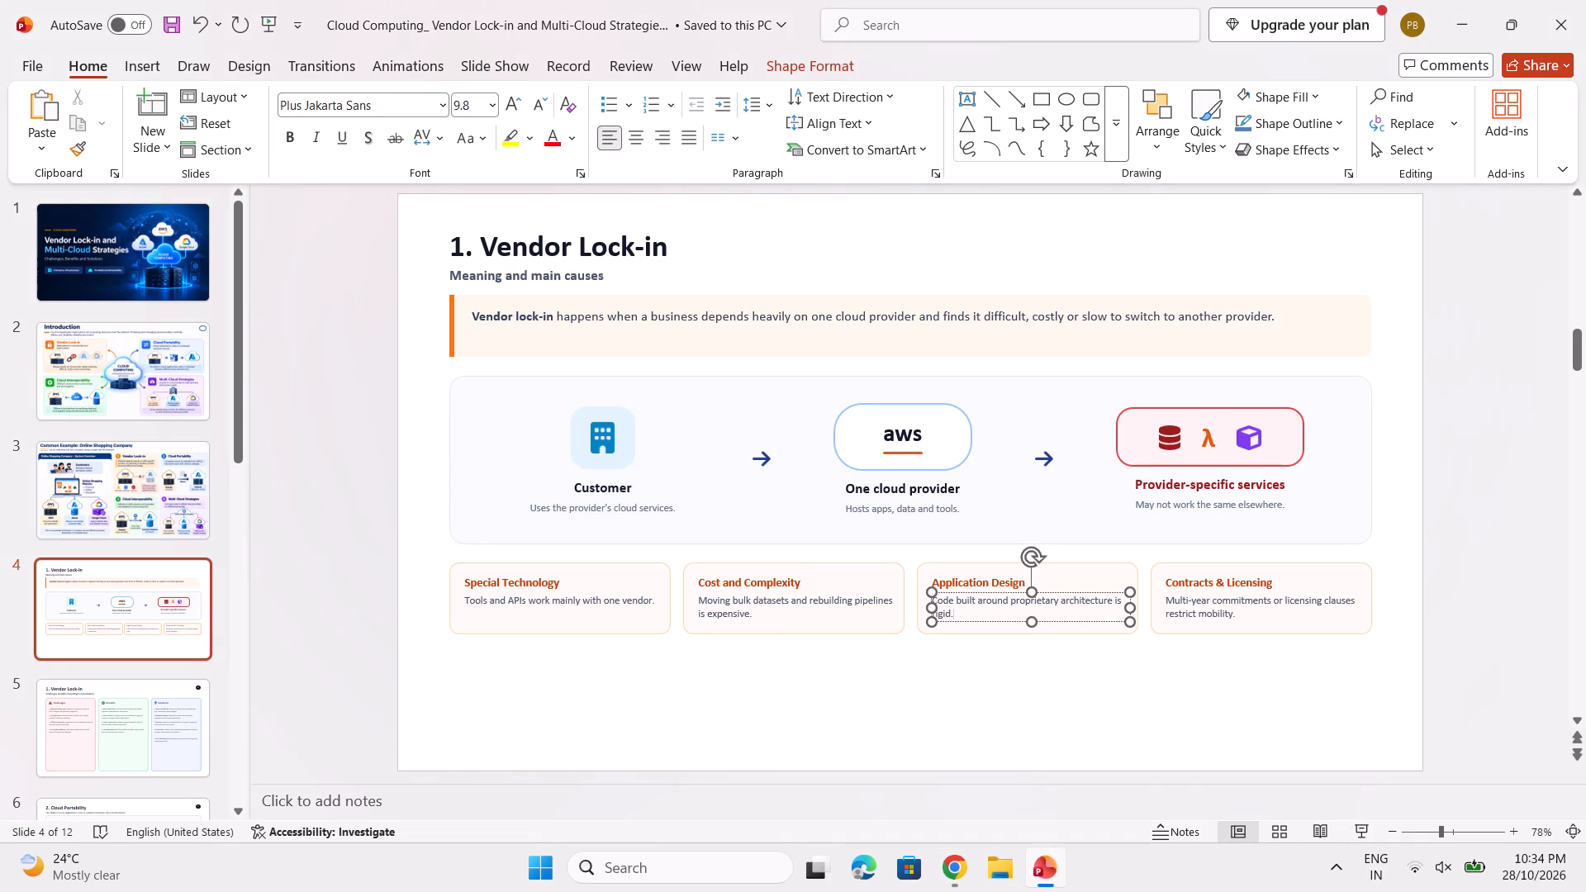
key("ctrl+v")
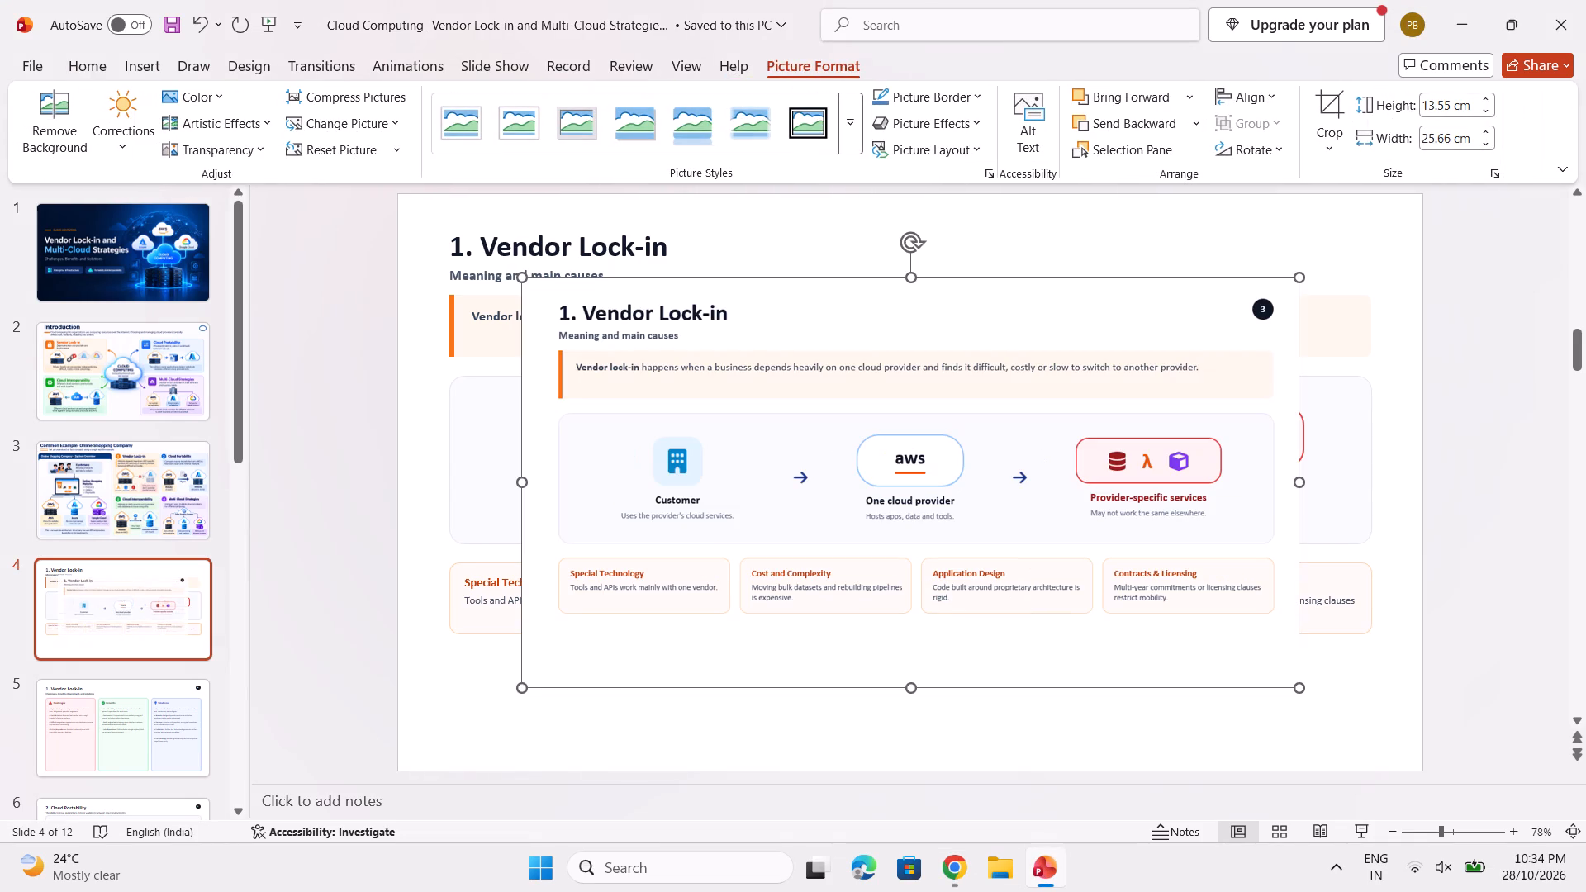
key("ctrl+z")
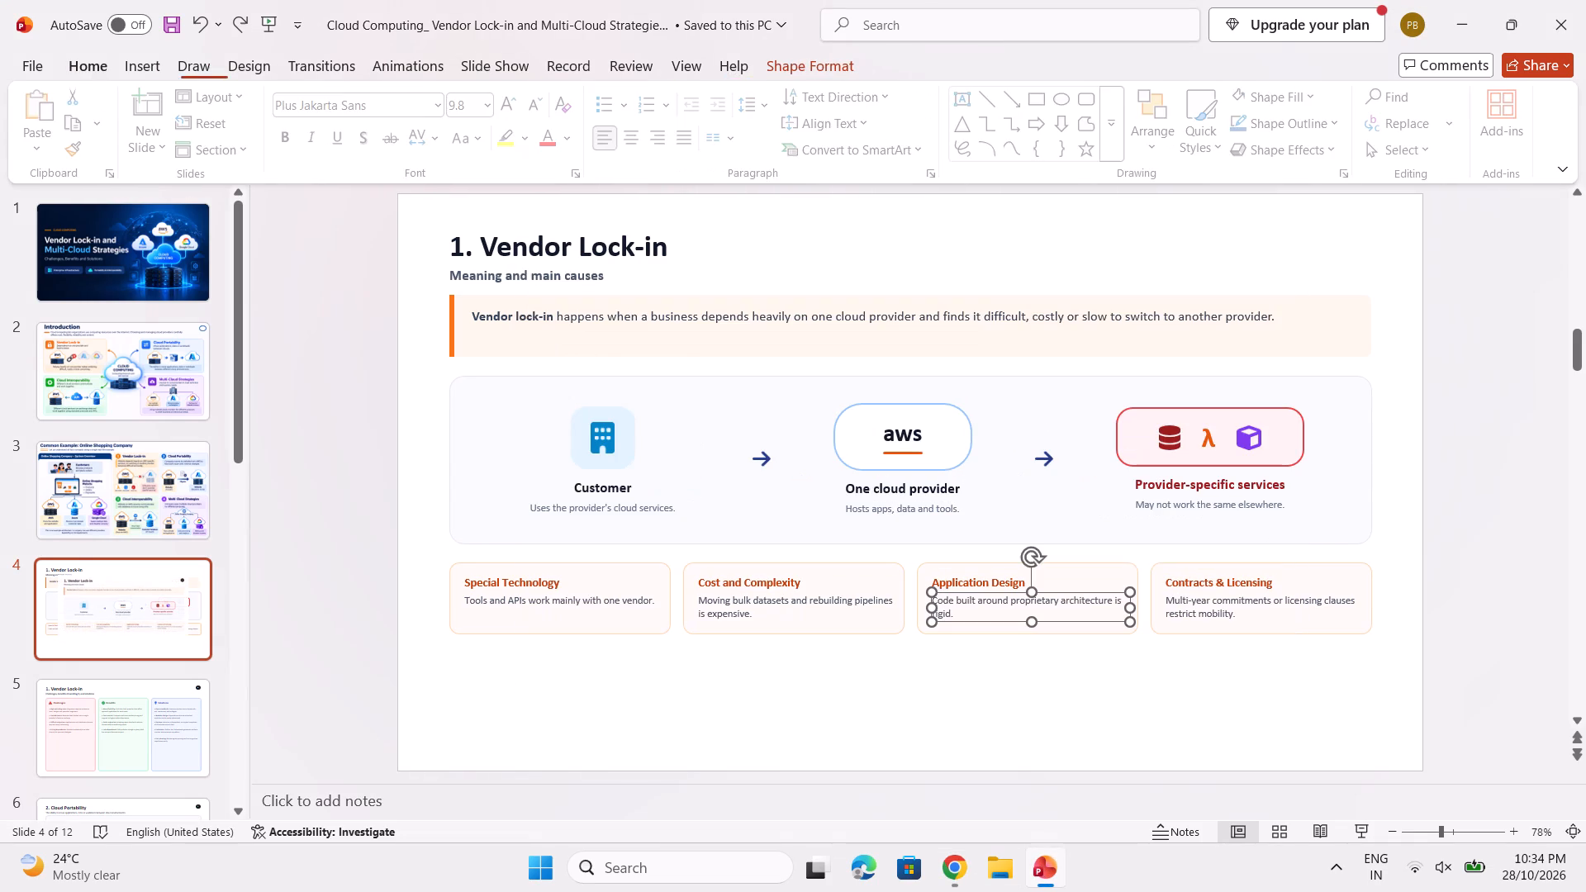
Copy the white-themed "1. Vendor Lock-in" image from ChatGPT and paste it over the contents of slide 4 in PowerPoint.
left_click(954, 864)
right_click(926, 536)
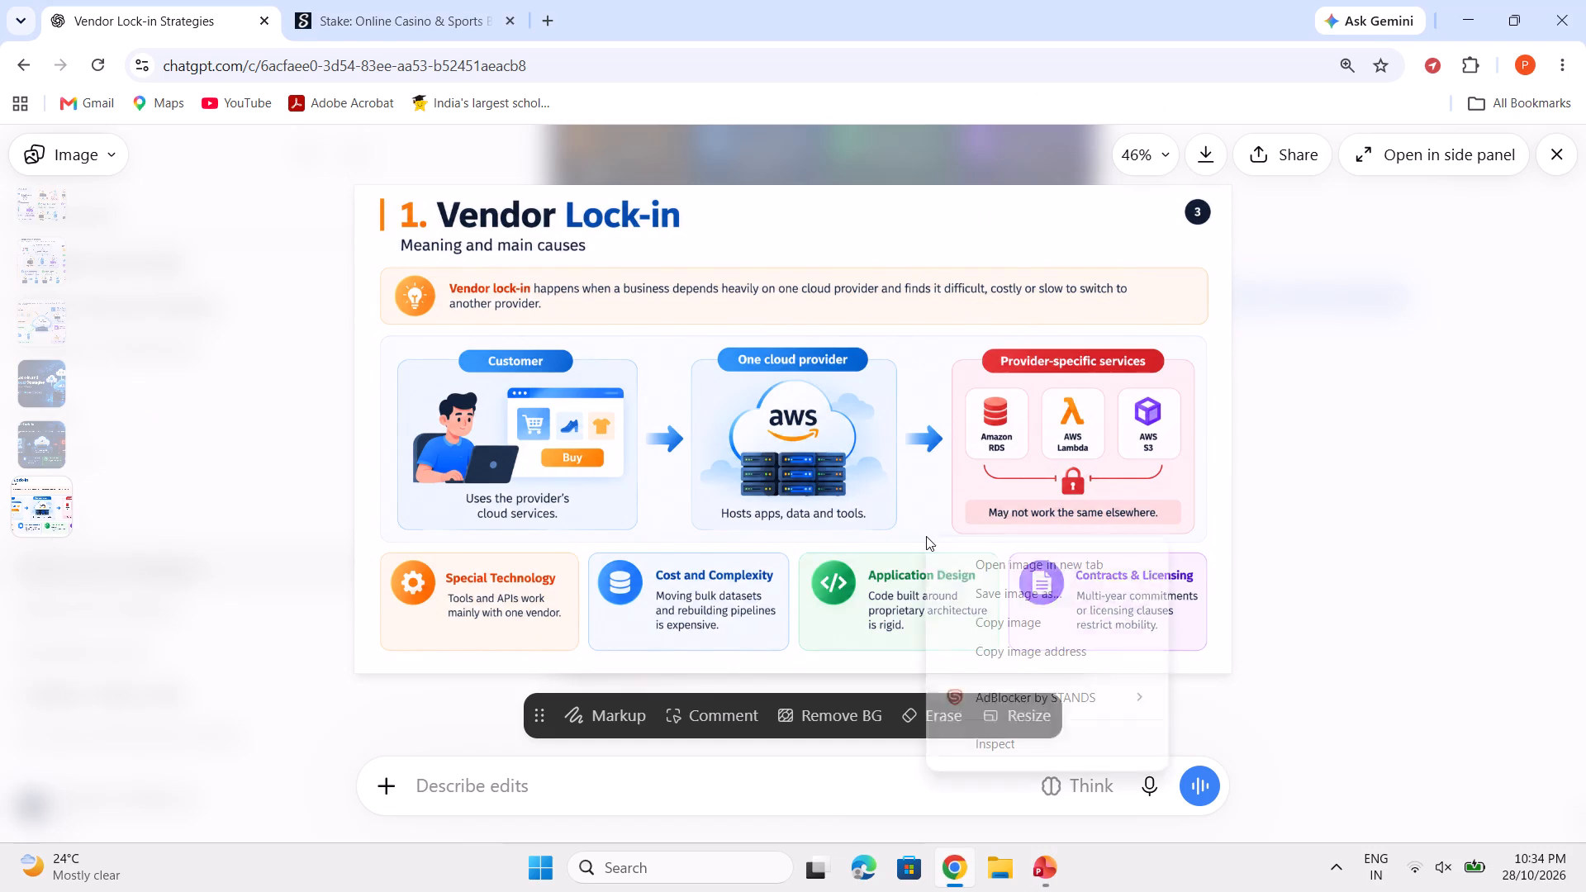
left_click(1045, 624)
left_click(1047, 864)
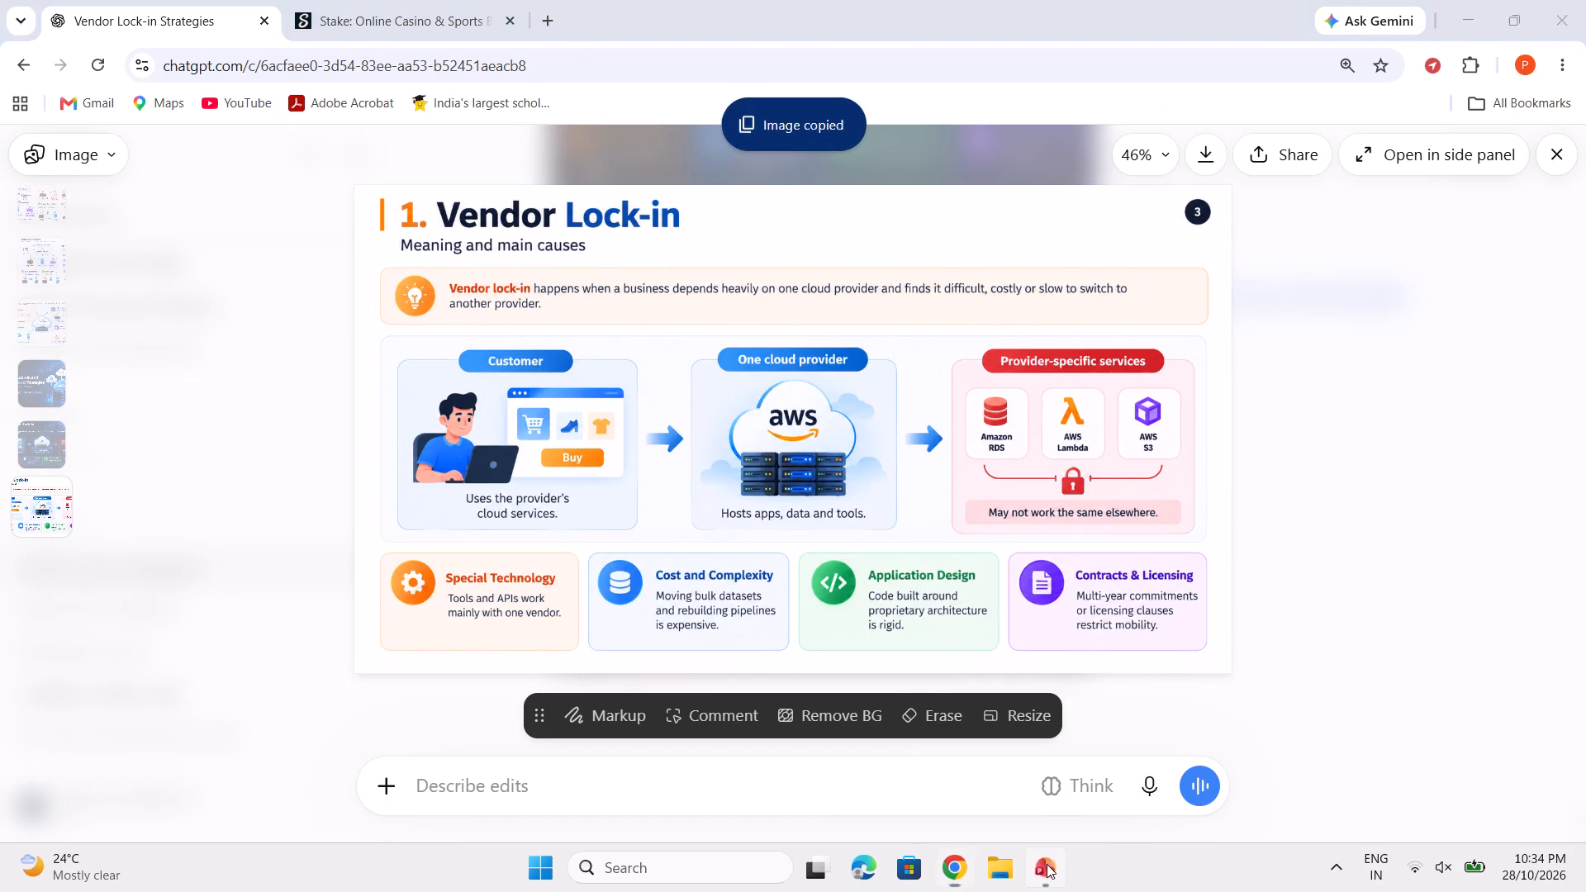
left_click(1043, 567)
key("ctrl+v")
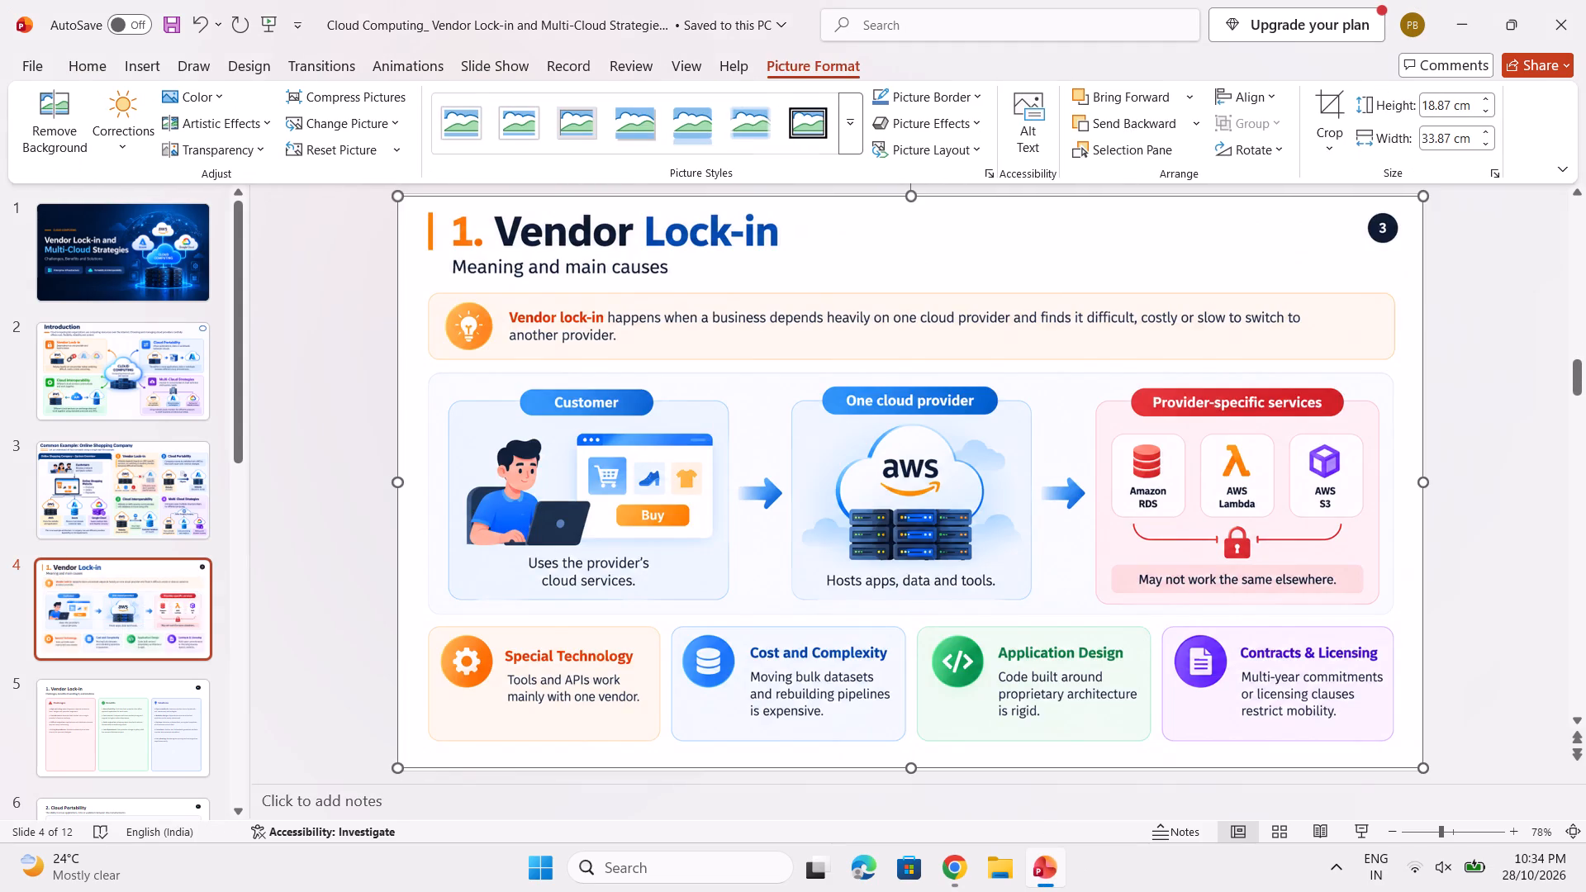
left_click(1046, 233)
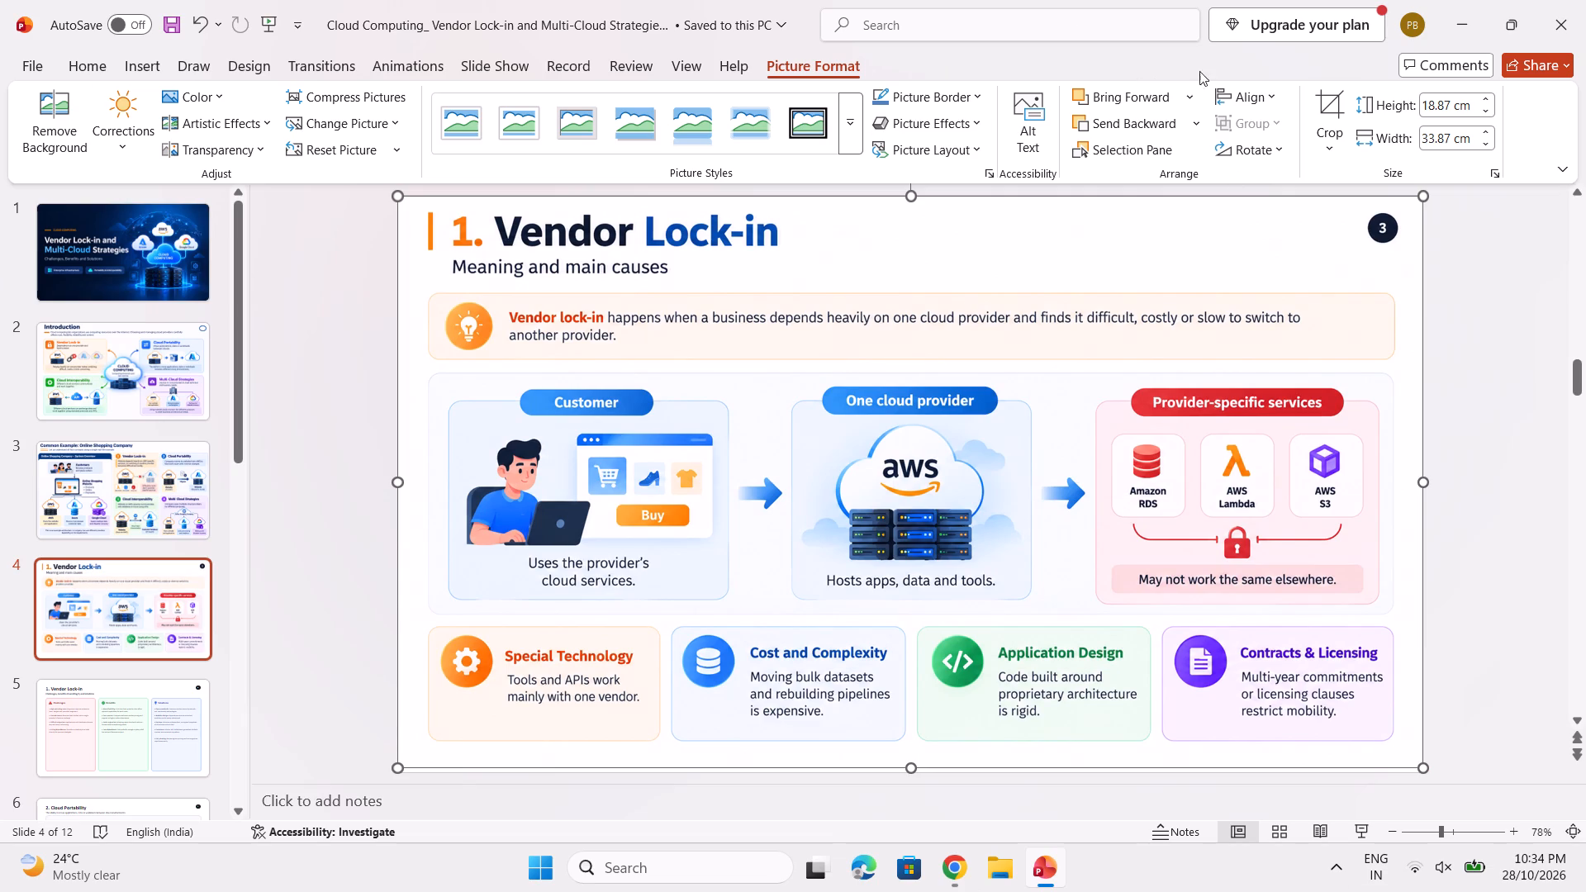
Copy the white oval from the Introduction slide and paste it over page number 3 on the "1. Vendor Lock-in" Meaning and main causes slide.
scroll(1279, 270, "up", 4)
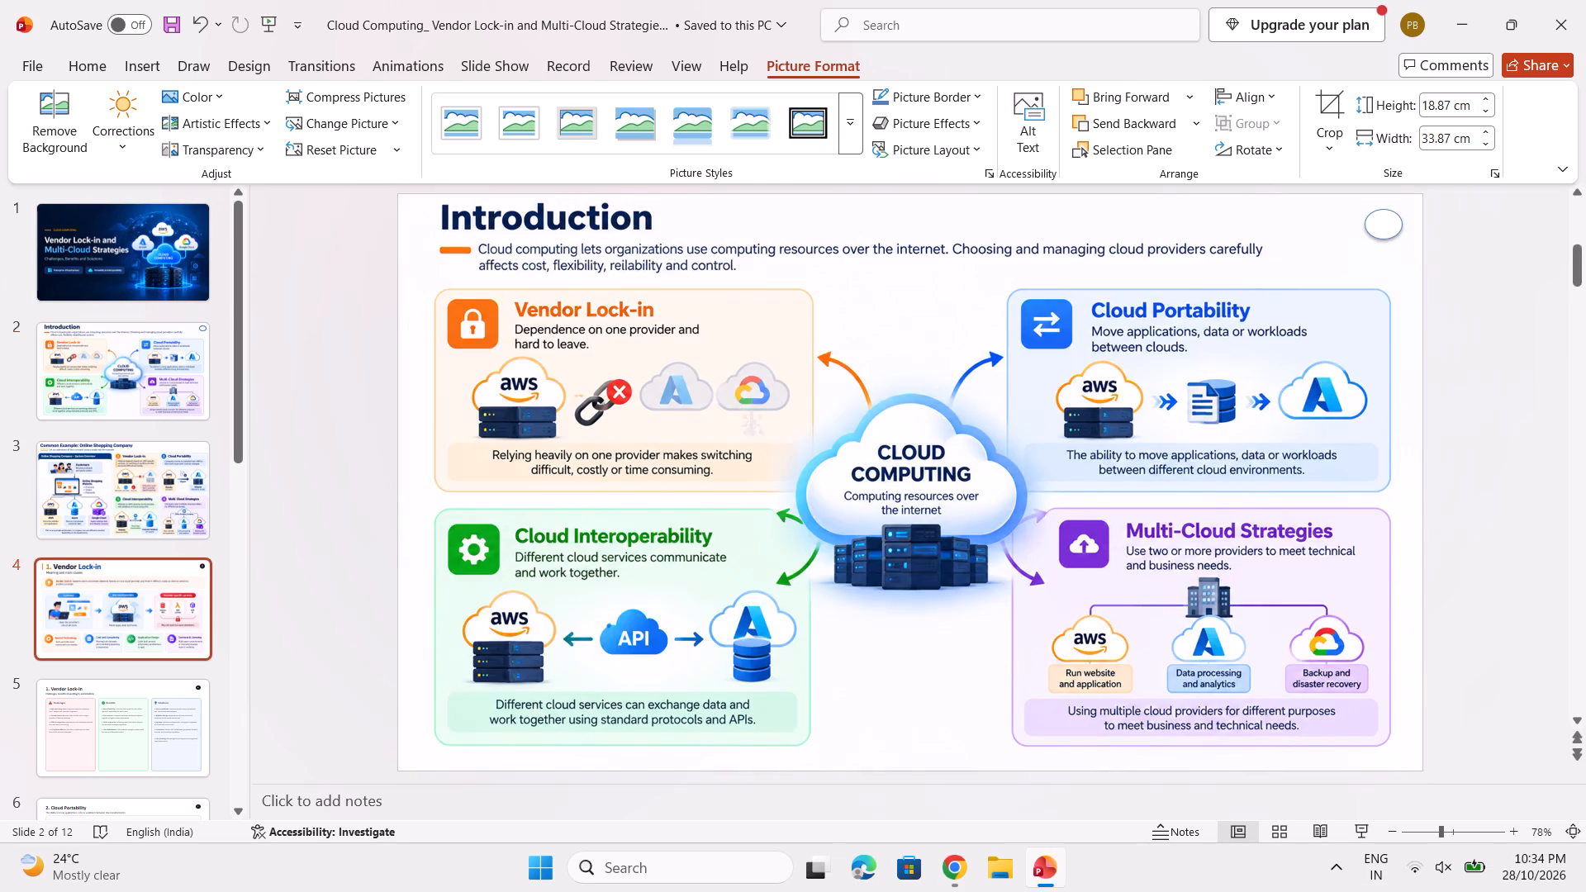
left_click(1380, 229)
key("ctrl+c")
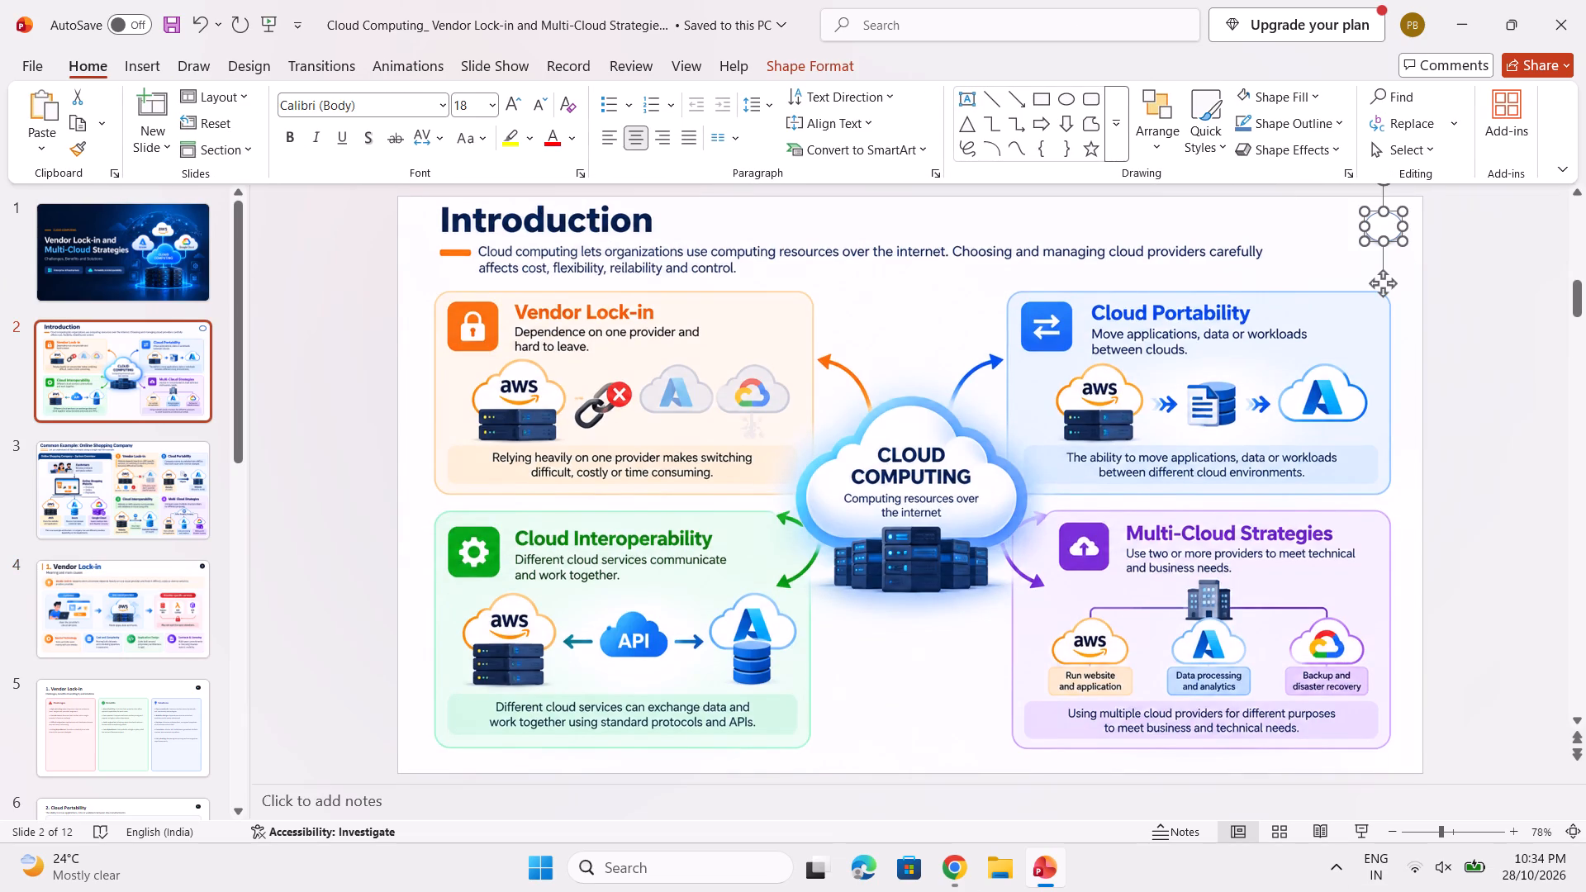
scroll(1391, 285, "down", 2)
left_click(1356, 233)
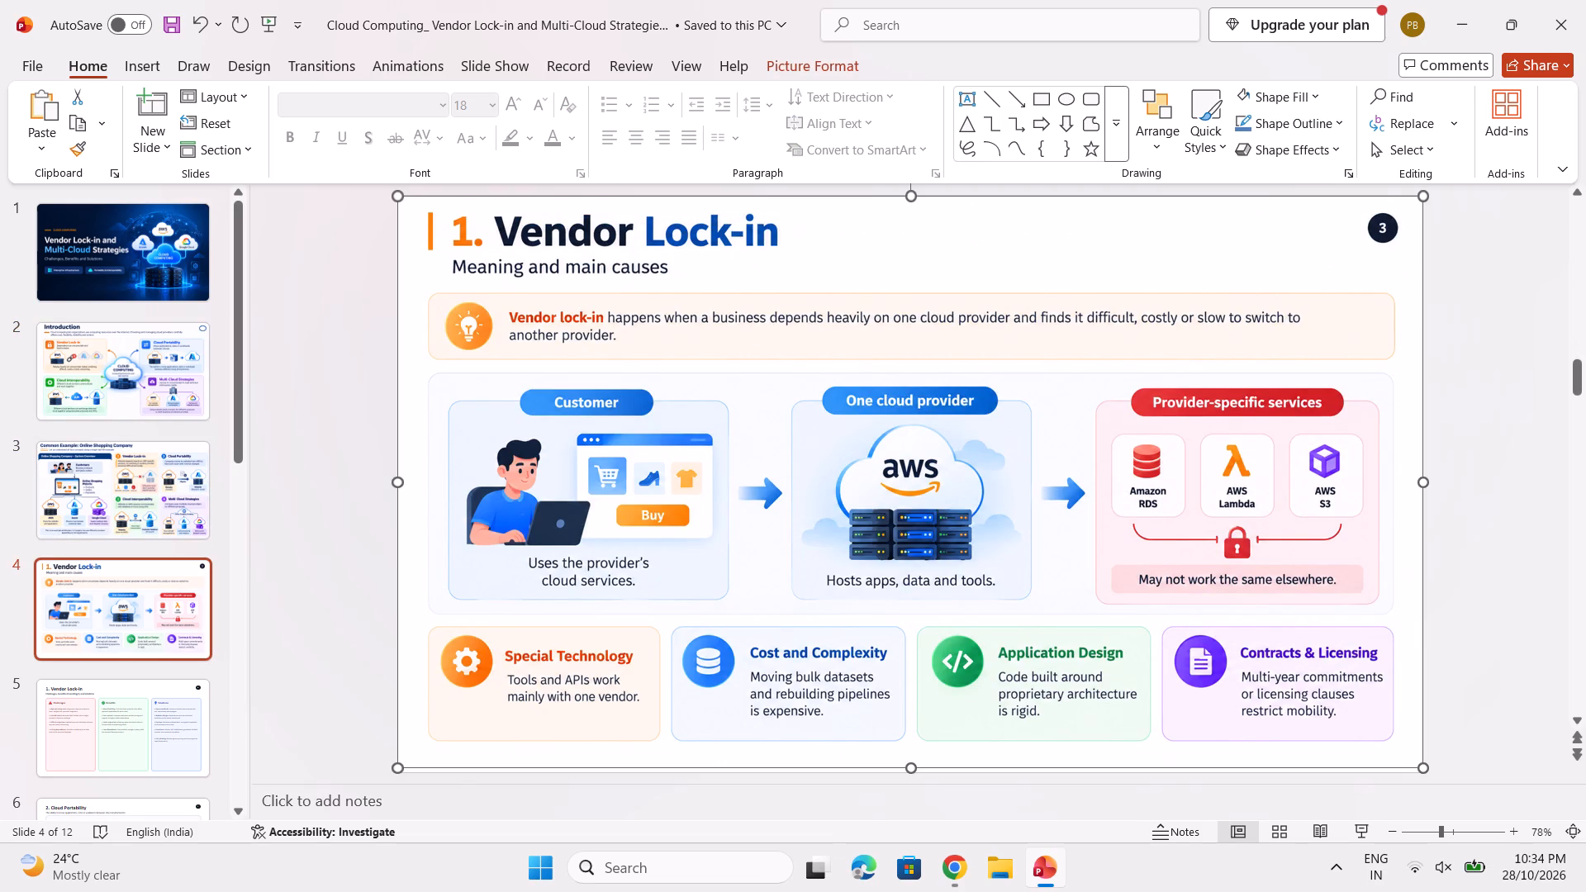
key("ctrl+v")
left_click(1398, 229)
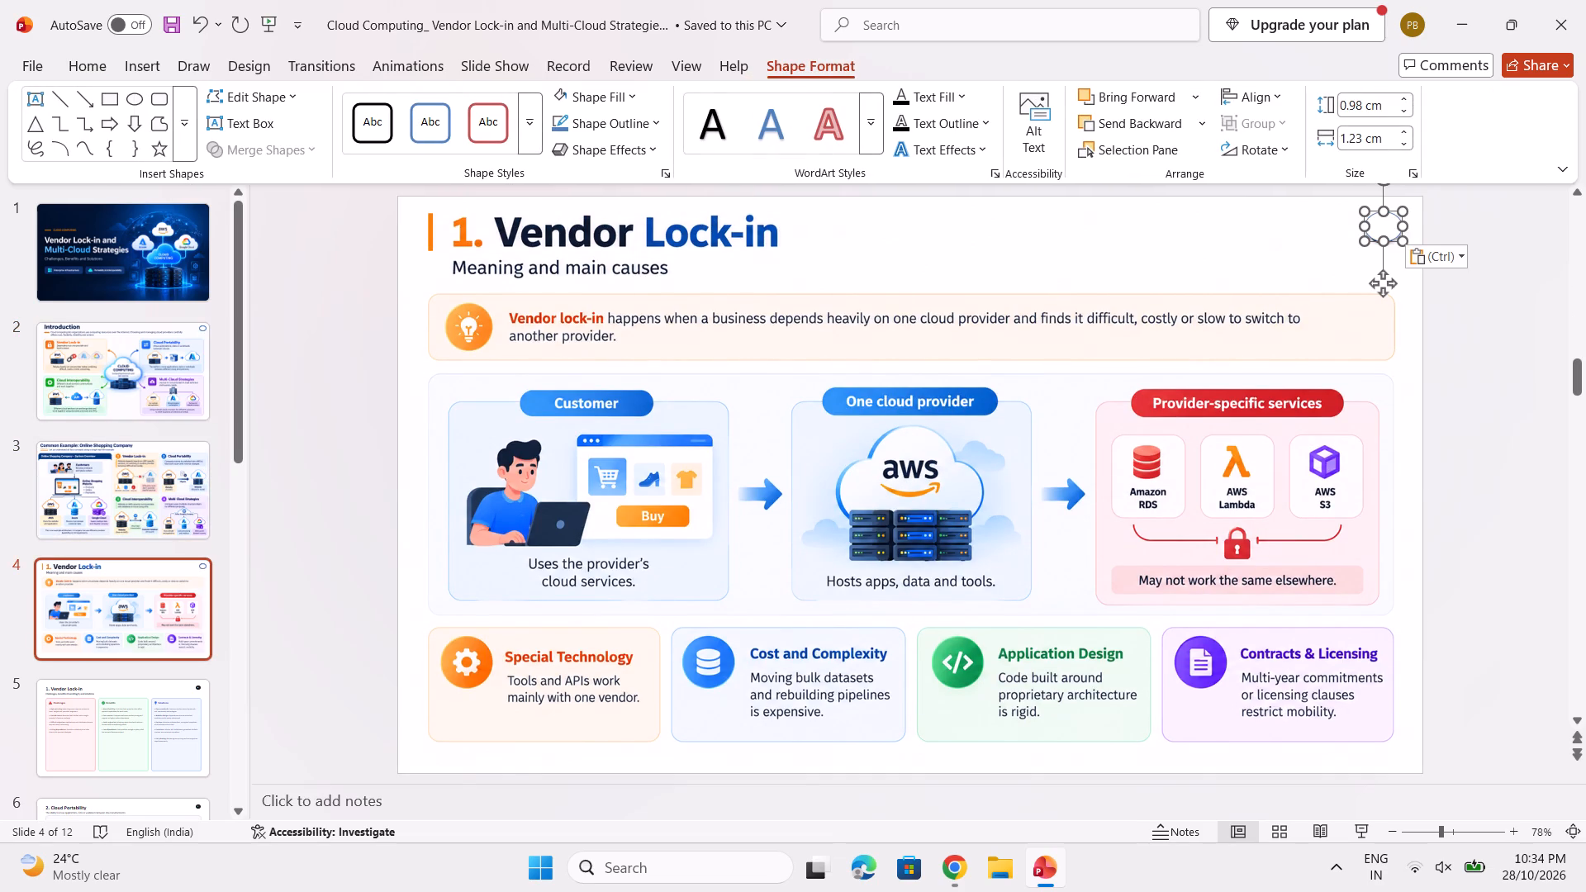
left_click(1270, 245)
Stretch the white oval on slide 4 downward into a near-circle that fully covers the page-number badge.
scroll(1275, 259, "up", 1)
left_click(1370, 251)
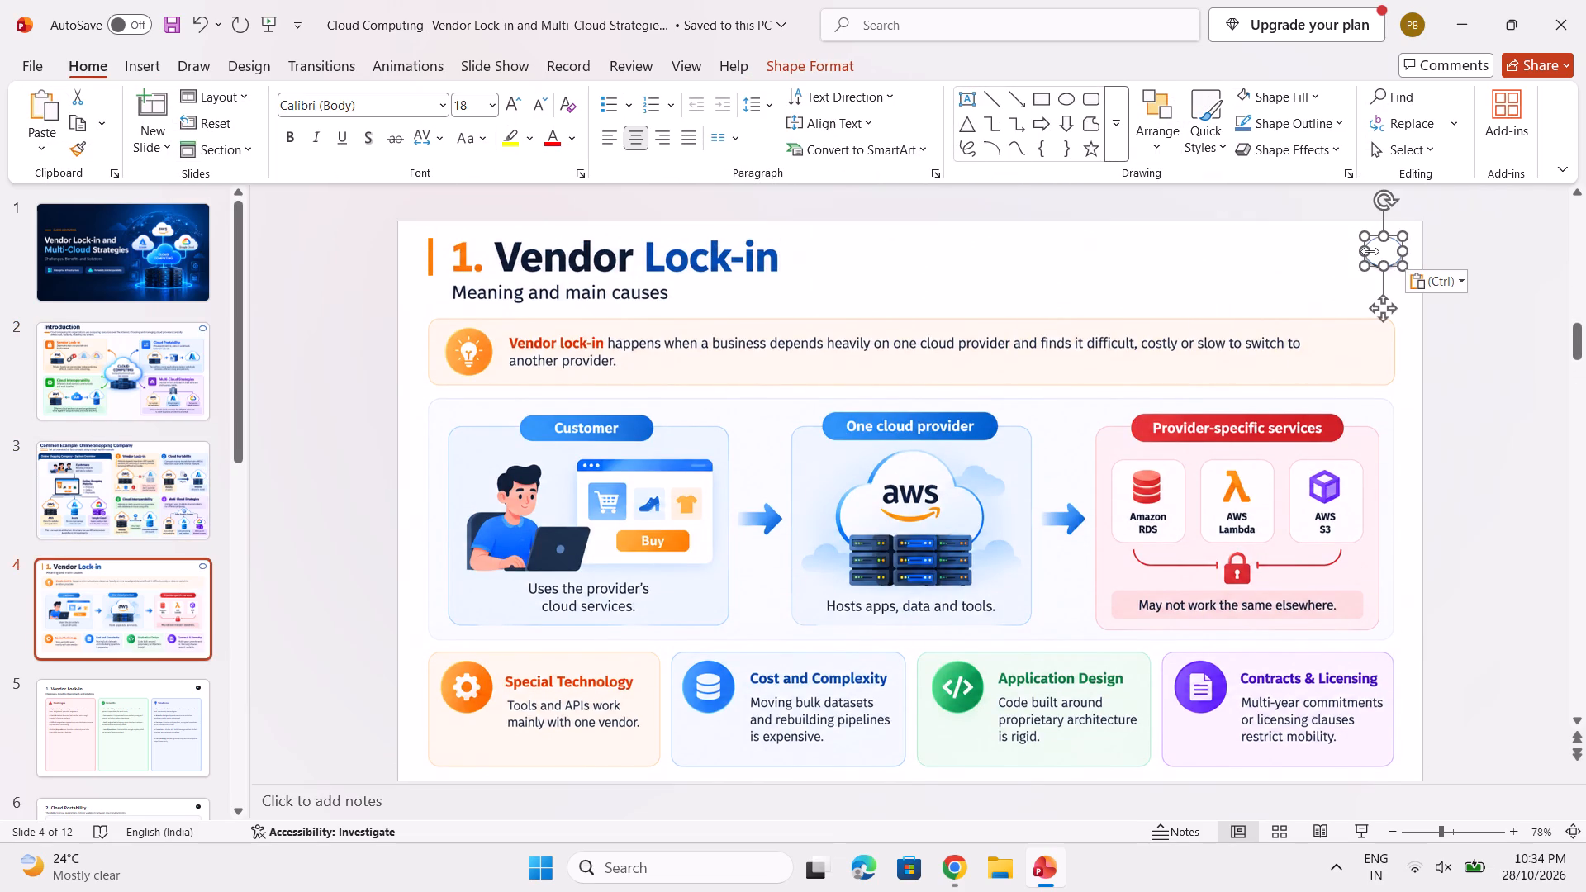
left_click(1384, 251)
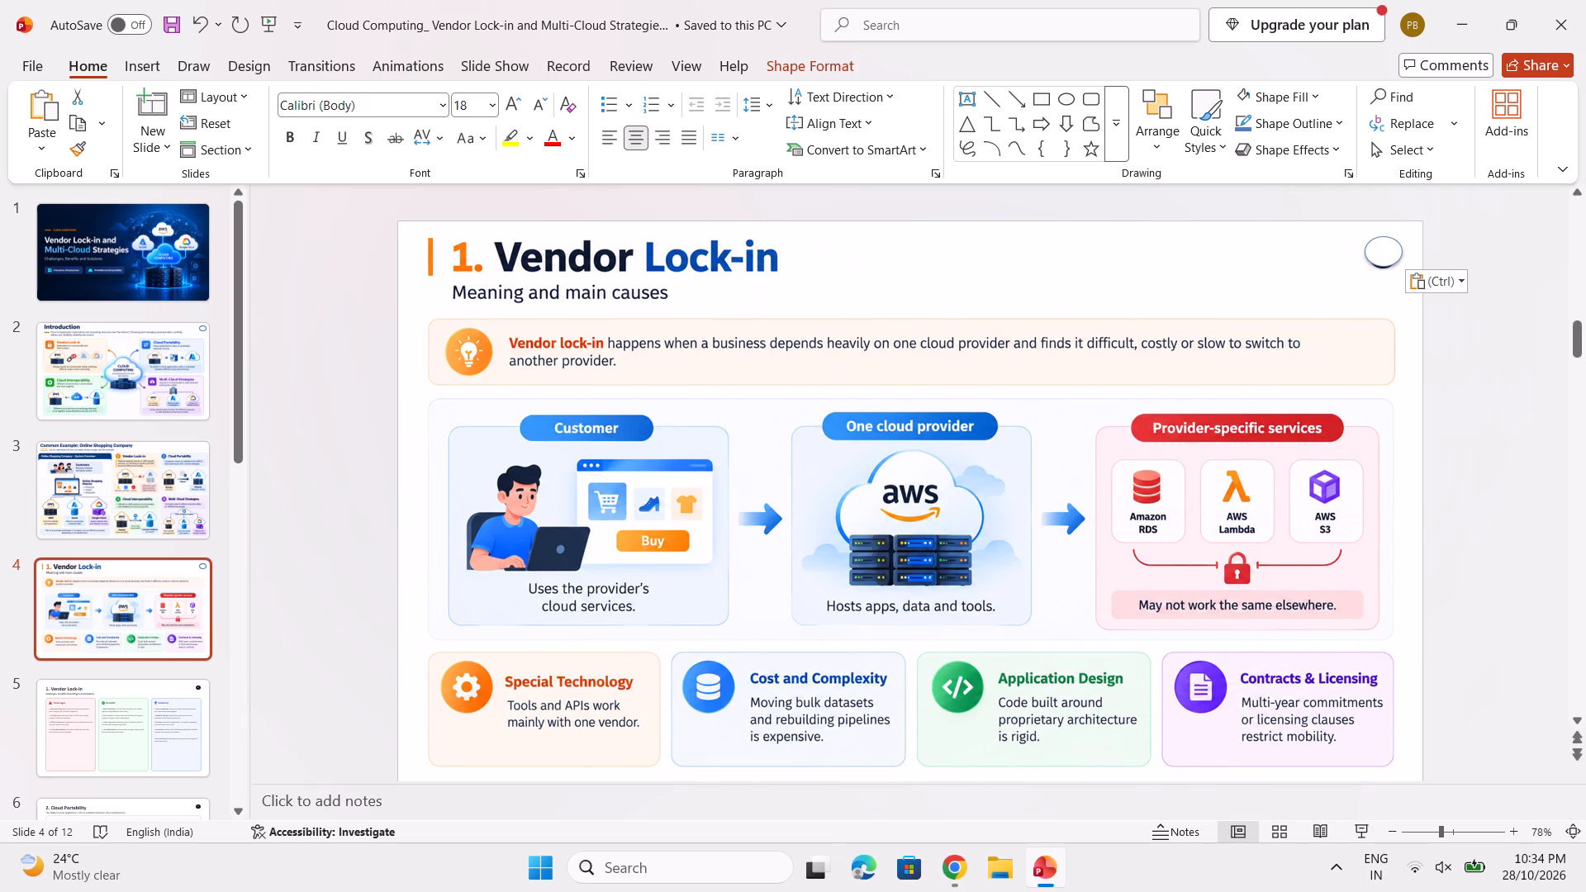
left_click(1384, 272)
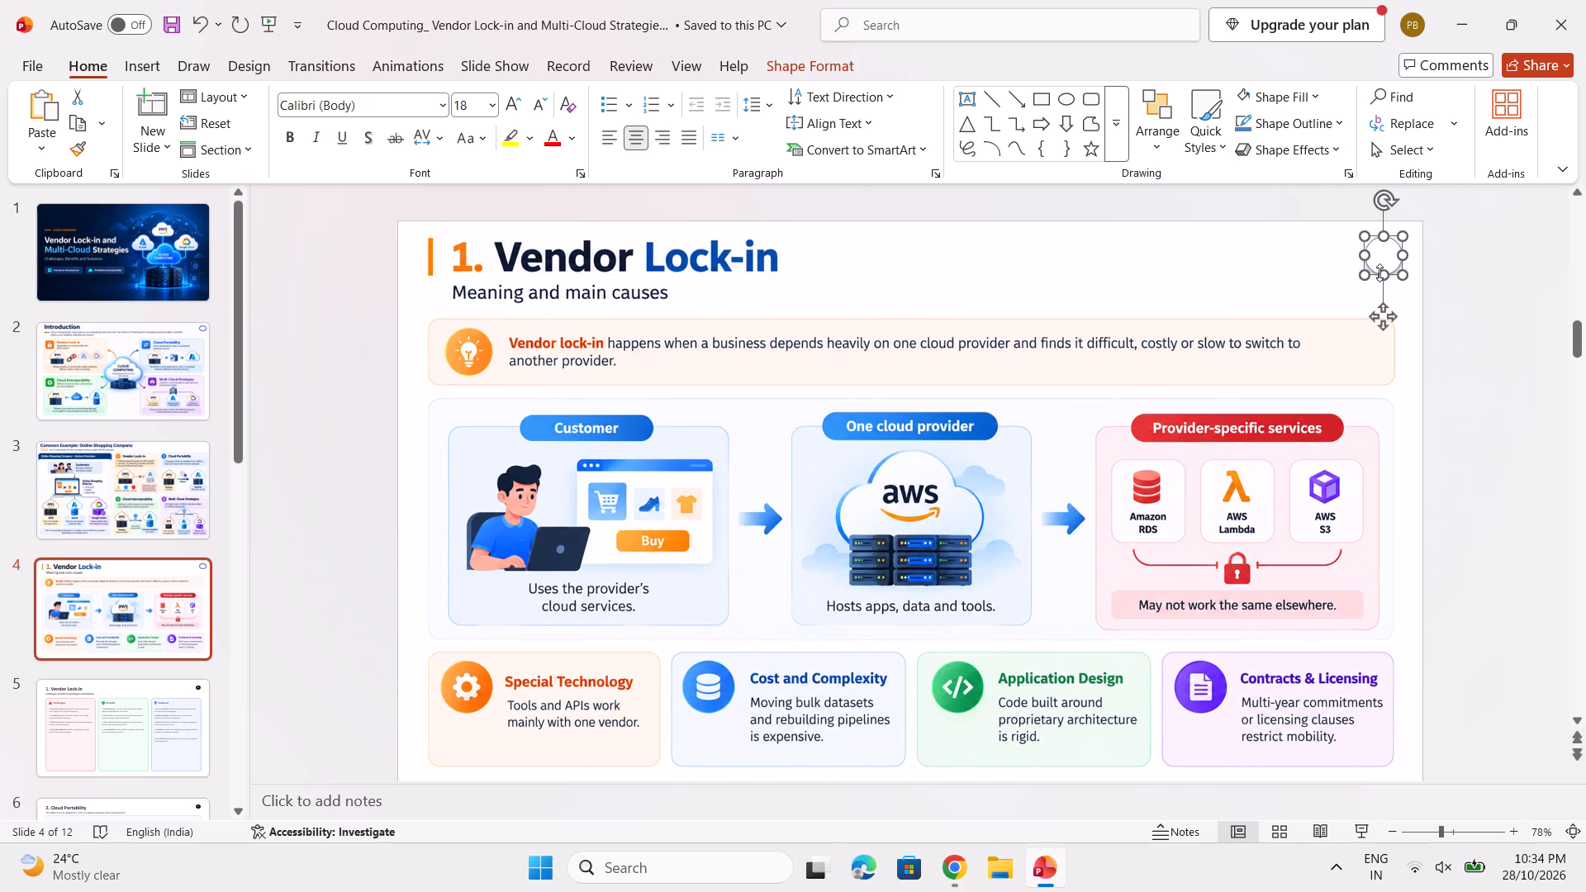
left_click(1330, 268)
Review slides 1 to 5, comparing the replaced pictures and the covered page-number badges.
scroll(1332, 268, "up", 6)
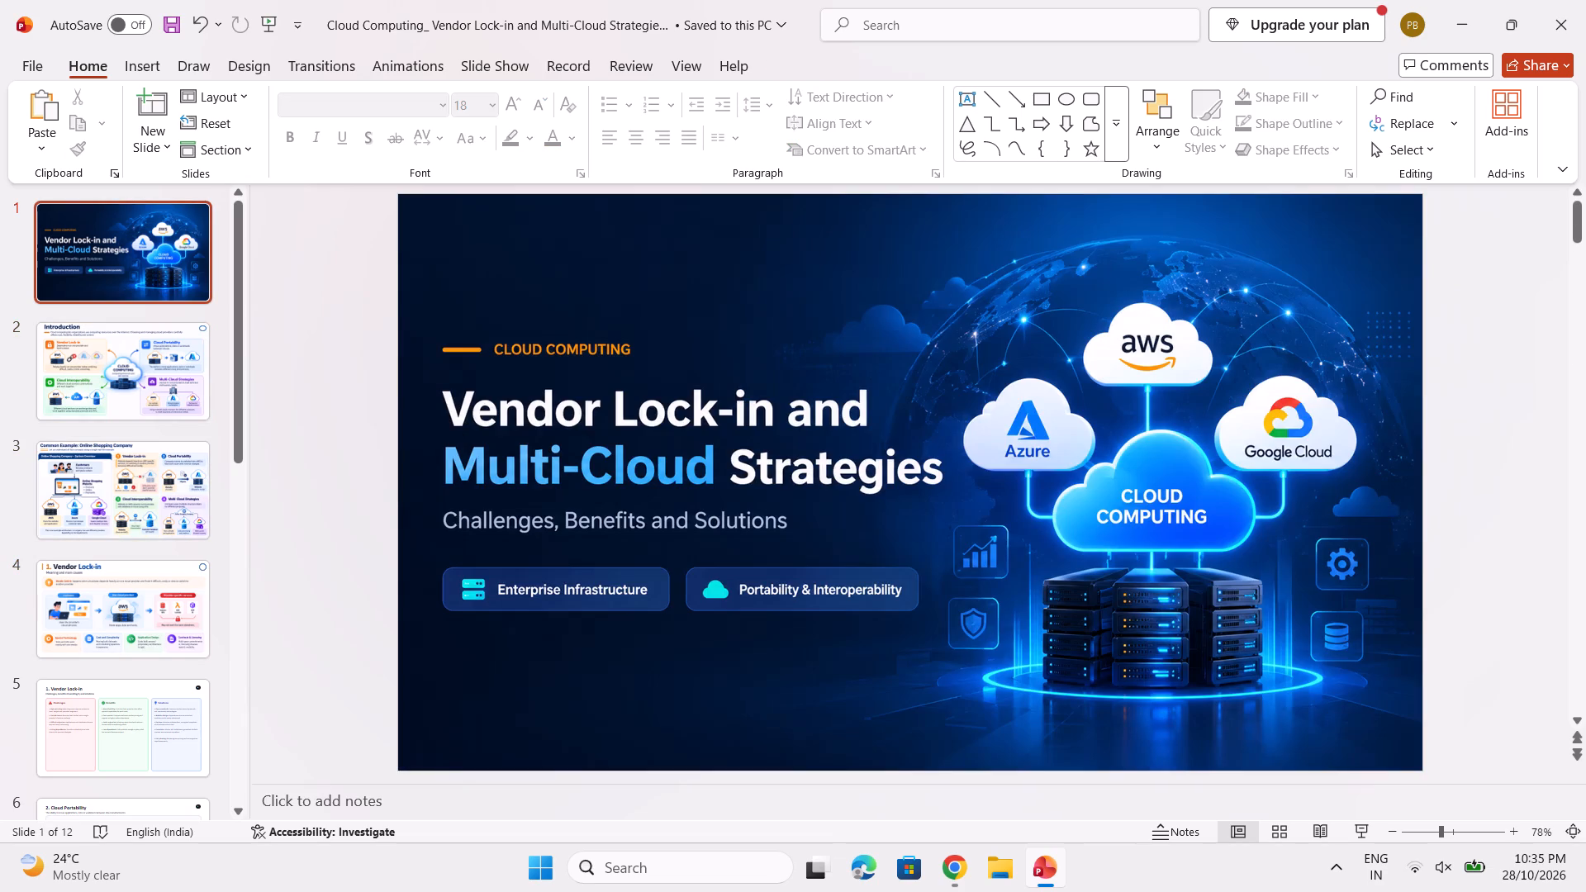
scroll(1318, 276, "down", 1)
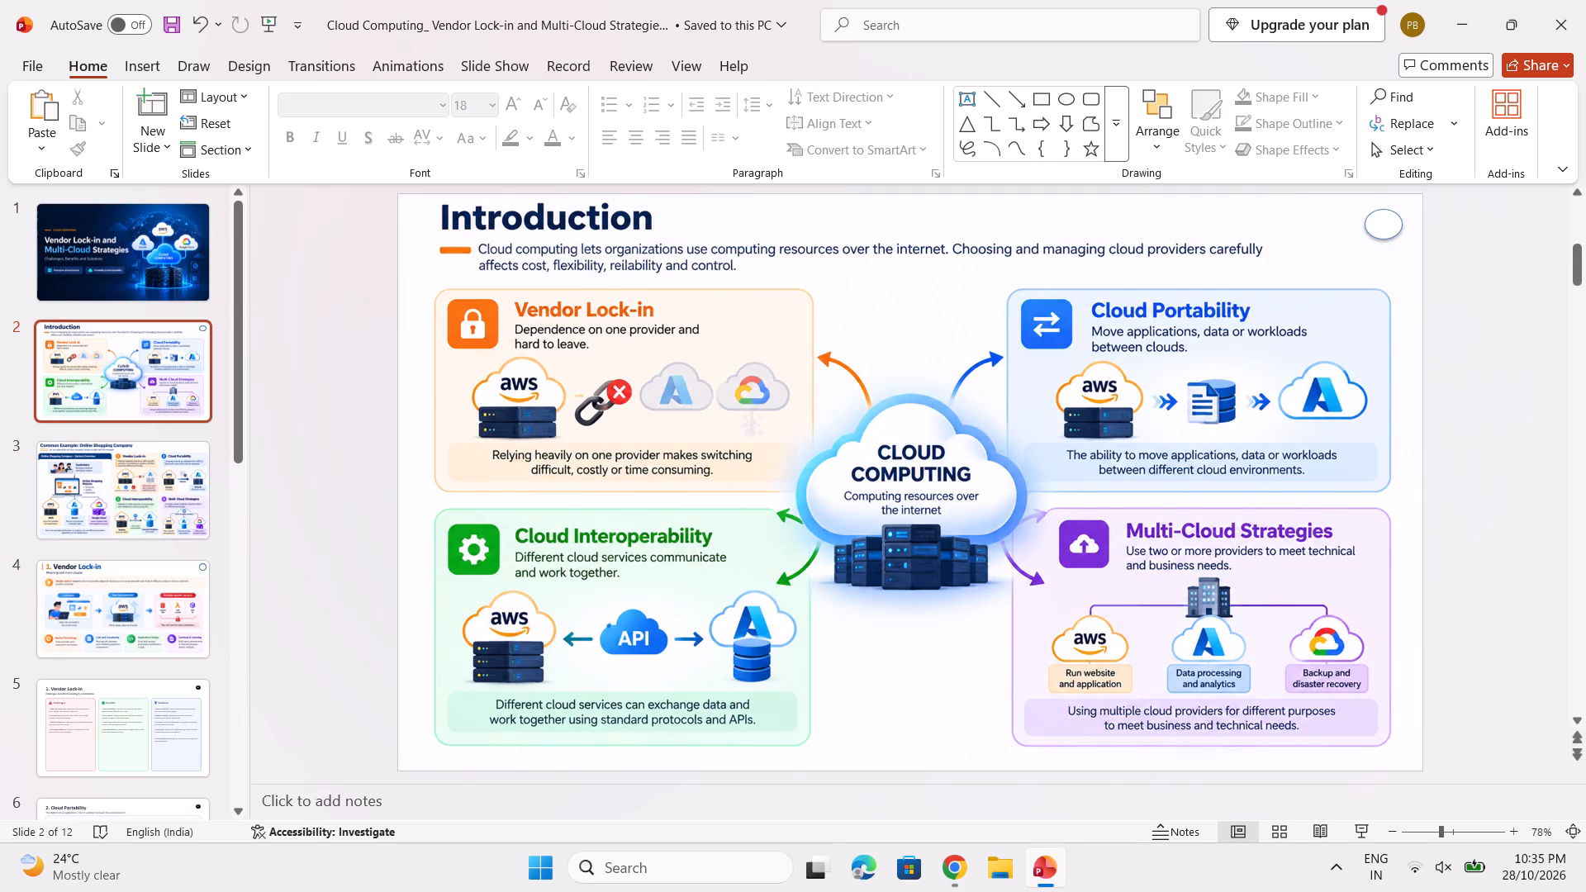
scroll(1301, 295, "up", 1)
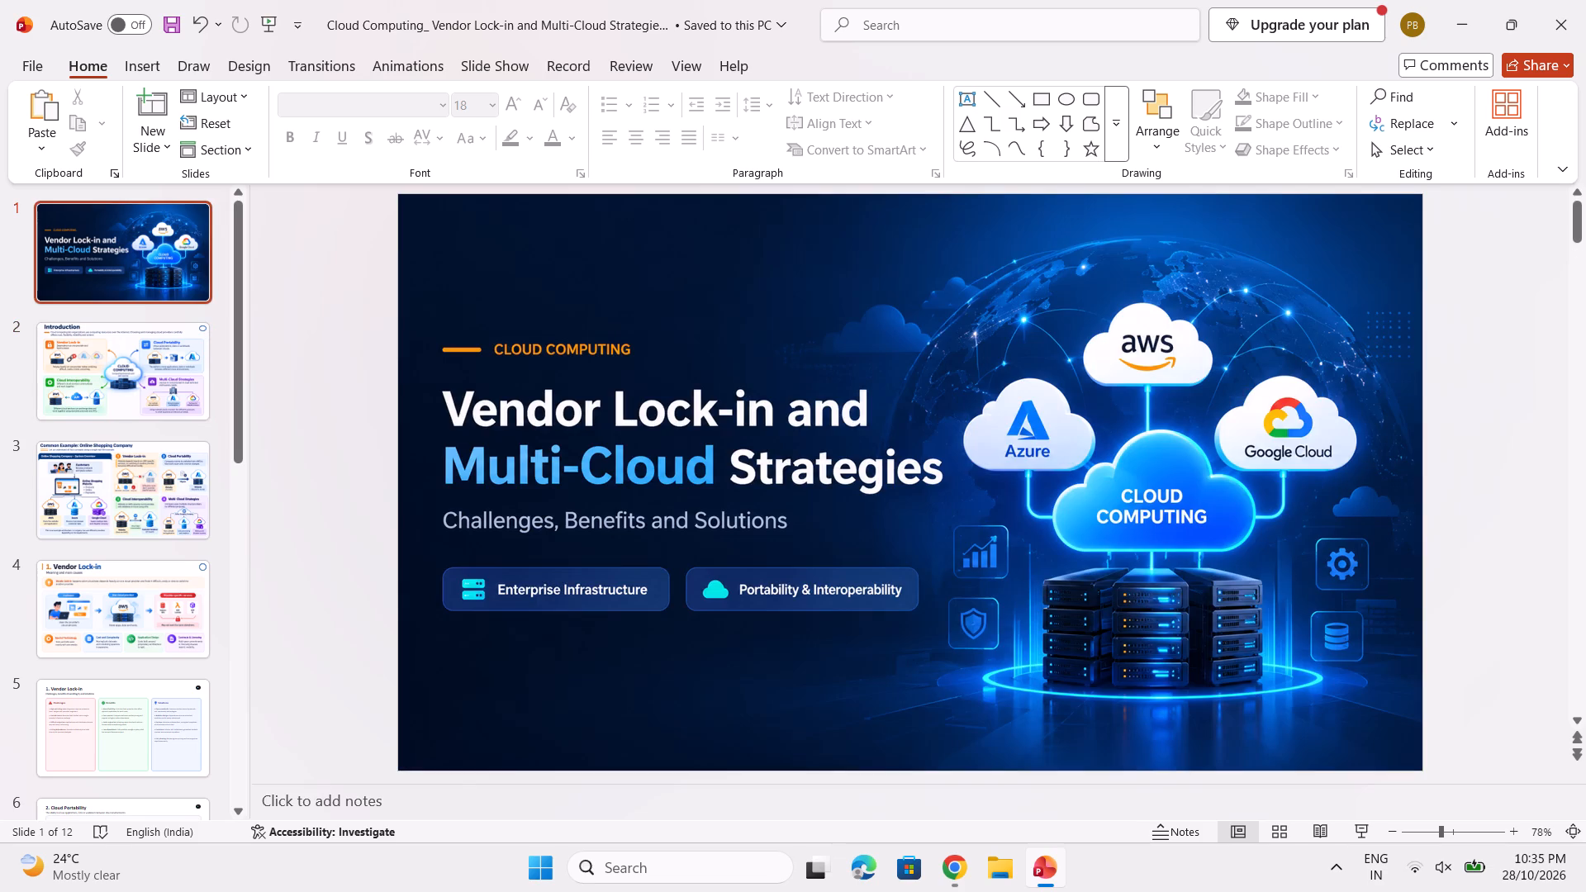
scroll(1301, 295, "down", 2)
scroll(1301, 295, "up", 1)
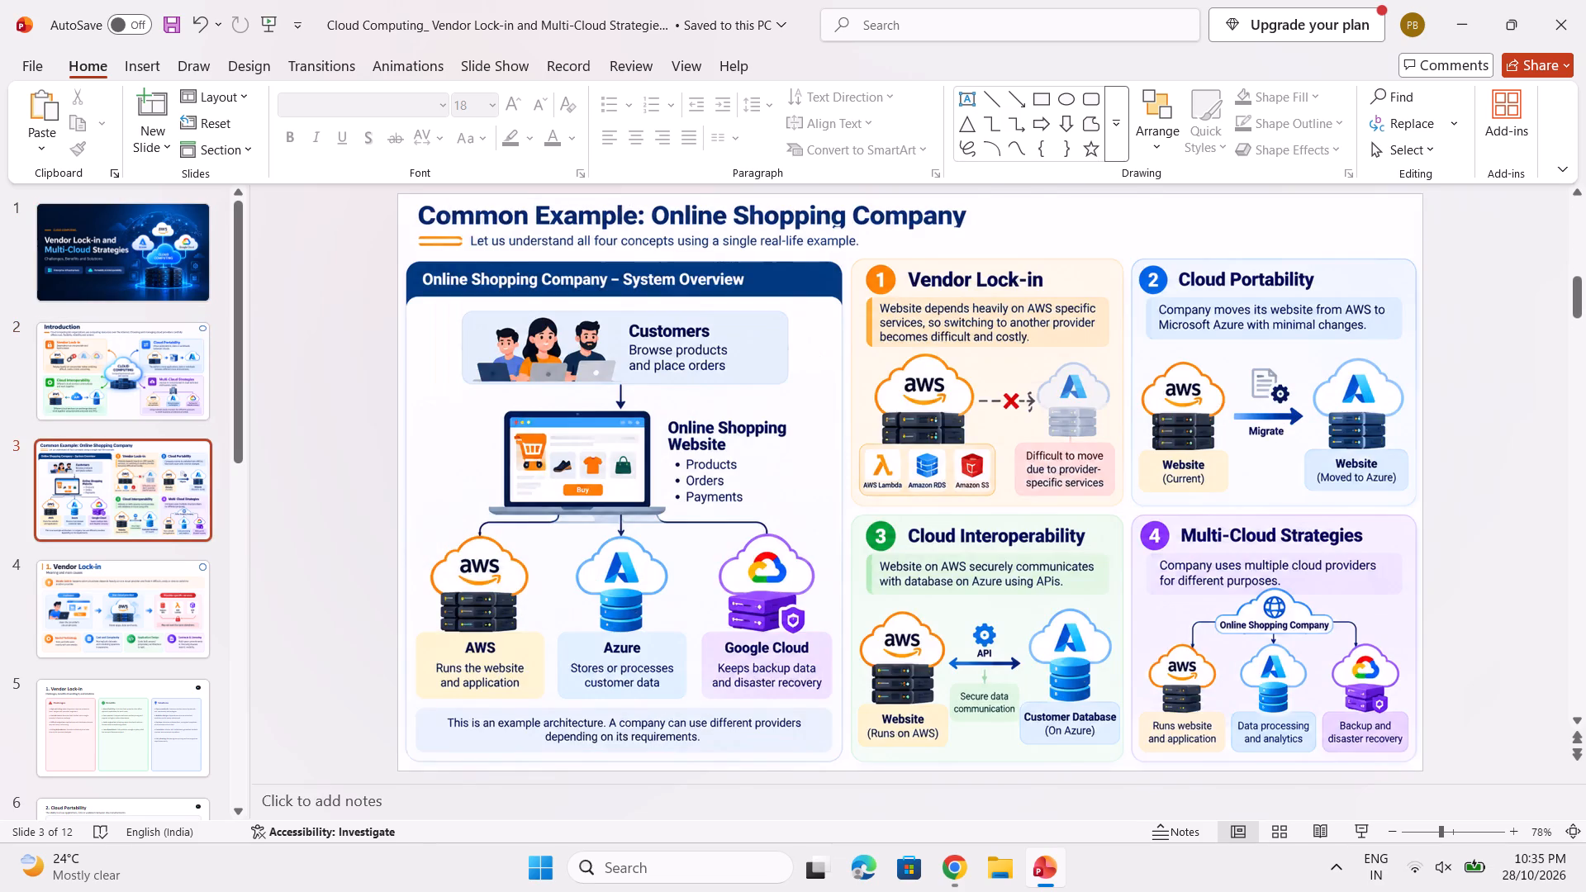
scroll(1301, 295, "up", 2)
scroll(1301, 295, "down", 1)
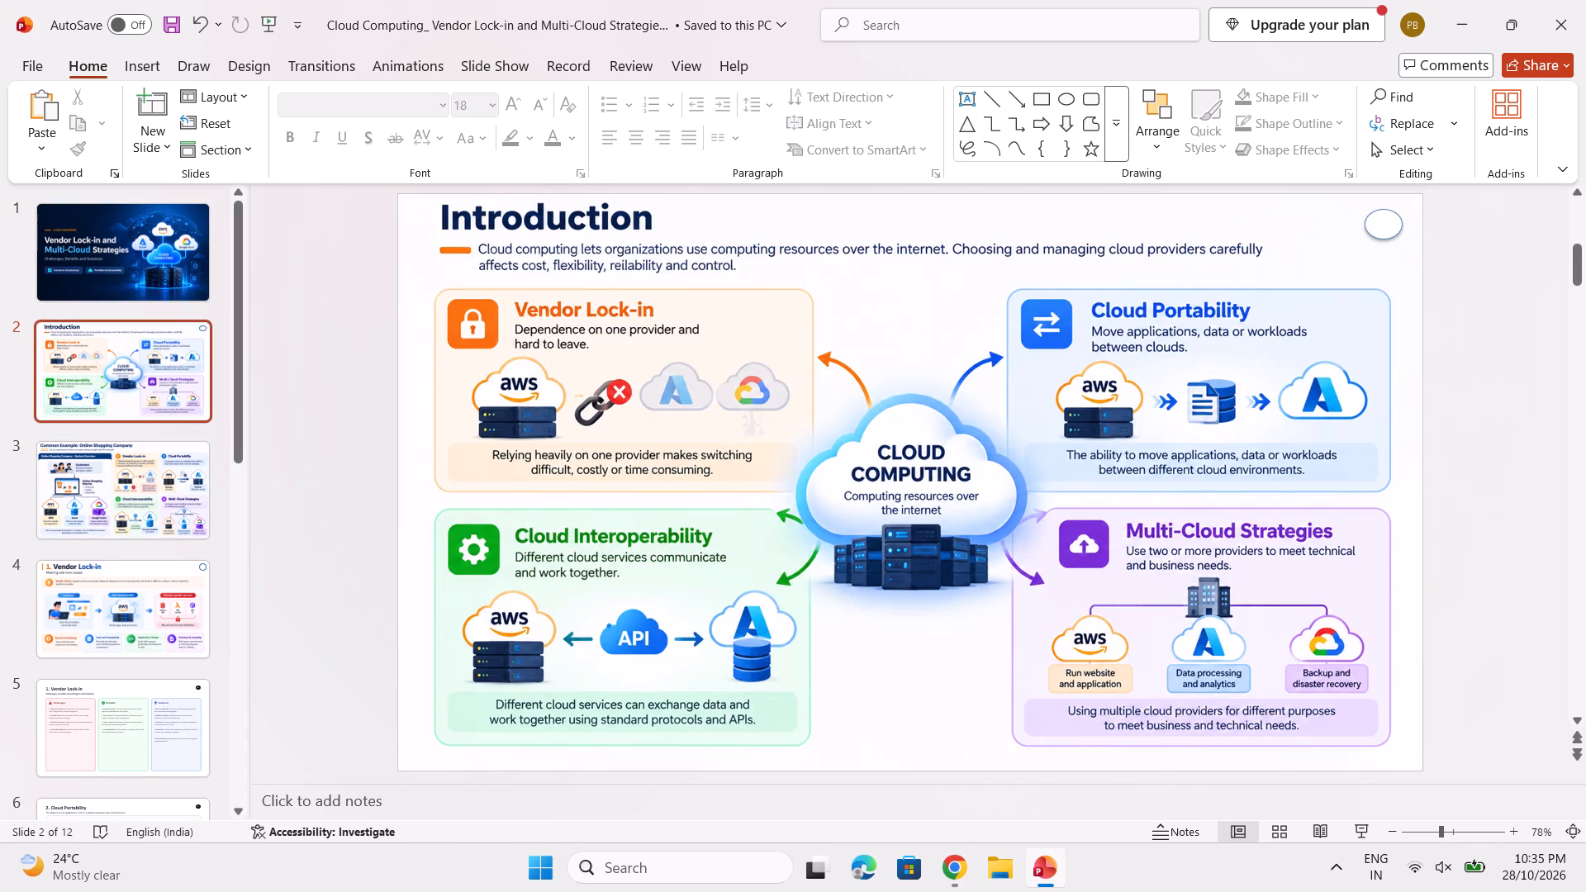
scroll(1301, 295, "down", 3)
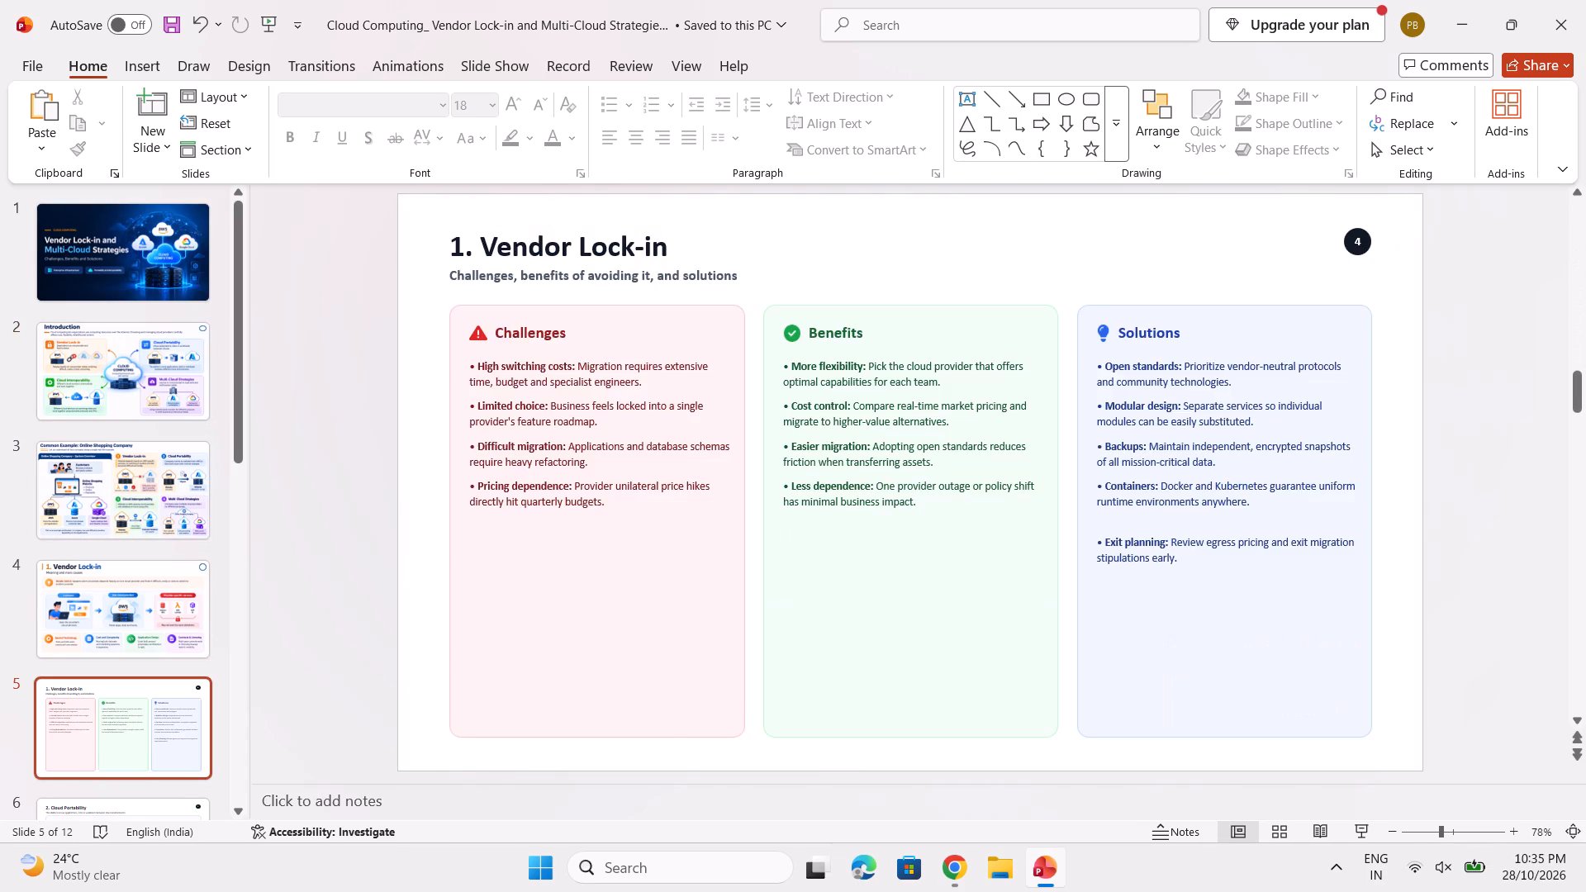
scroll(1301, 295, "up", 5)
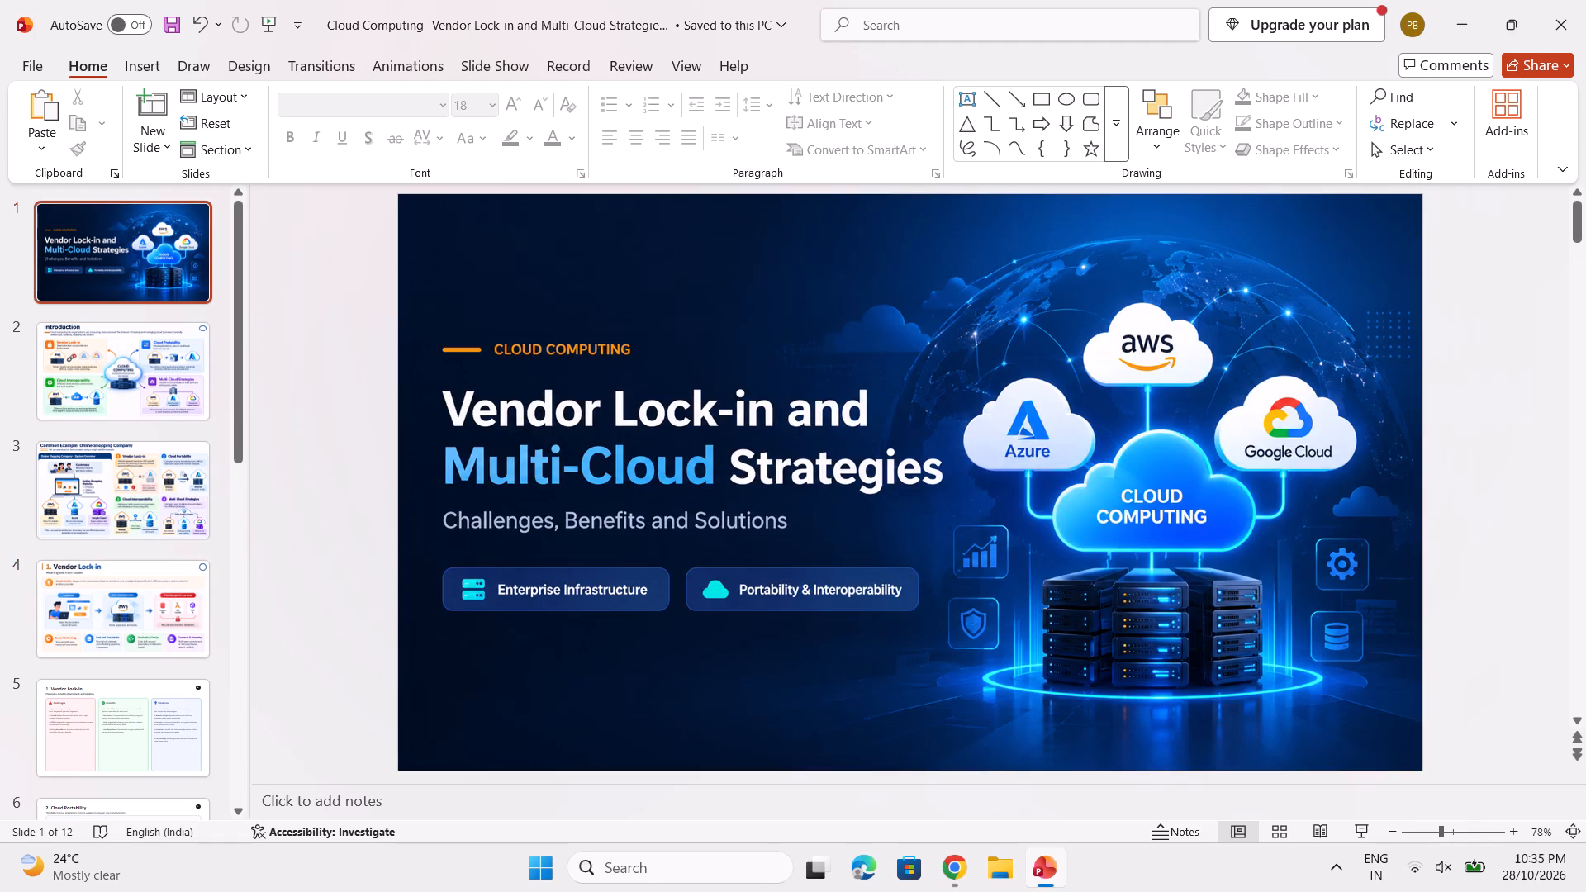
Save the presentation again, accepting that the unavailable fonts are not saved with it.
key("ctrl+s")
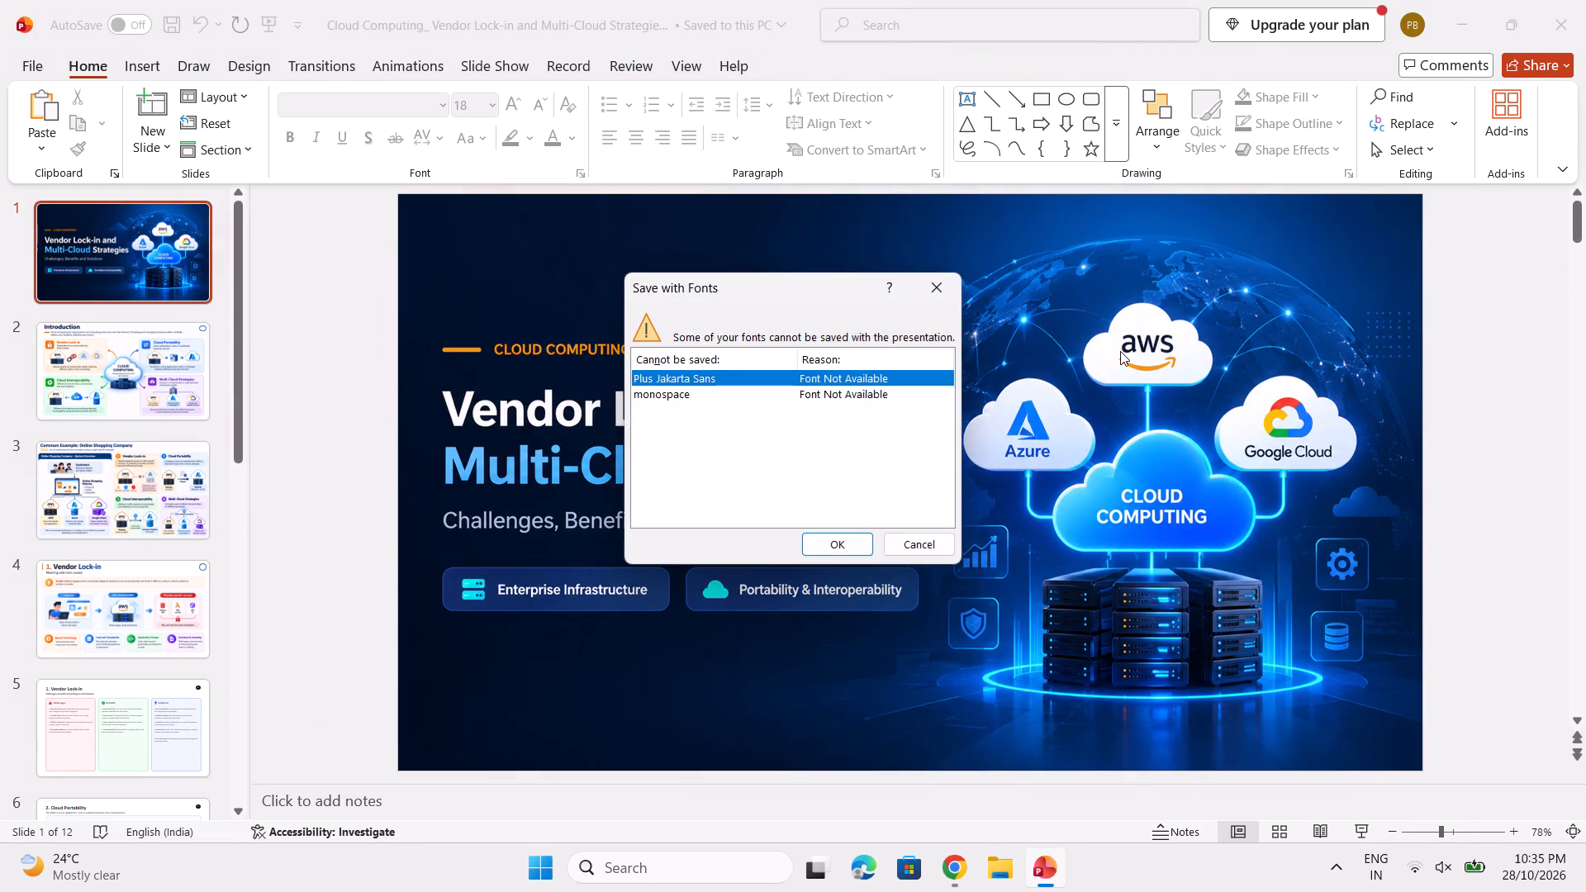
left_click(842, 549)
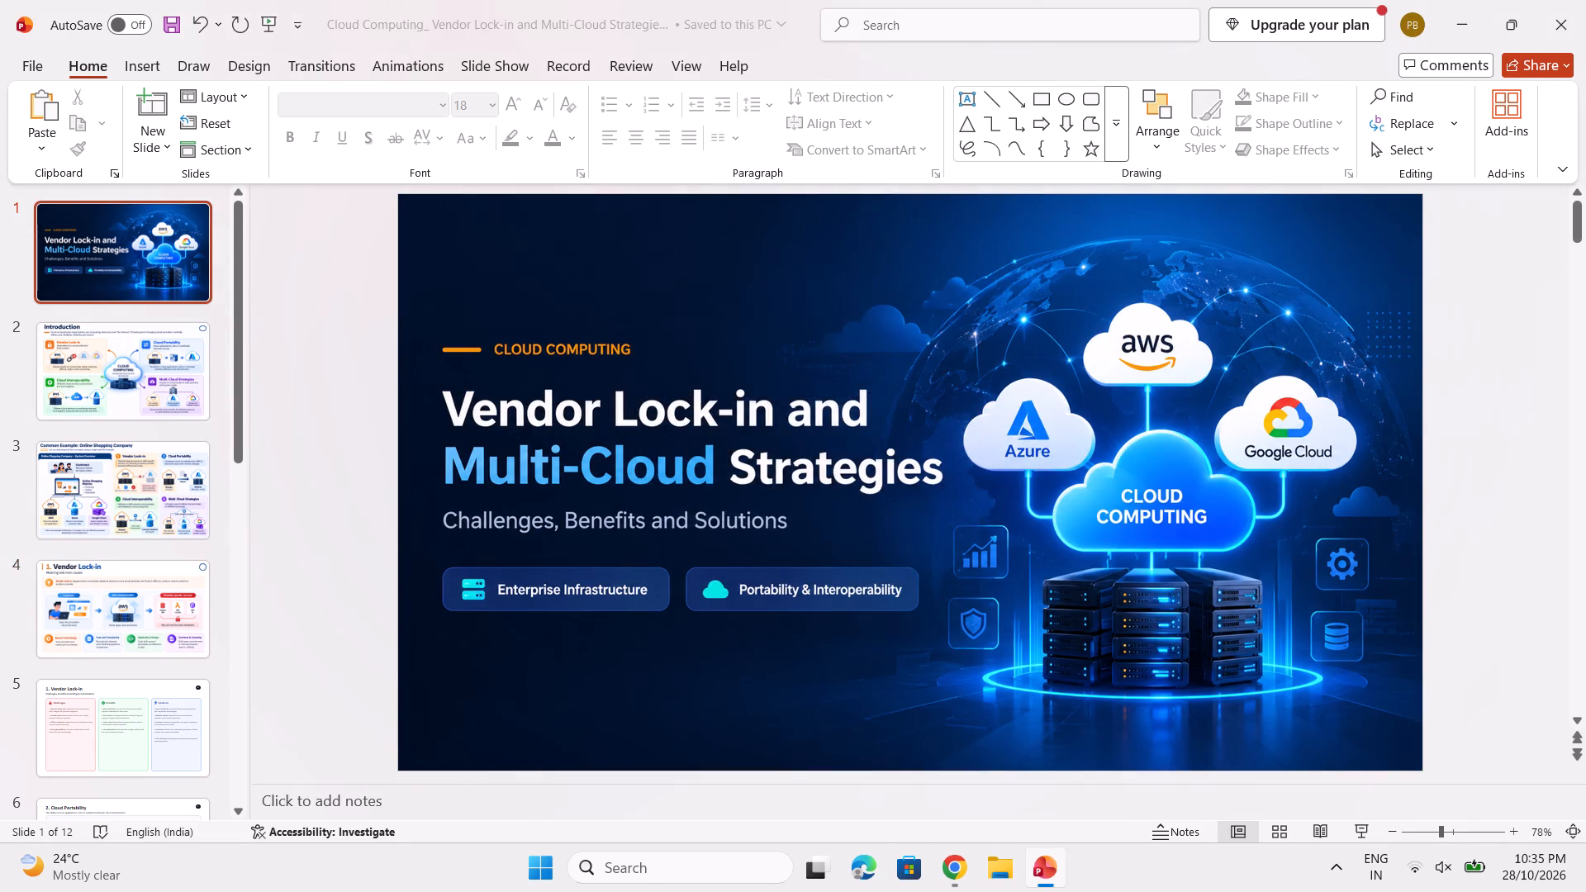
Step through slides 1 to 5 in order, ending on the "1. Vendor Lock-in" Challenges, benefits of avoiding it, and solutions slide.
left_click(126, 286)
left_click(144, 330)
left_click(158, 529)
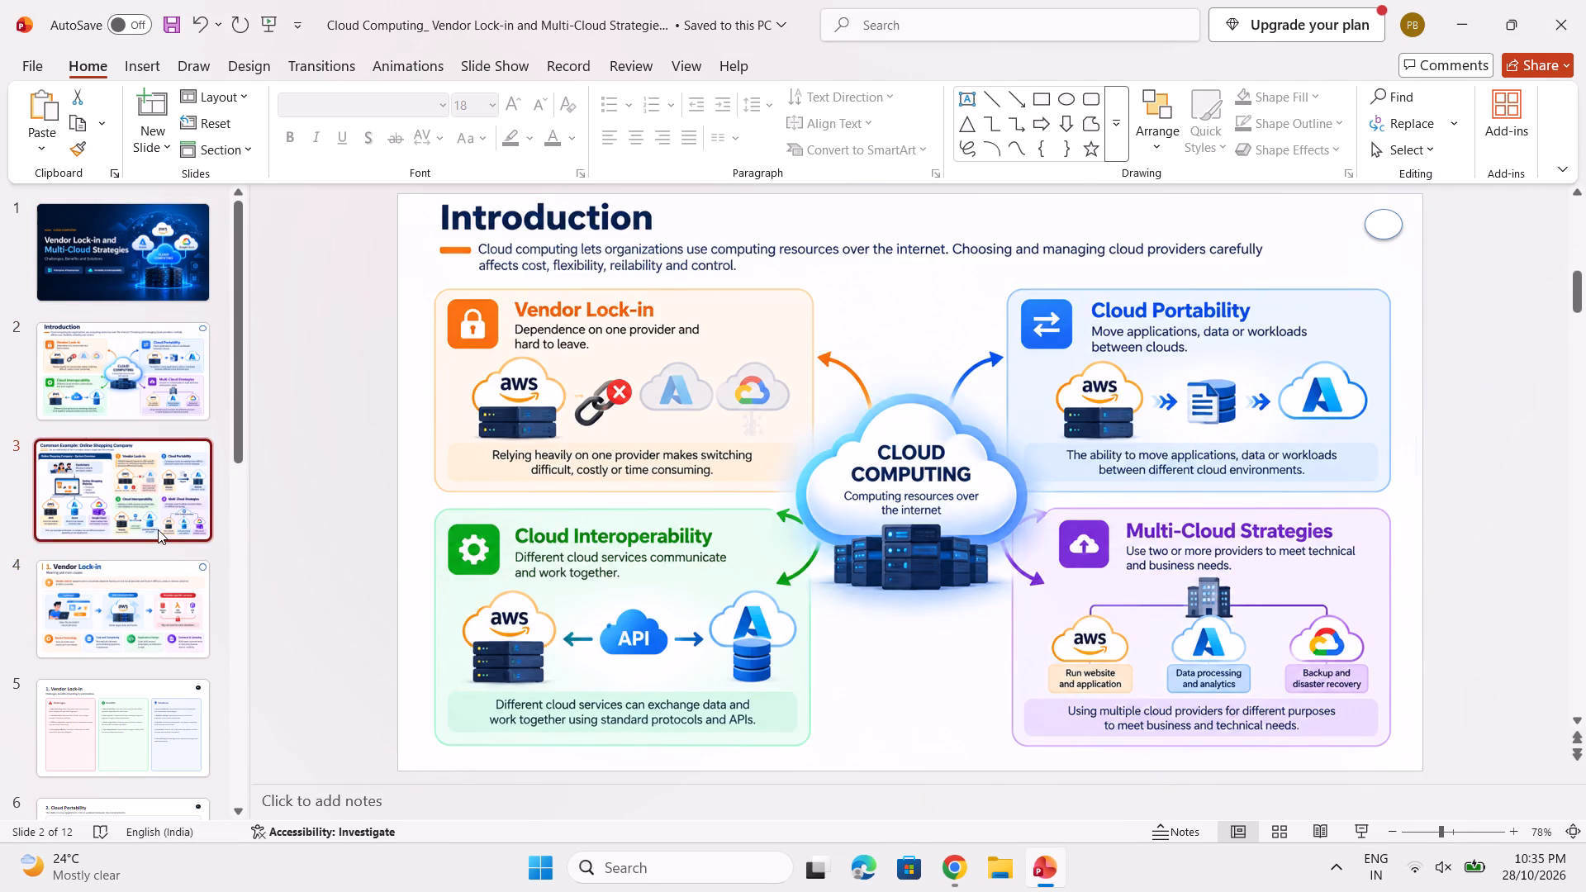
left_click(162, 587)
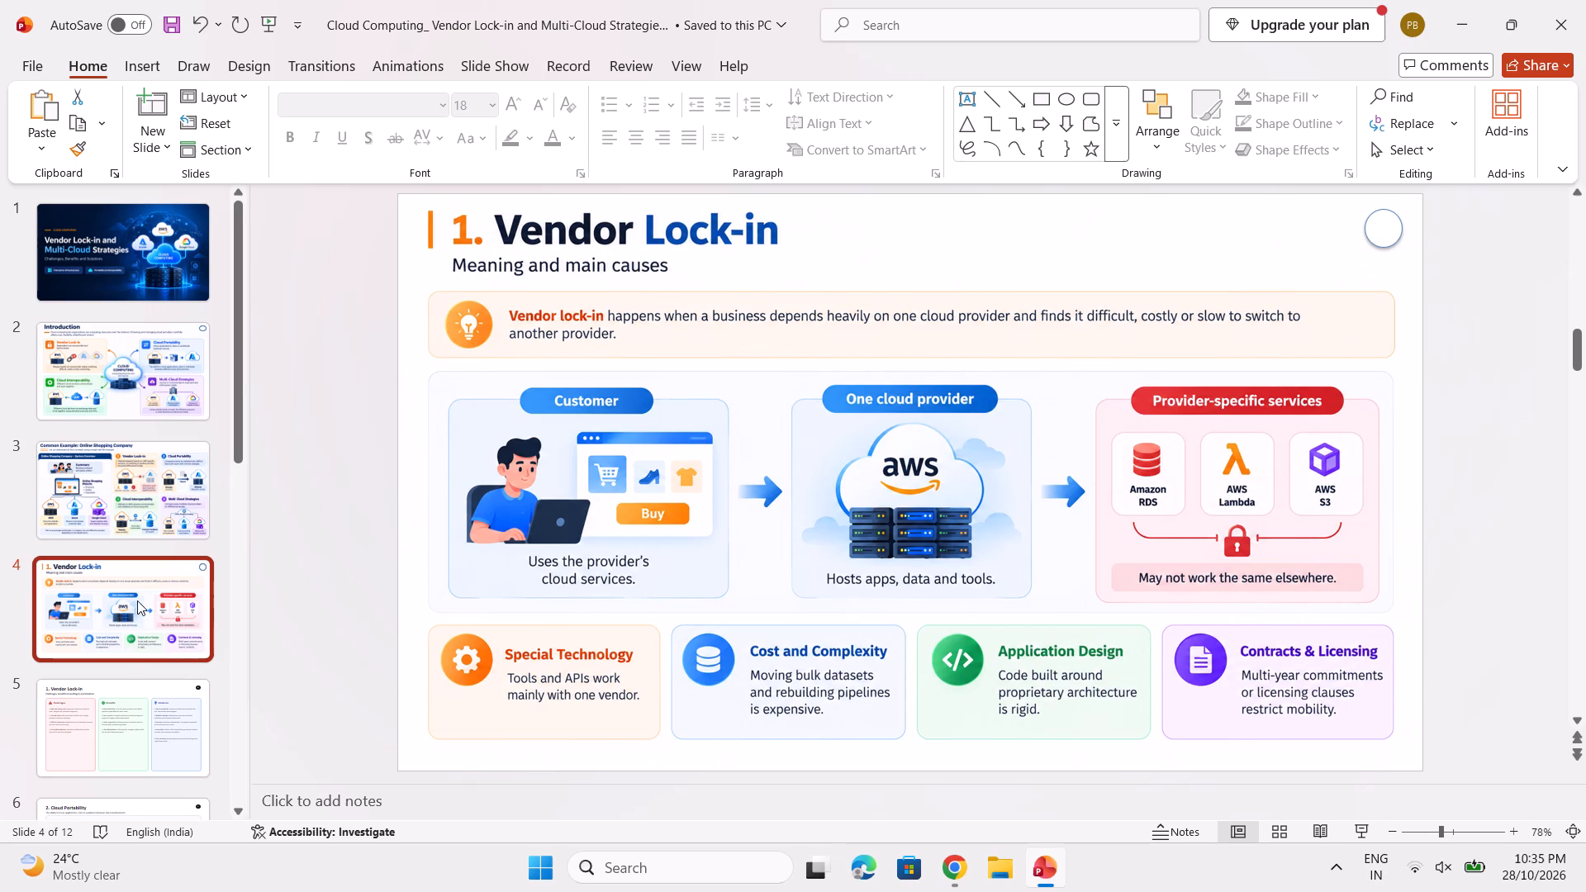
left_click(120, 694)
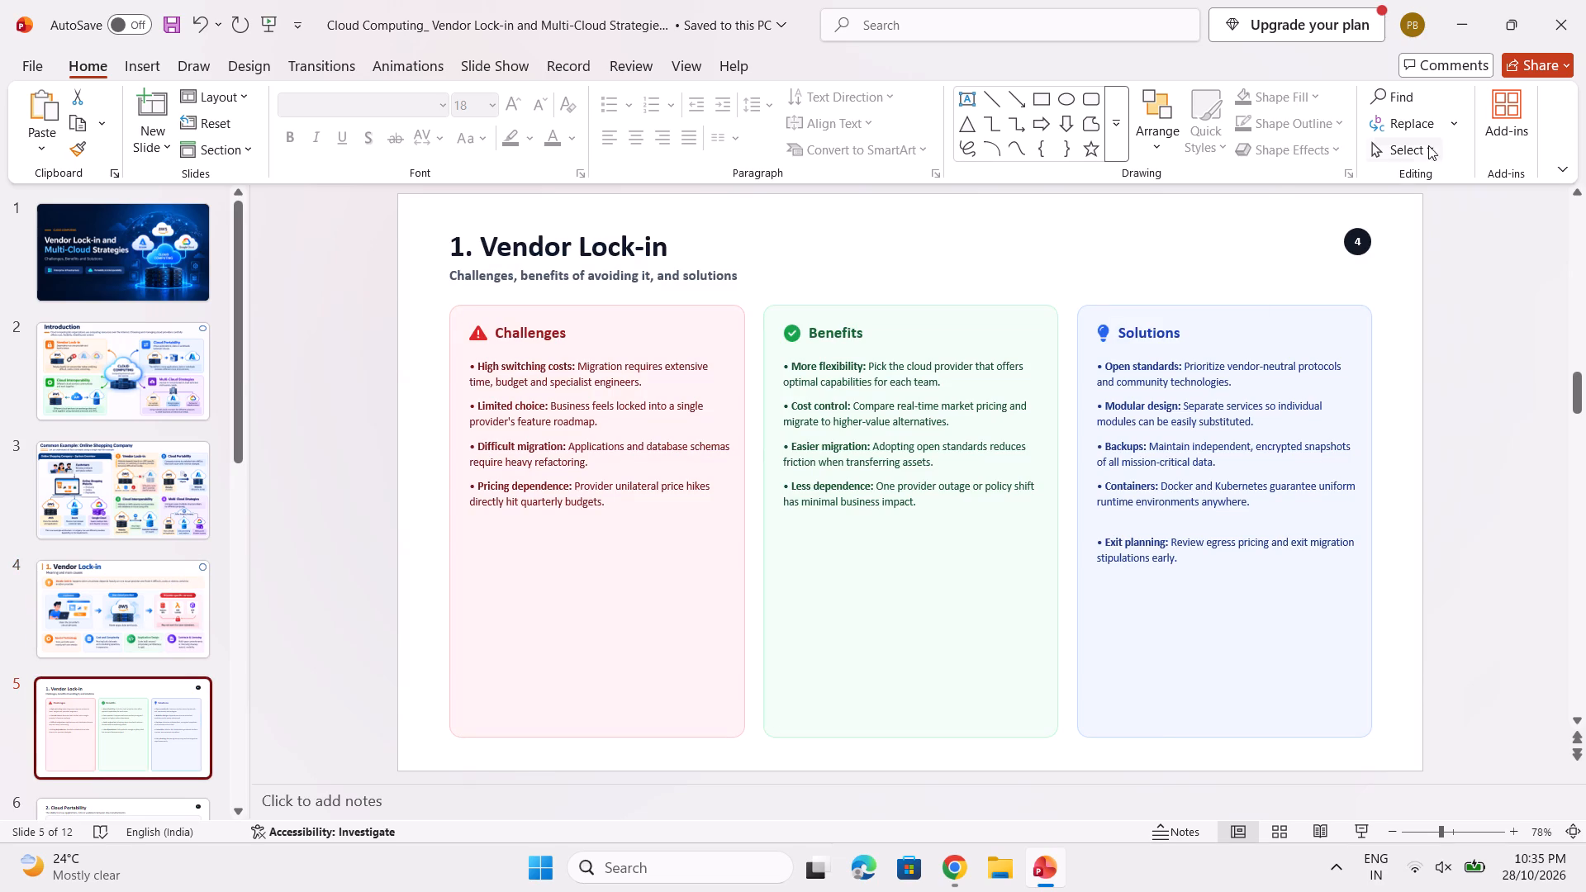
Delete the page-number badge on slide 5, including its number text and the dark circle behind it.
left_click(1356, 248)
key("Delete")
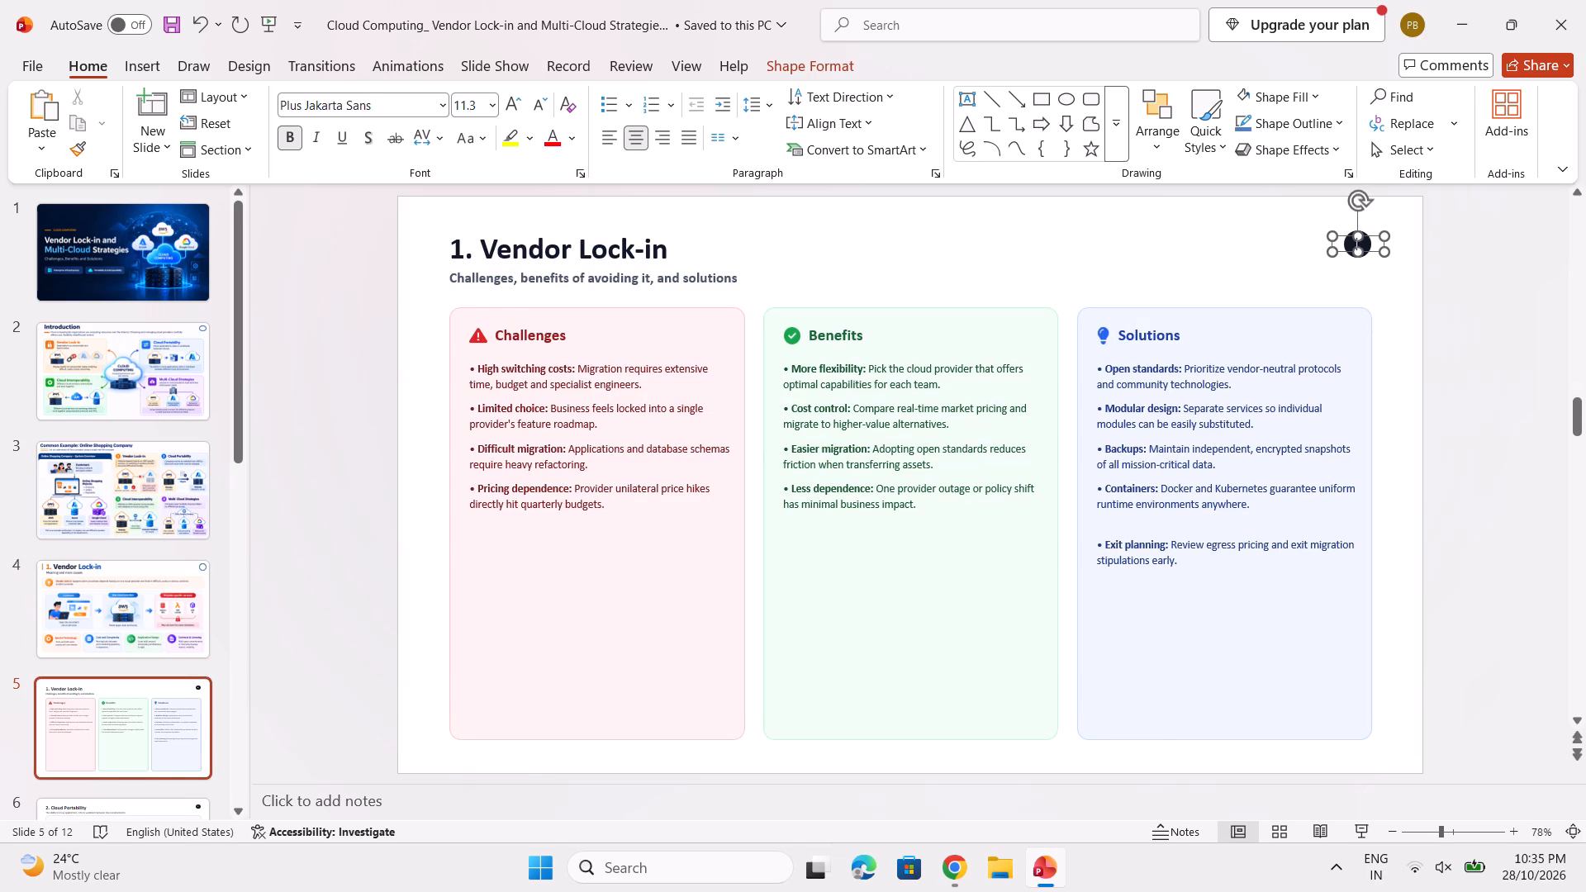
left_click(1371, 244)
key("Delete")
left_click(1356, 243)
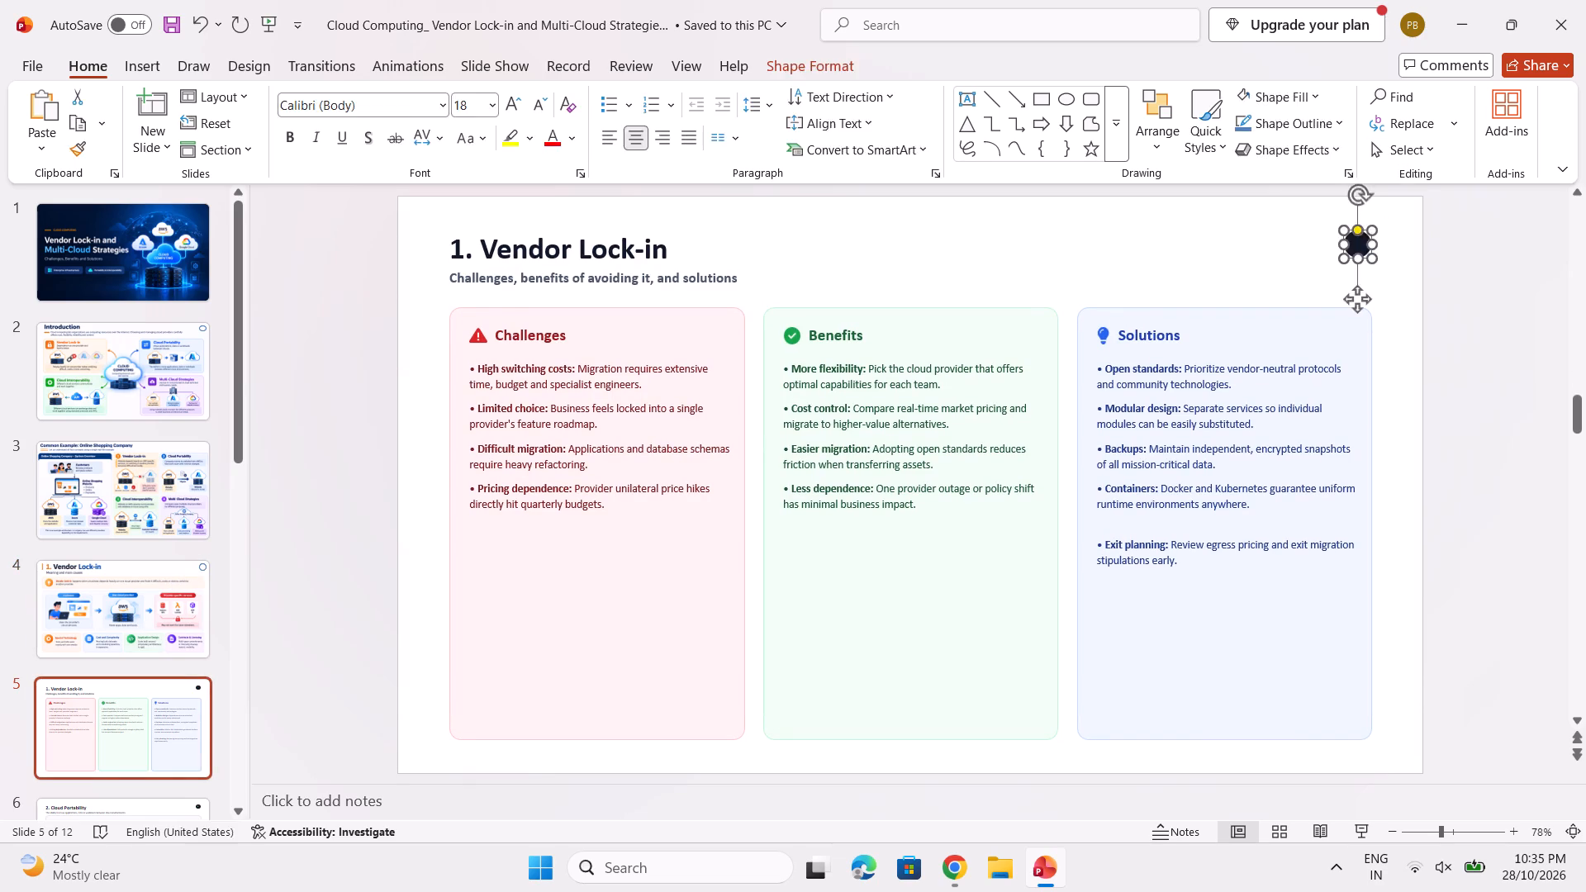
key("Delete")
Capture a screenshot of the slide 5 area, from the "1. Vendor Lock-in" title through the Challenges, Benefits and Solutions columns.
key("shift+super+s")
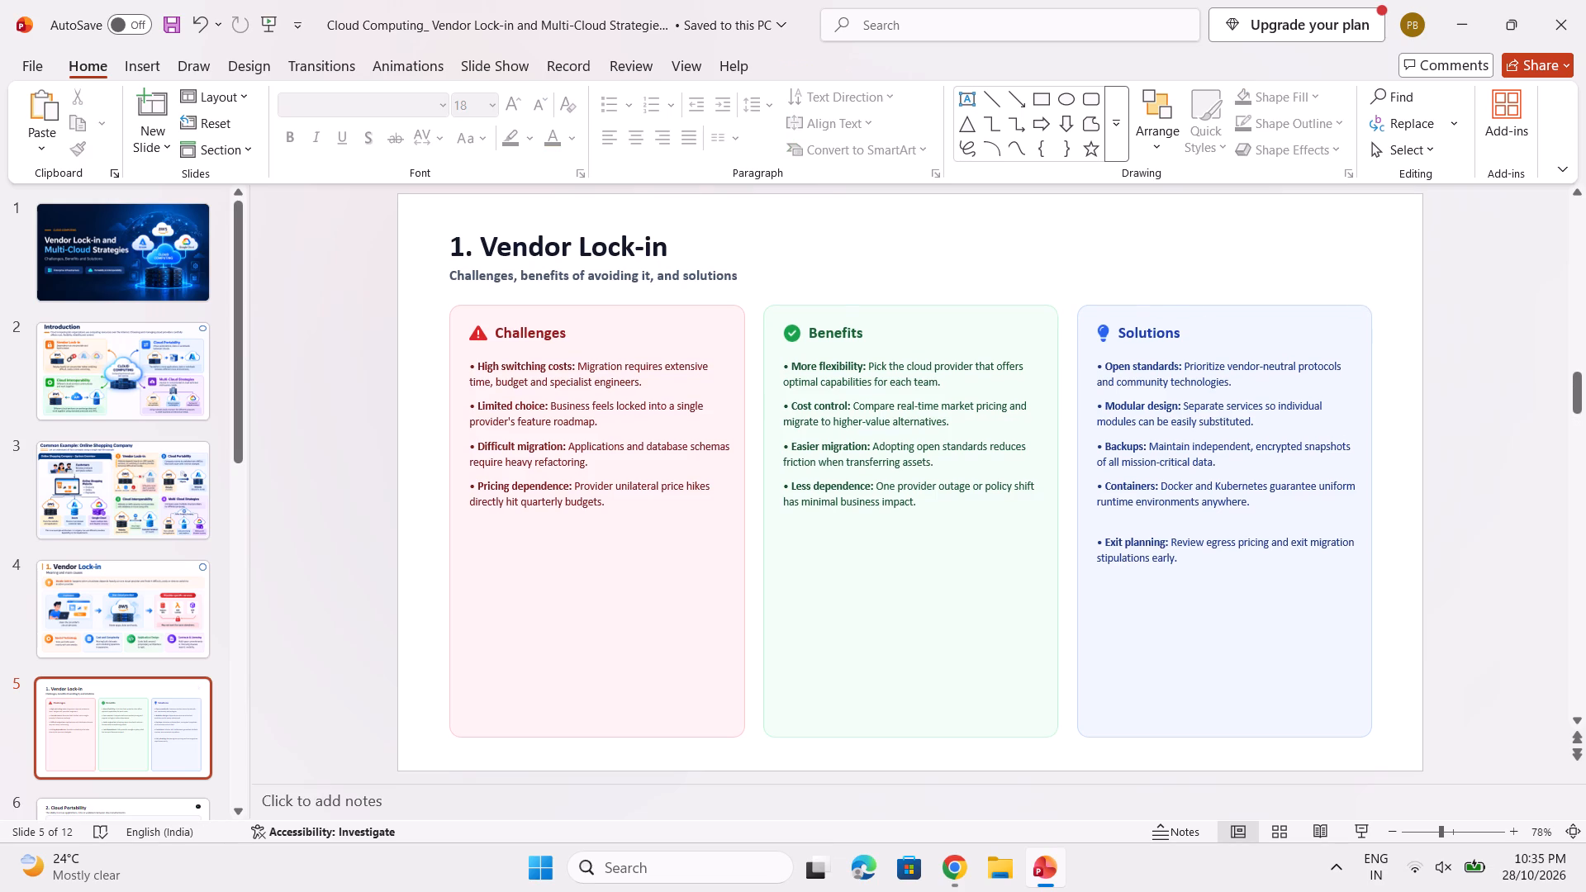
left_click_drag(402, 206, 1370, 759)
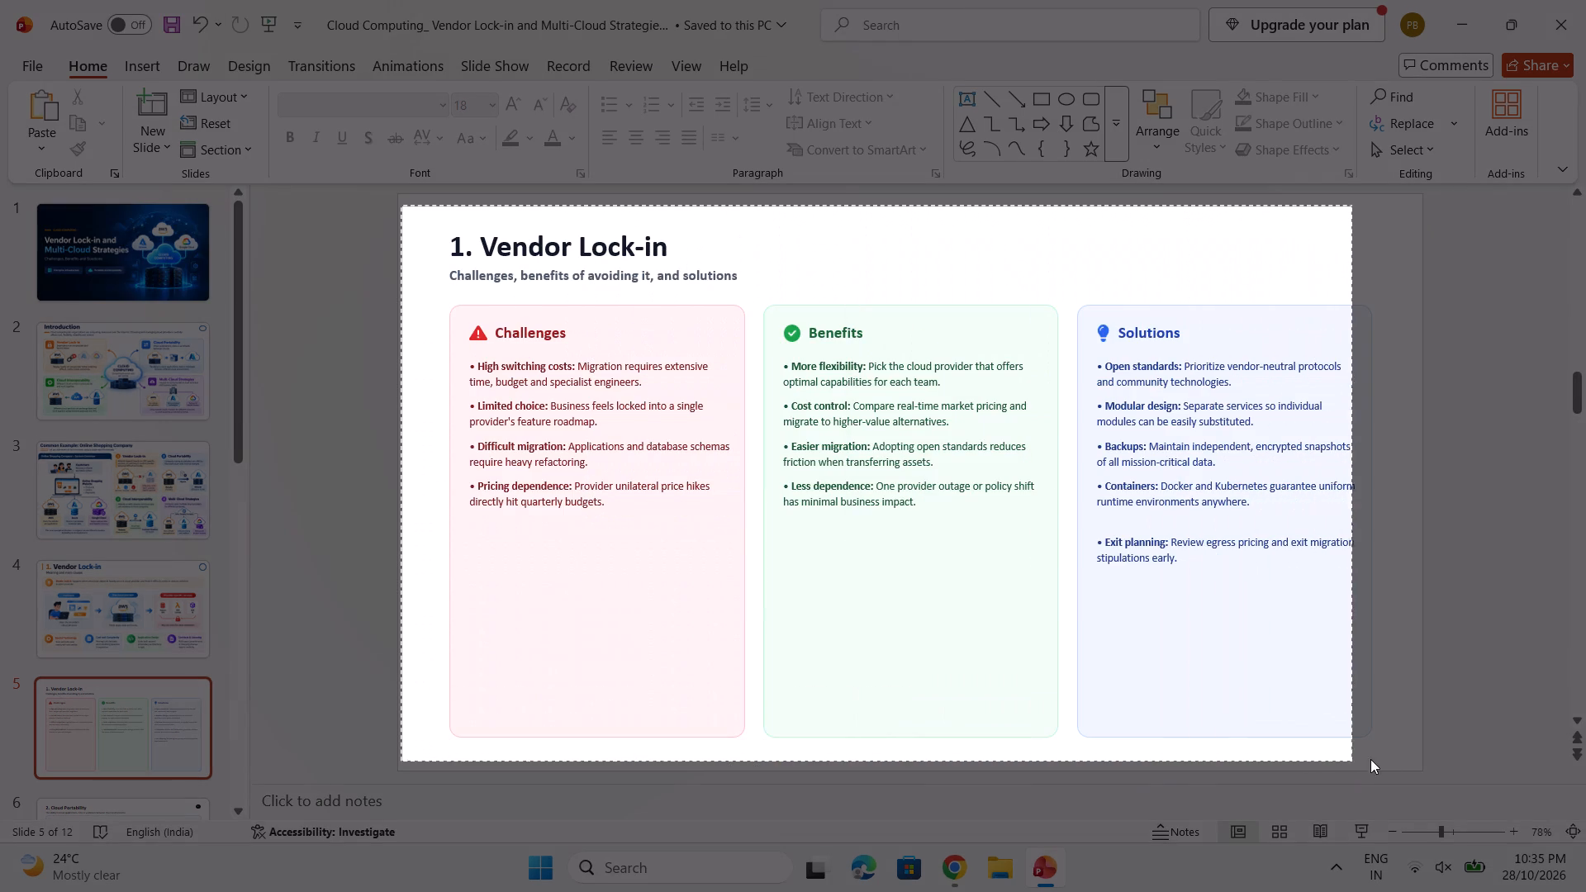
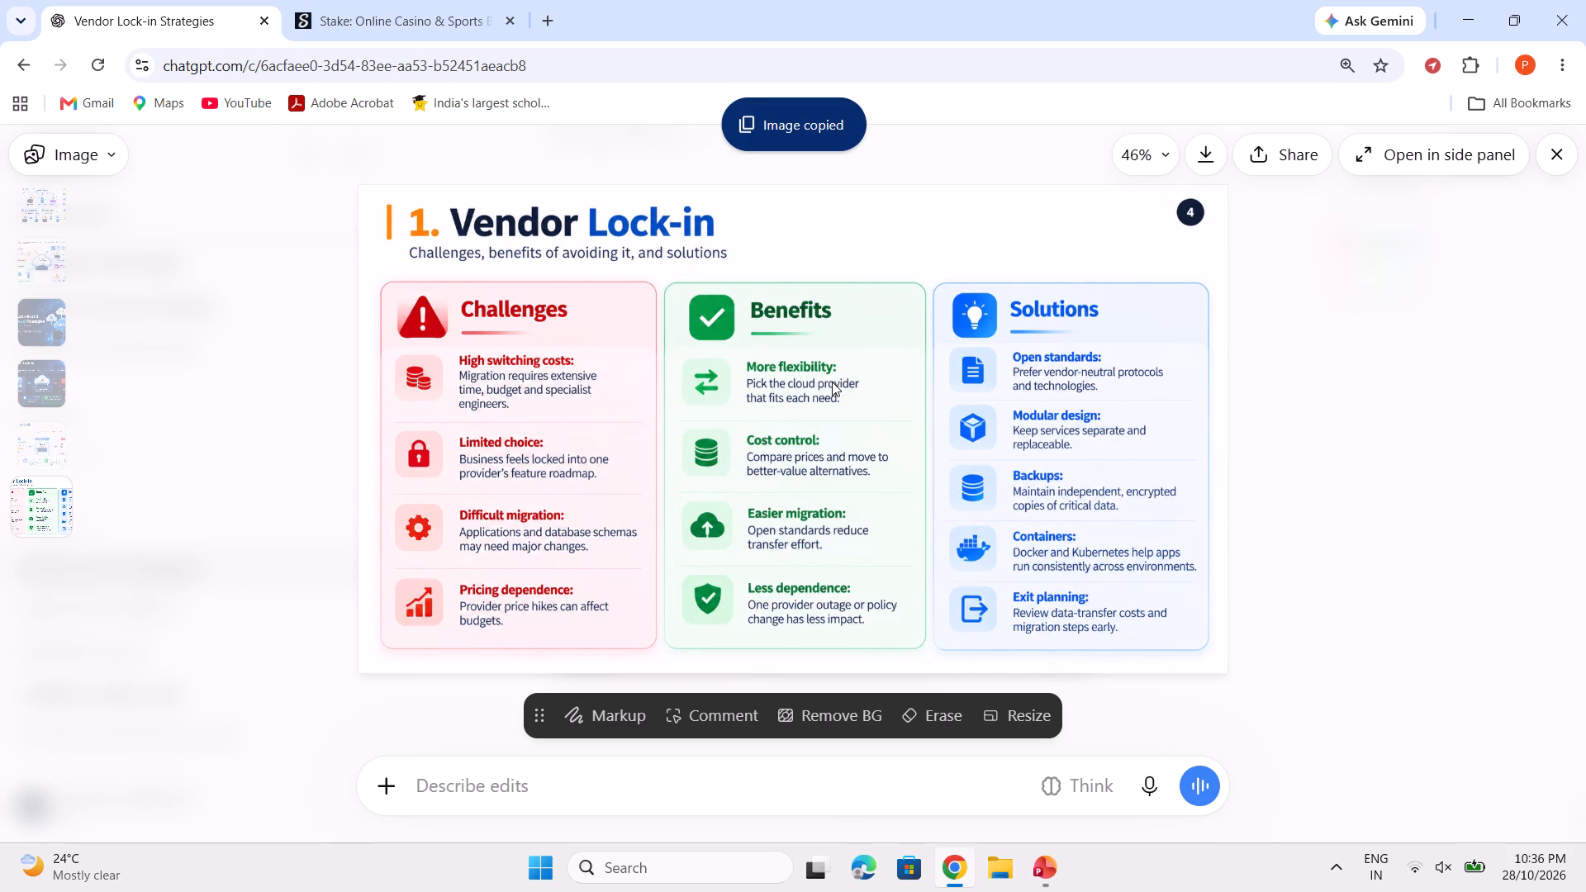
right_click(878, 339)
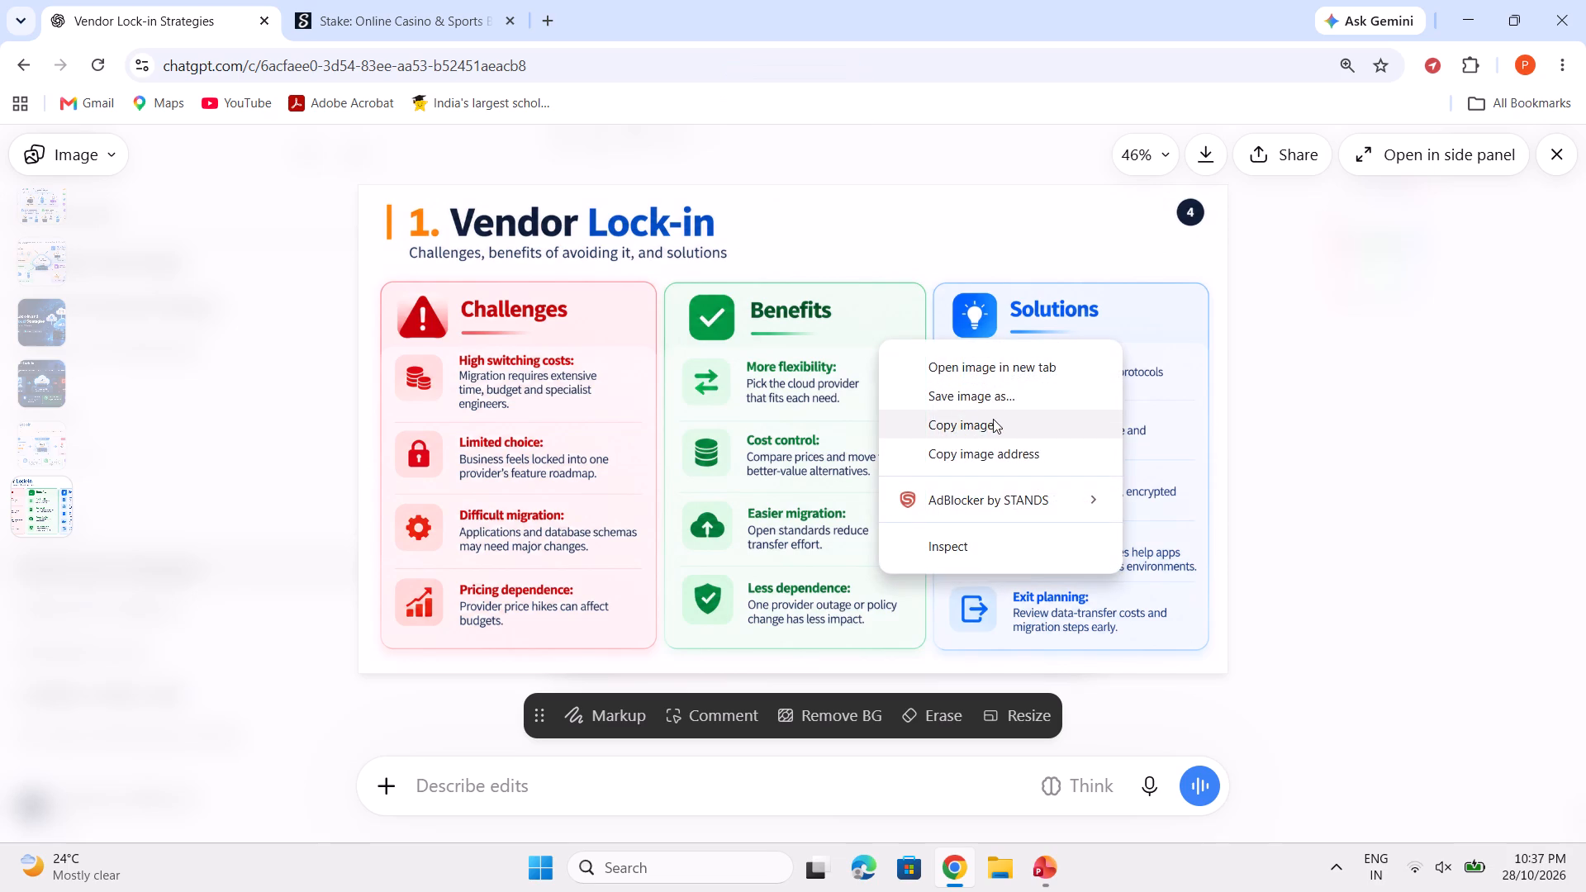
left_click(993, 420)
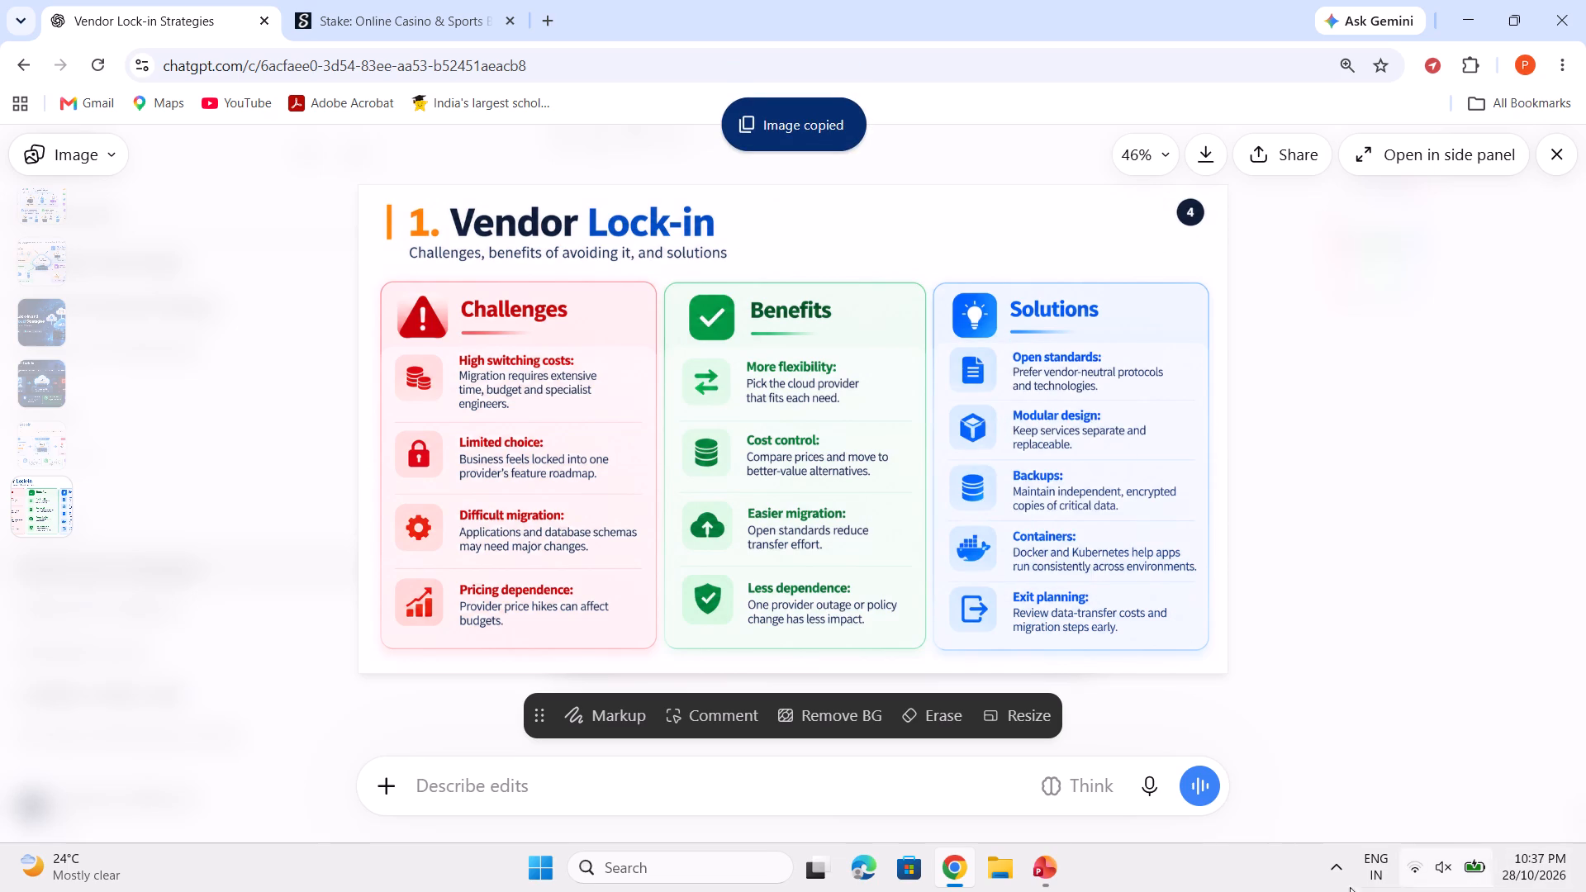
Switch to PowerPoint and delete the blue card background behind the Solutions column on slide 5.
left_click(1041, 857)
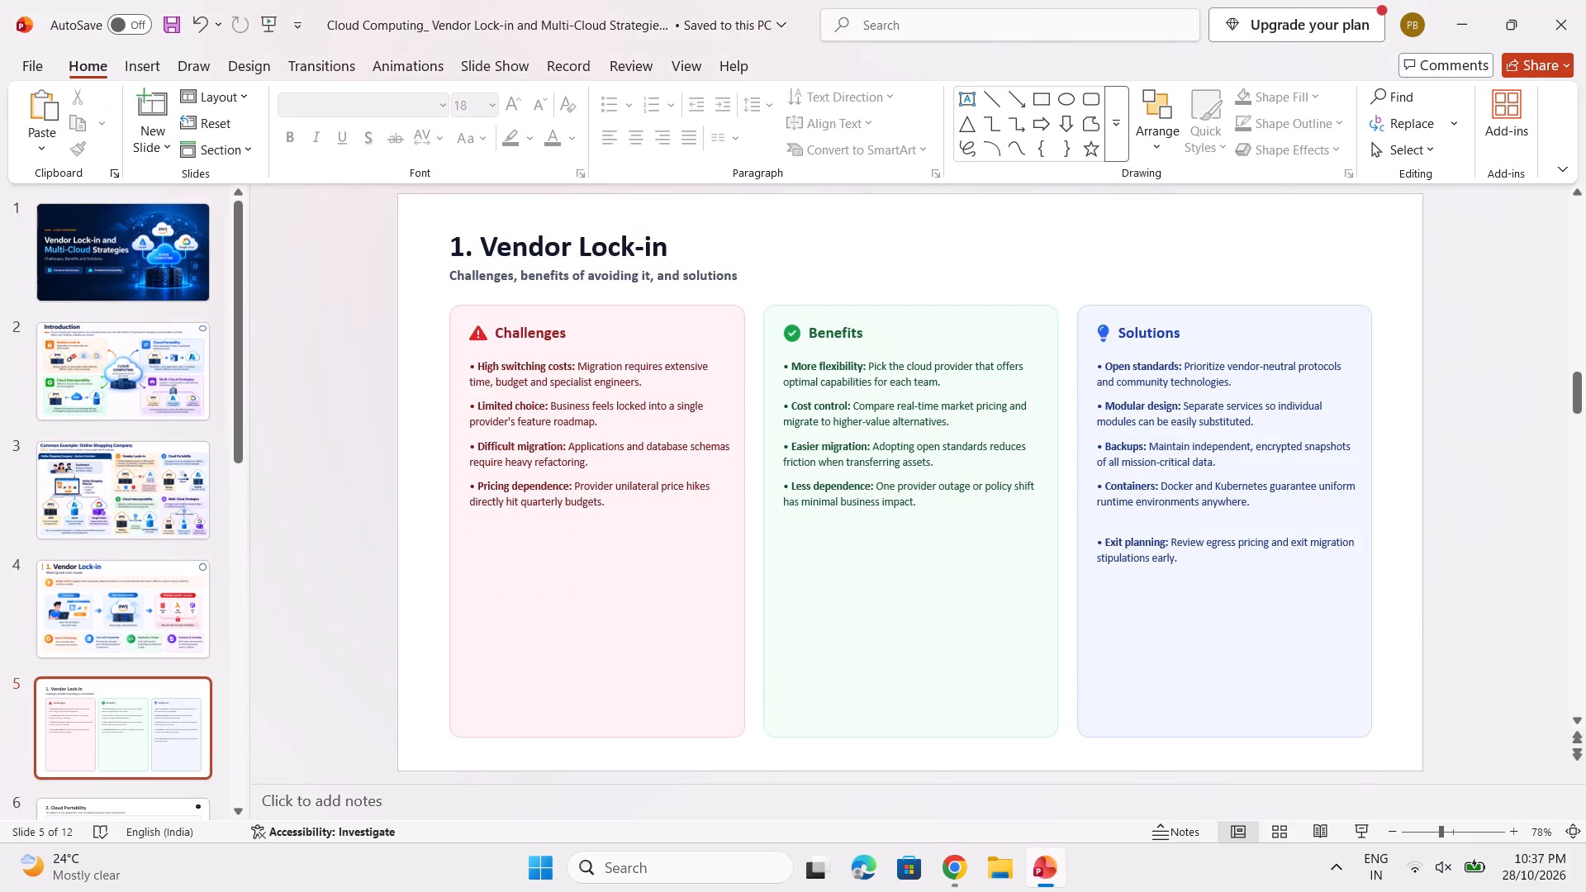
left_click(1175, 577)
key("Delete")
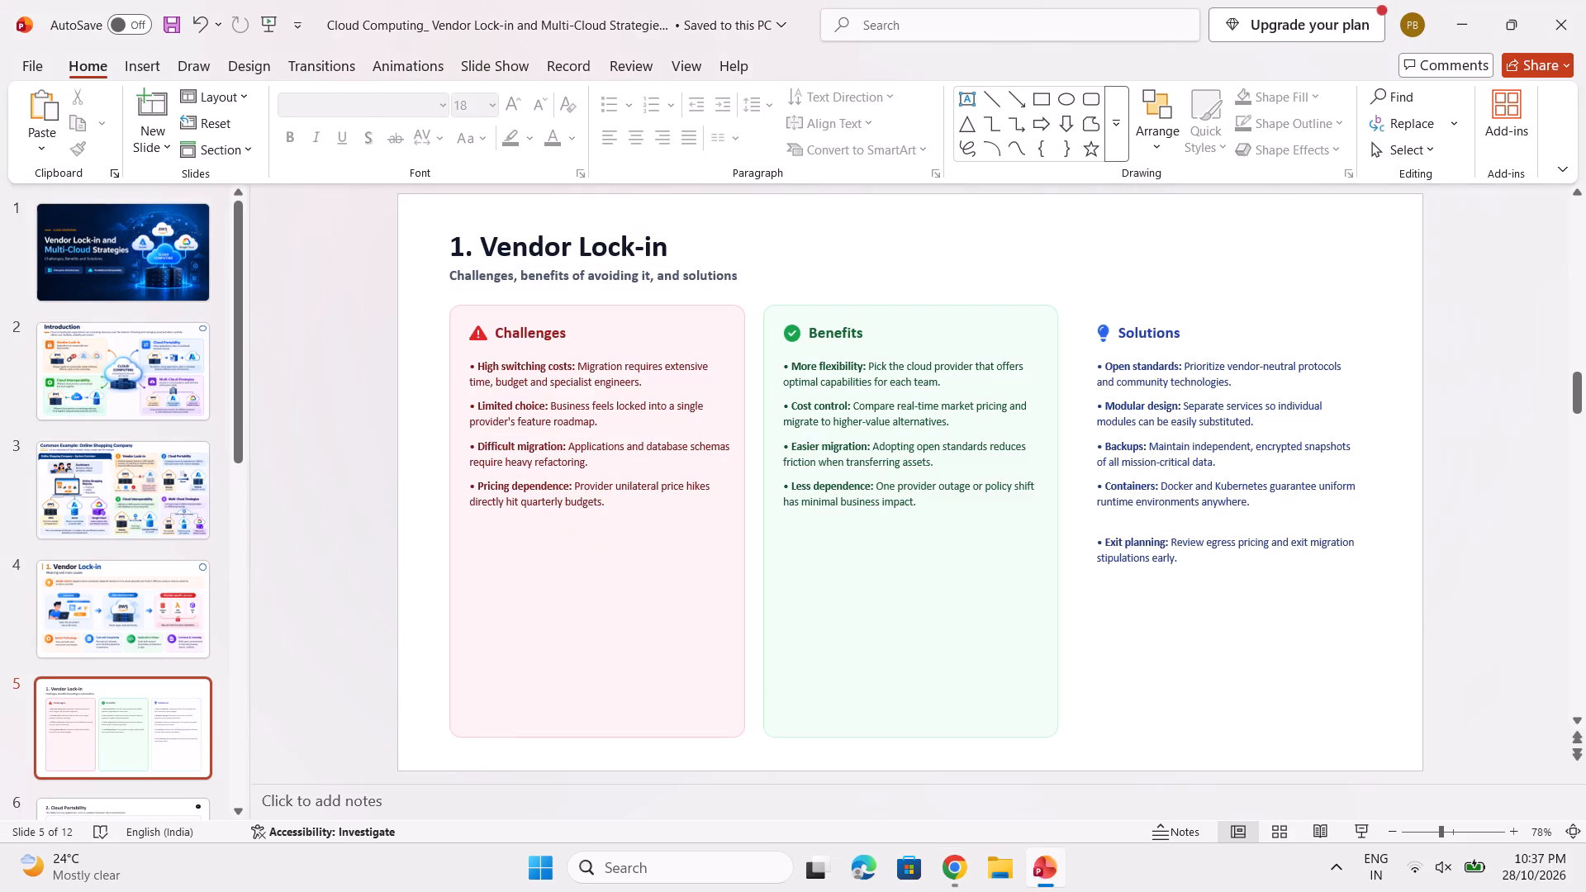
left_click(1229, 548)
left_click(1267, 600)
Delete slide 5's title, the three column headings, the Challenges and Benefits bullets, and the red and green card backgrounds.
left_click_drag(441, 239, 692, 377)
left_click(620, 402)
left_click_drag(438, 279, 652, 380)
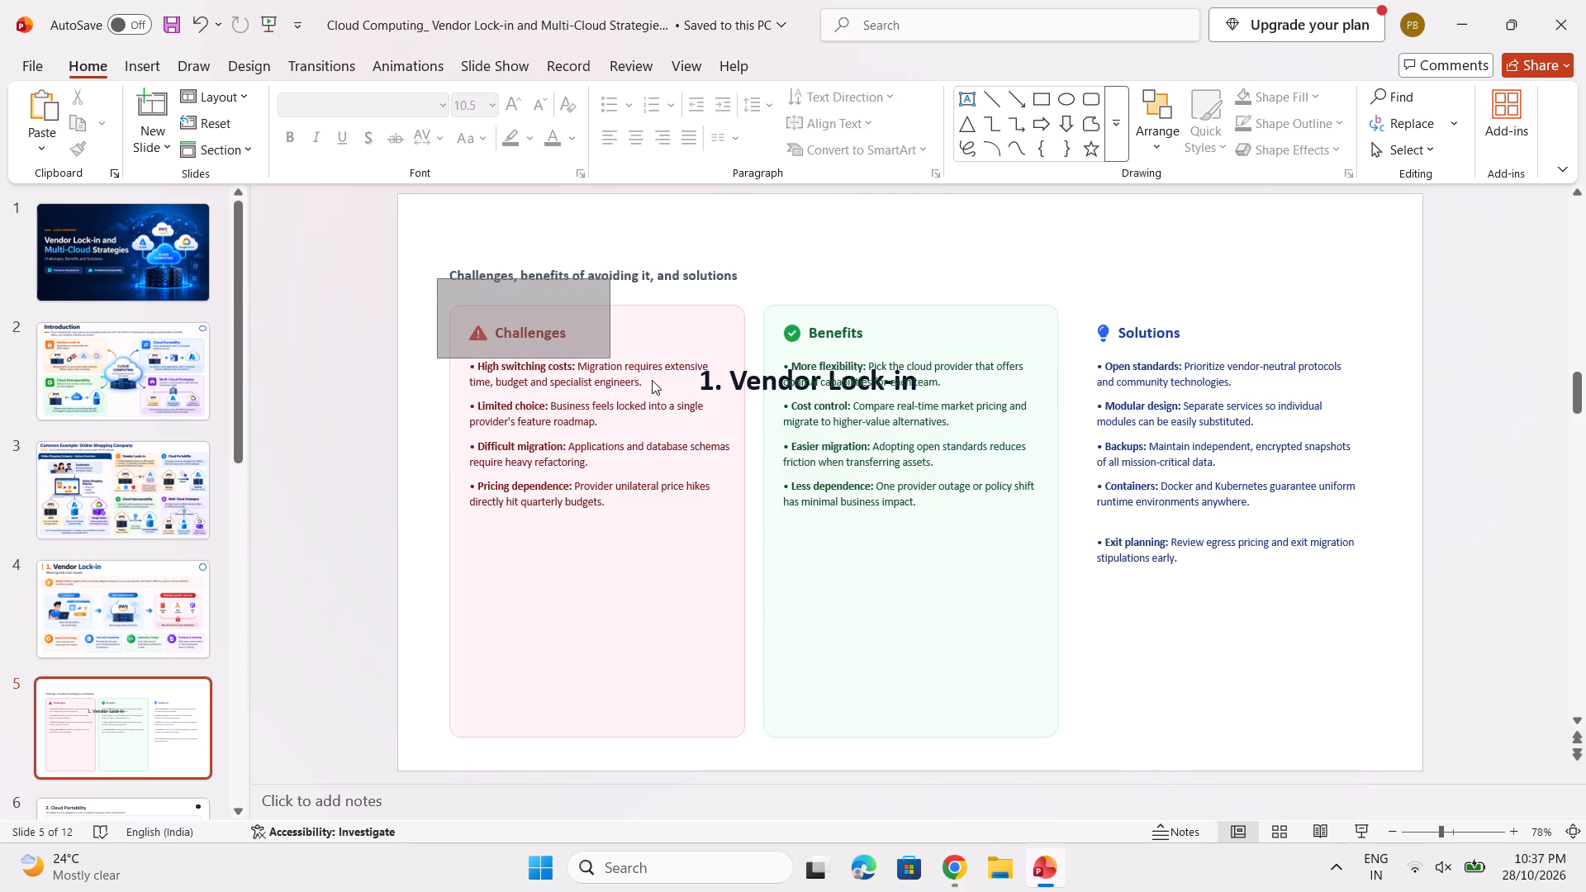
left_click_drag(652, 380, 1322, 662)
key("Delete")
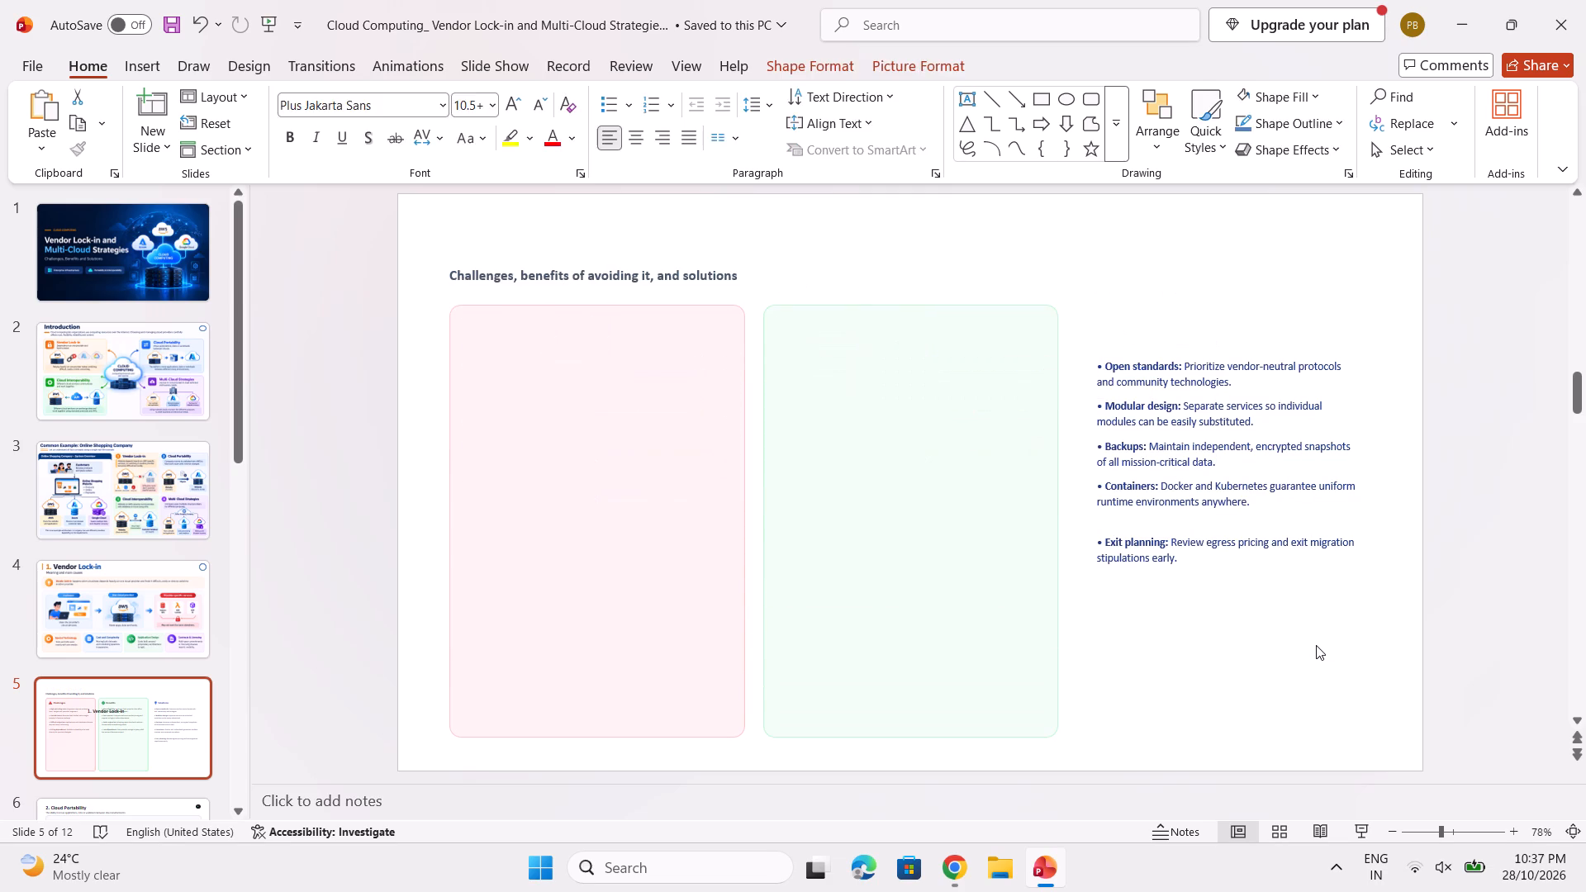
left_click(864, 508)
key("Delete")
left_click(665, 437)
key("Delete")
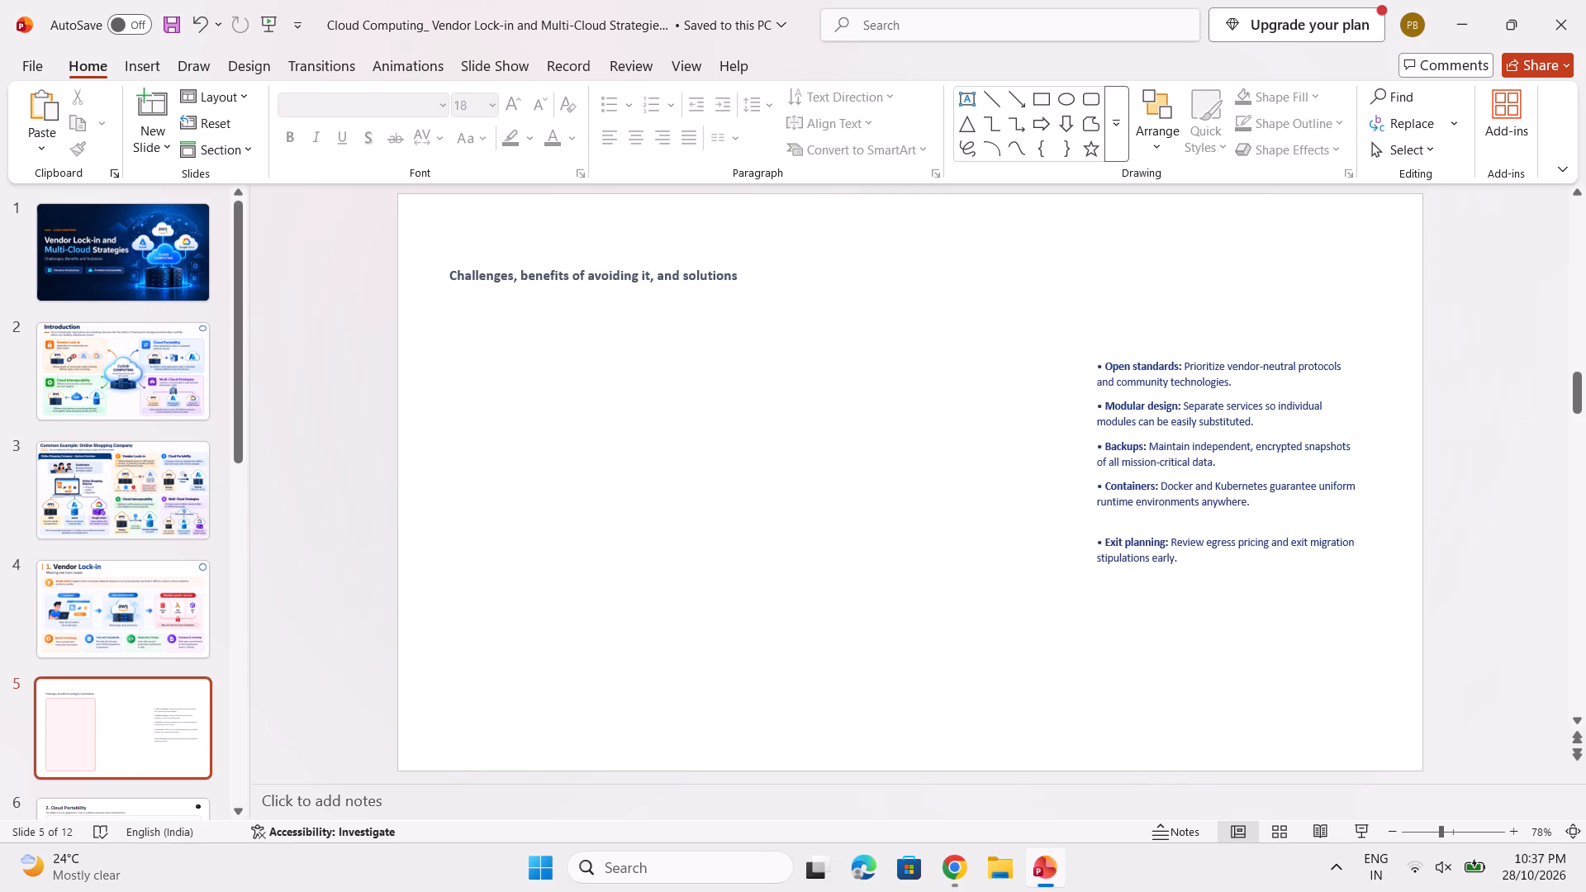
Delete the Exit planning, Containers and Open standards text boxes from the Solutions column on slide 5.
left_click(1326, 480)
left_click_drag(1285, 567, 980, 395)
key("Delete")
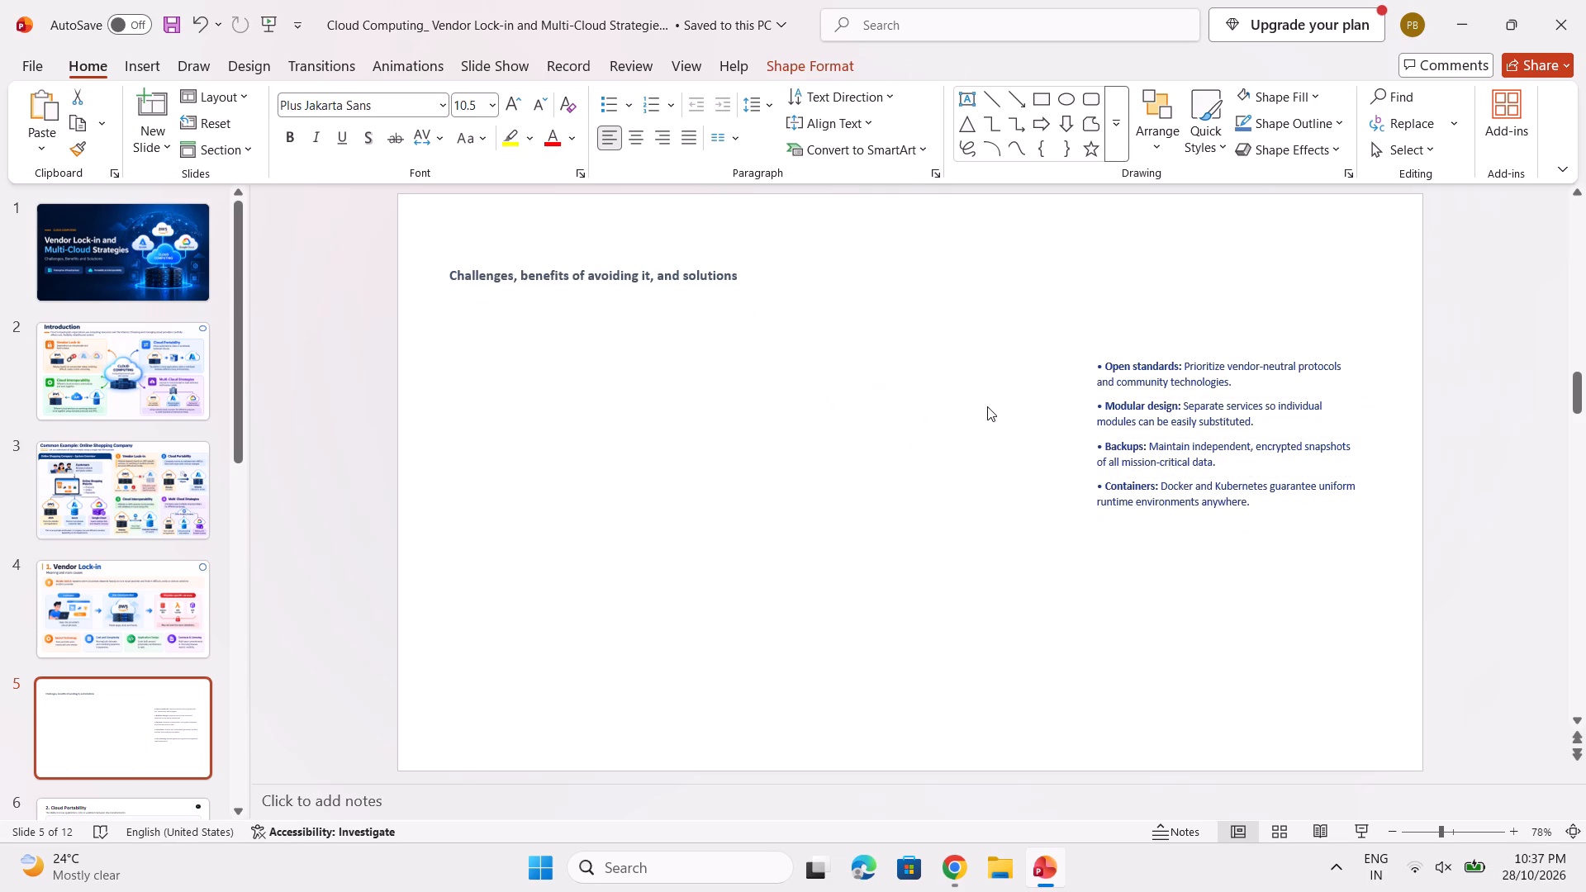
left_click_drag(1250, 515, 1108, 420)
key("Delete")
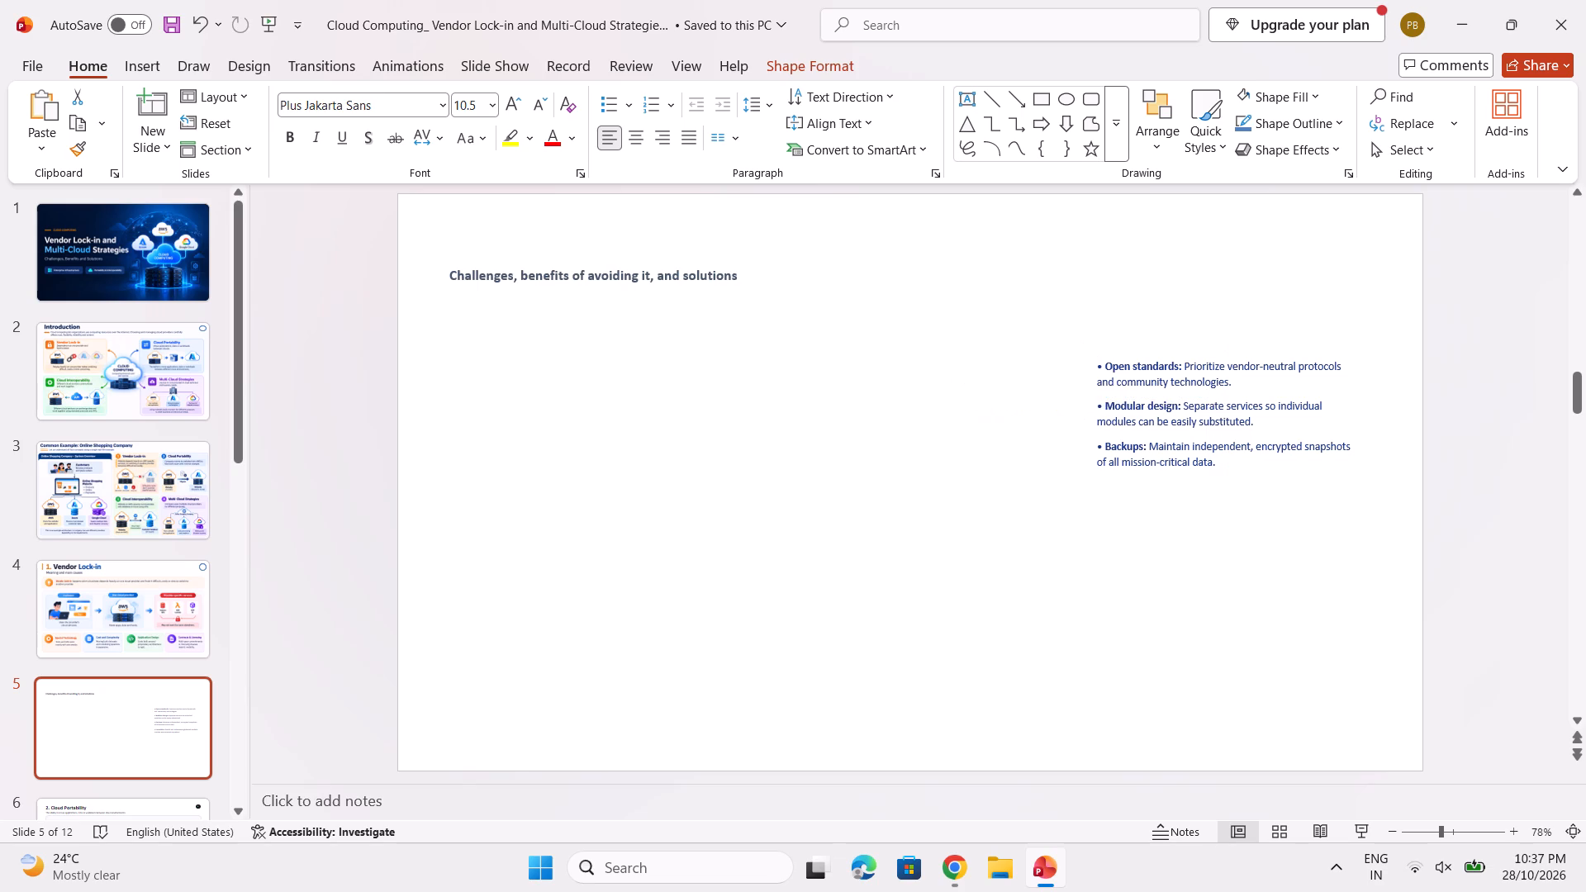
left_click(1123, 423)
key("Delete")
left_click(1162, 379)
key("Delete")
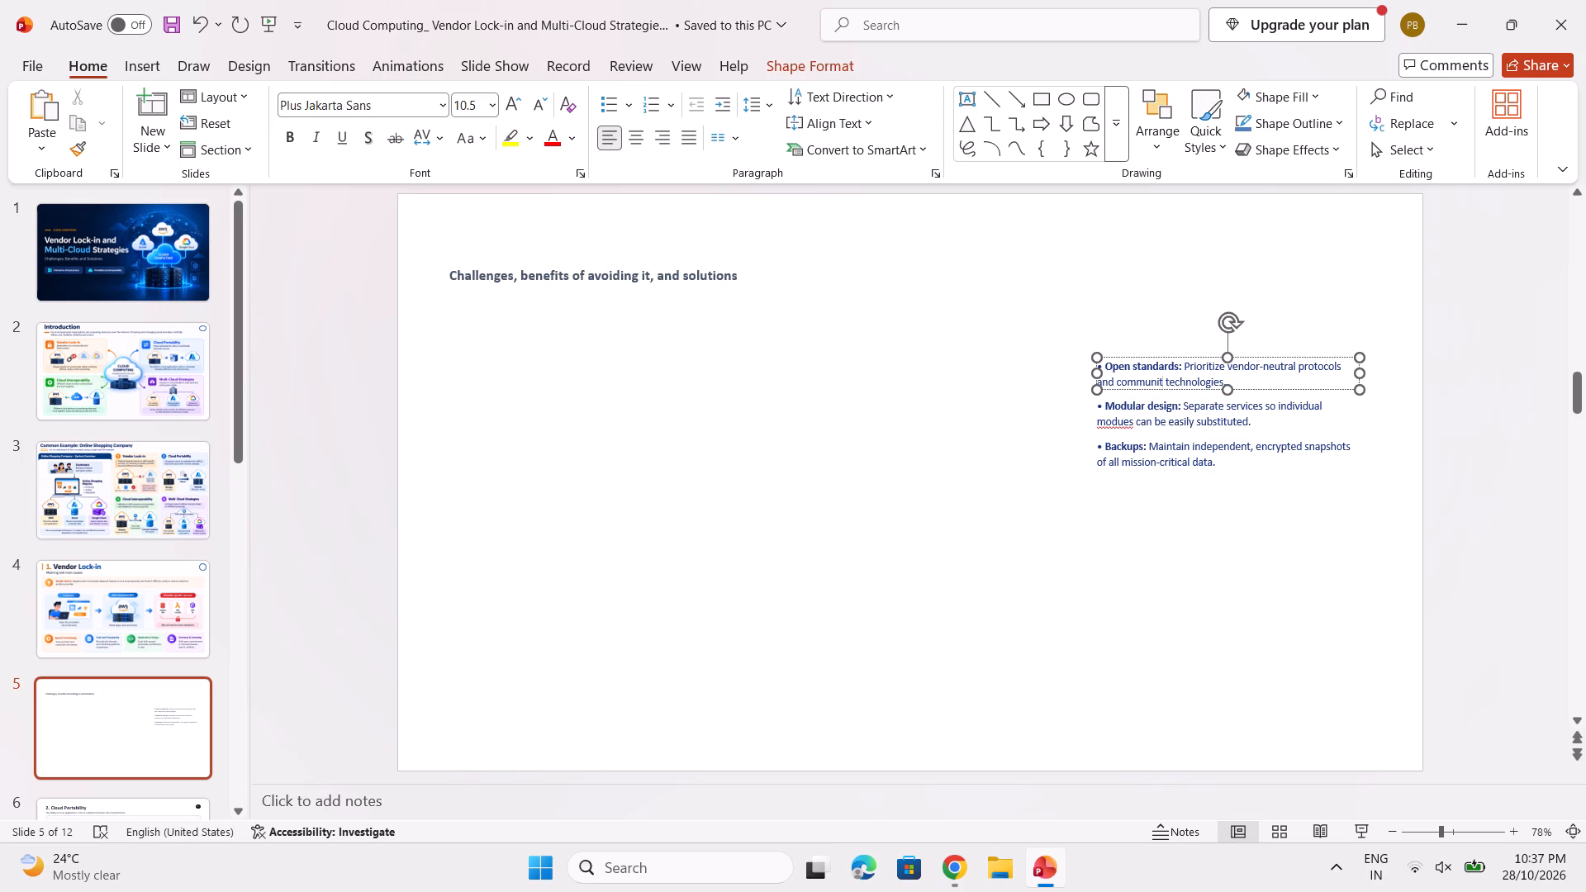
left_click(1229, 361)
key("Delete")
Delete the Modular design and Backups text boxes from the Solutions column on slide 5.
left_click(1234, 396)
left_click(1227, 384)
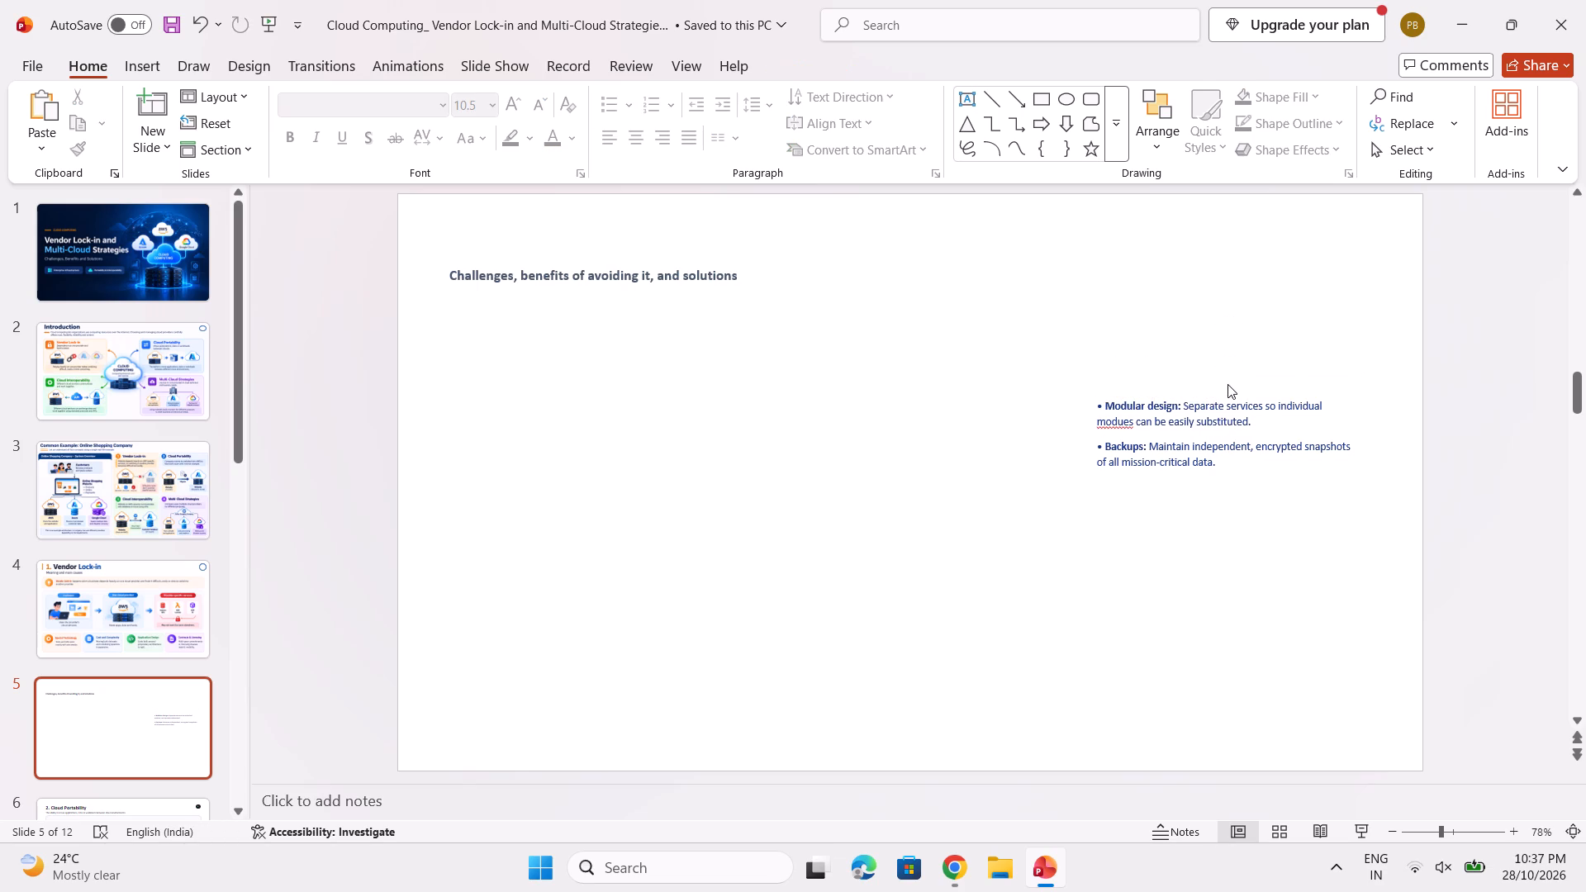
key("Delete")
left_click(1229, 391)
left_click(1230, 383)
key("Delete")
left_click(1227, 408)
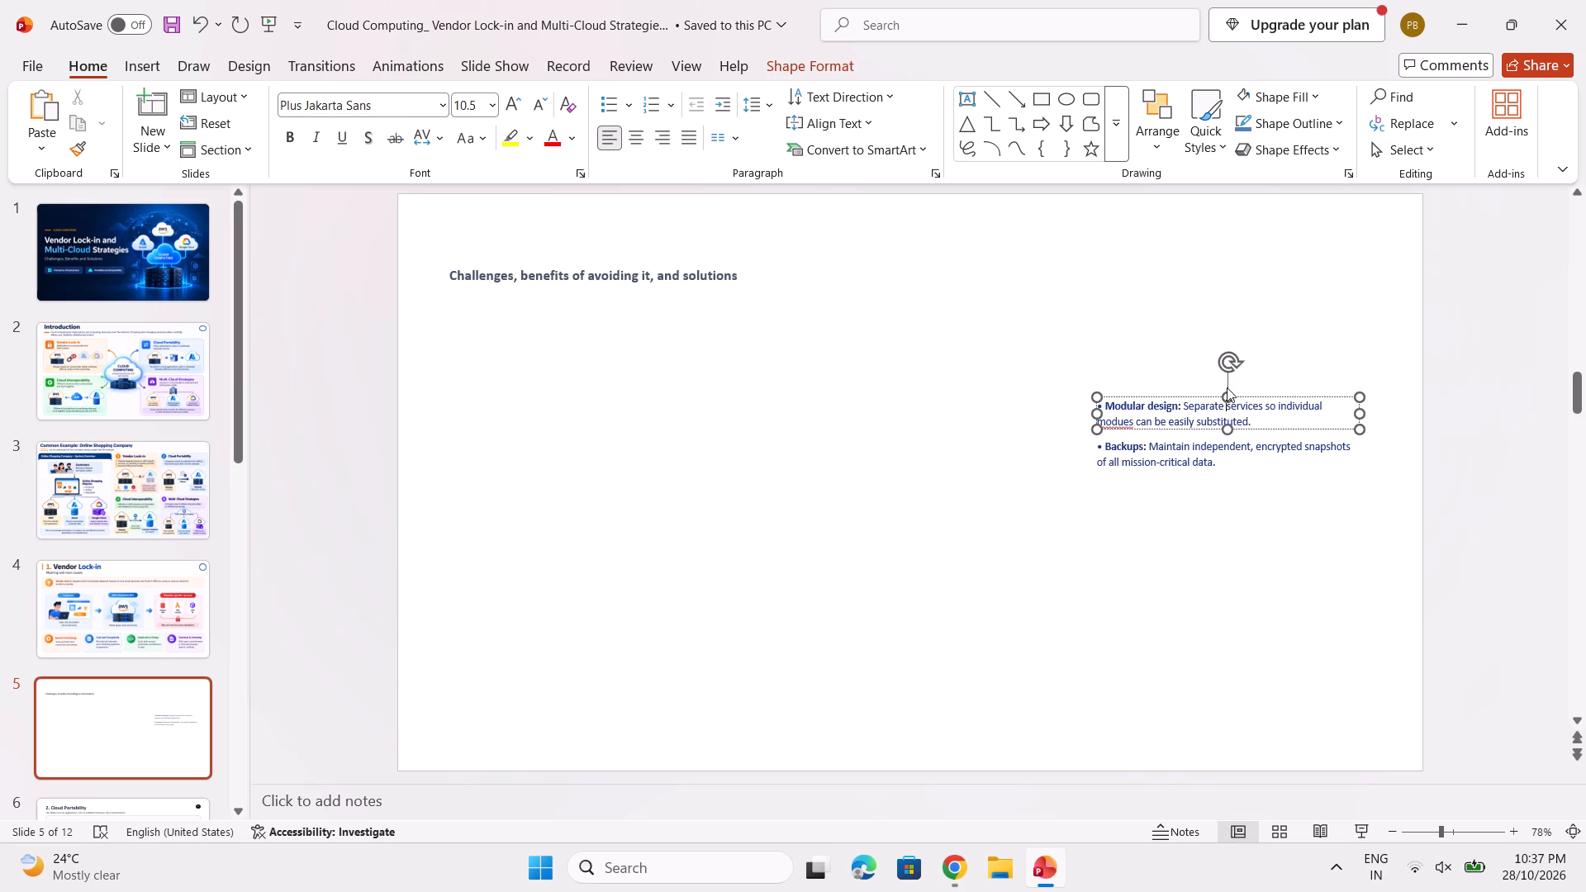
left_click(1227, 397)
key("Delete")
left_click(1219, 437)
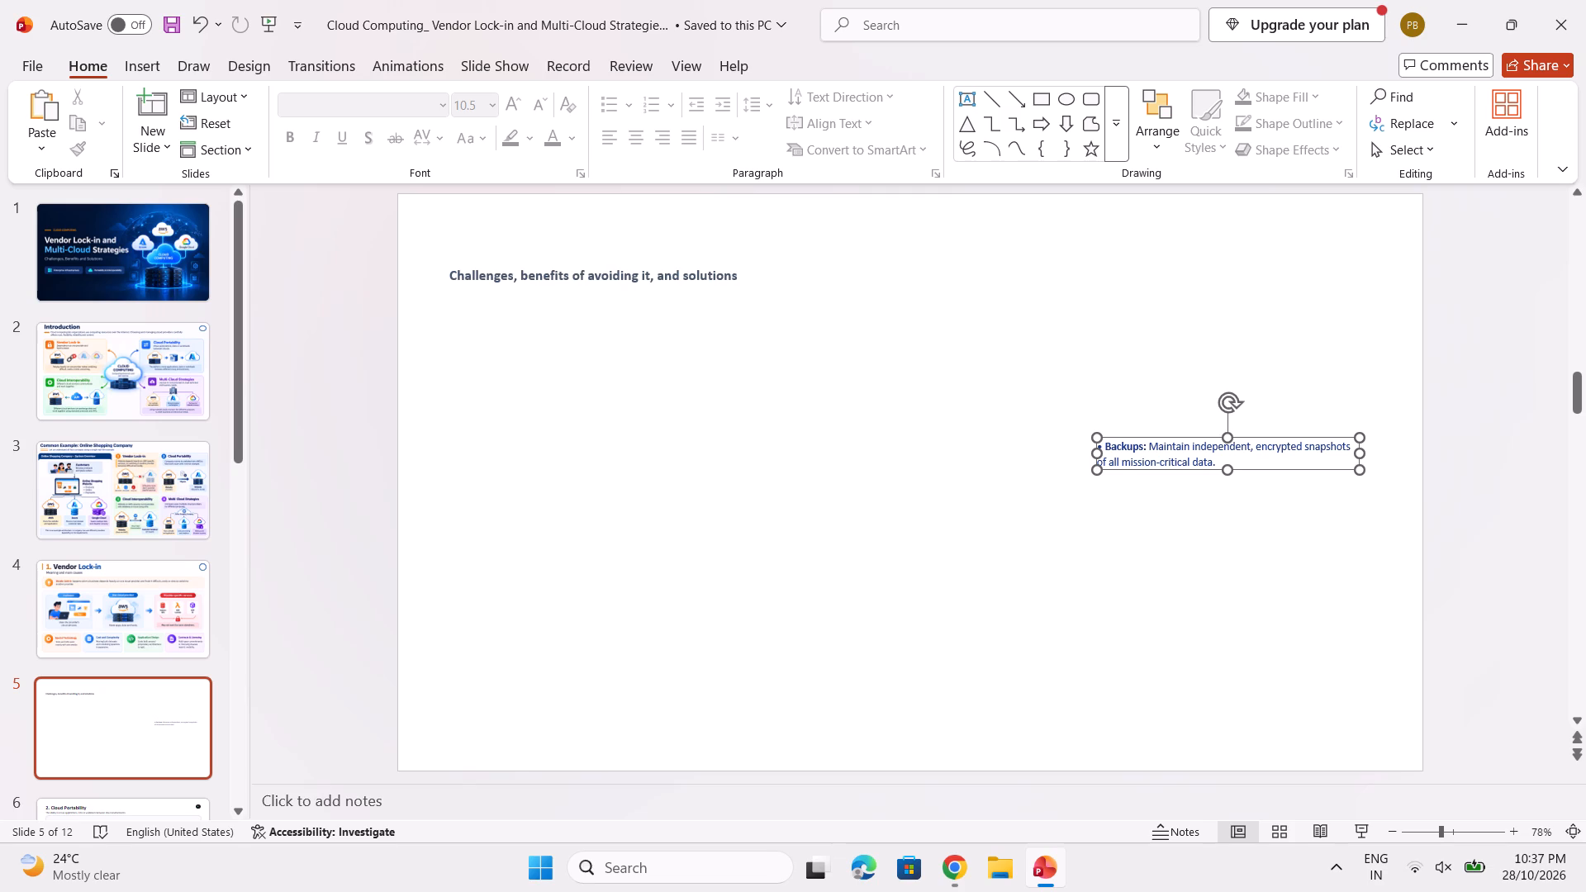
left_click(1228, 408)
key("Delete")
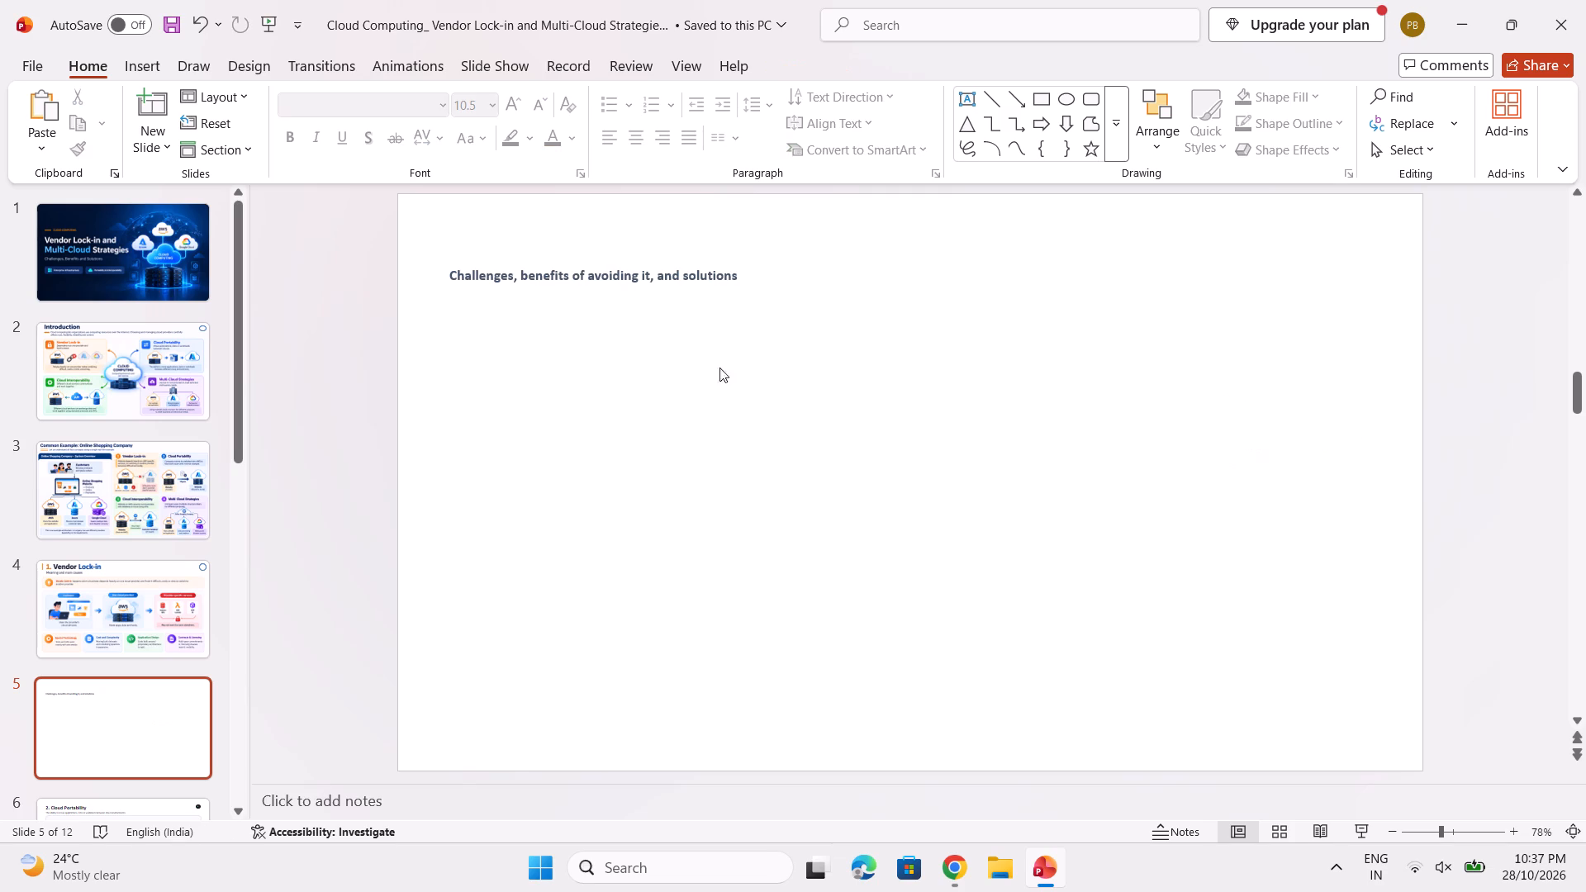
Replace the remaining "Challenges, benefits of avoiding it, and solutions" subtitle on slide 5 with the copied Vendor Lock-in image.
left_click(679, 278)
left_click(664, 230)
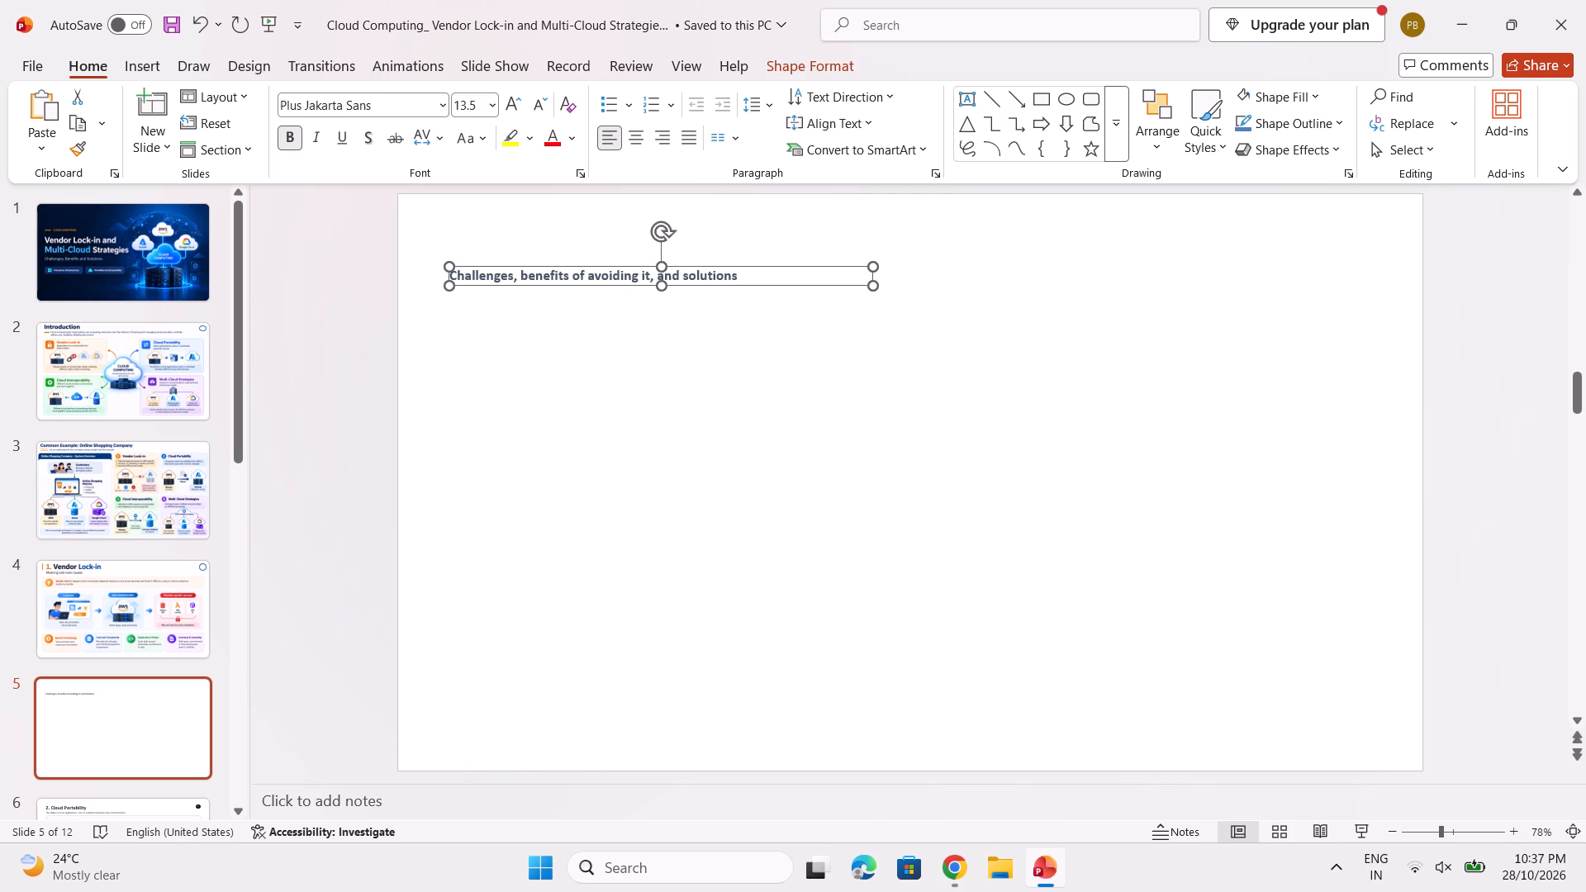
key("Delete")
key("ctrl+v")
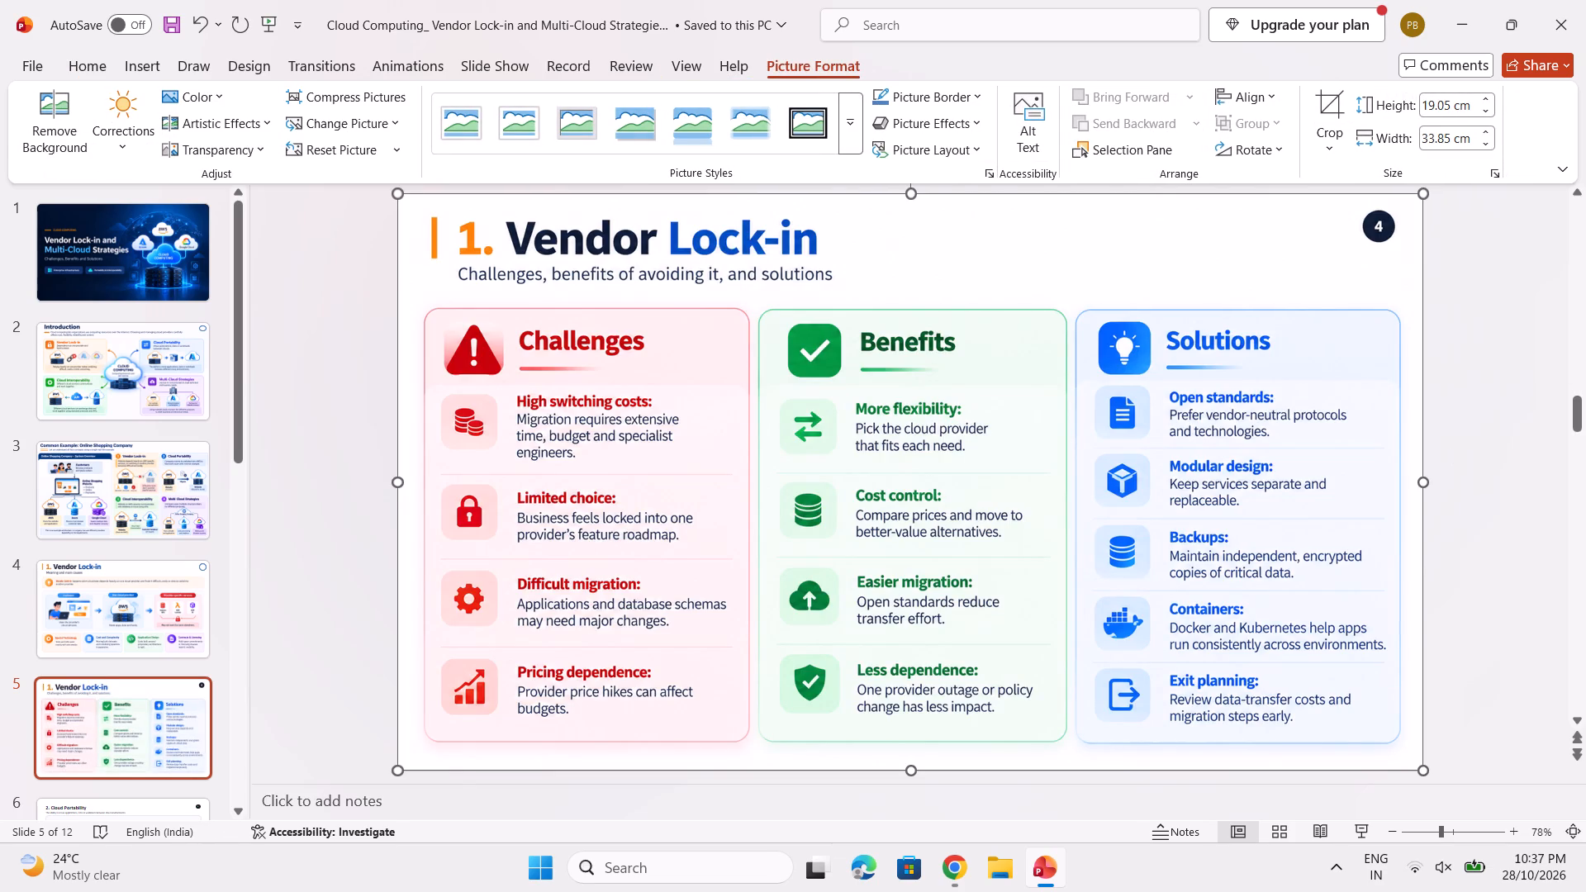
Paste the white oval from the clipboard history onto slide 5 and place it over the page-number badge "4".
left_click(1379, 234)
key("super+v")
scroll(800, 550, "down", 5)
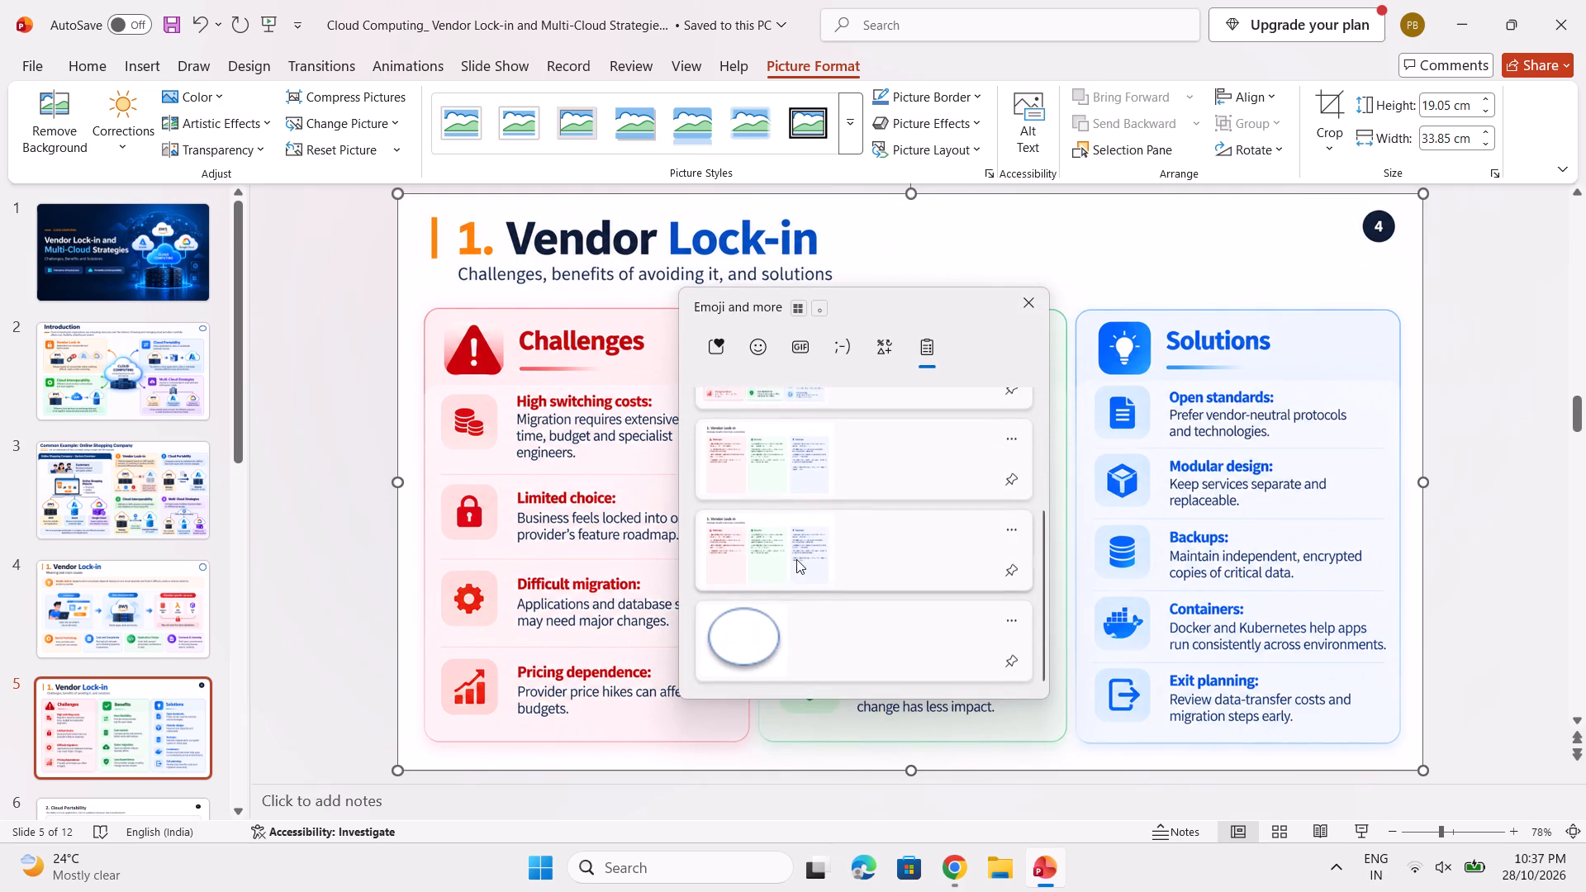
left_click(739, 643)
key("ctrl+v")
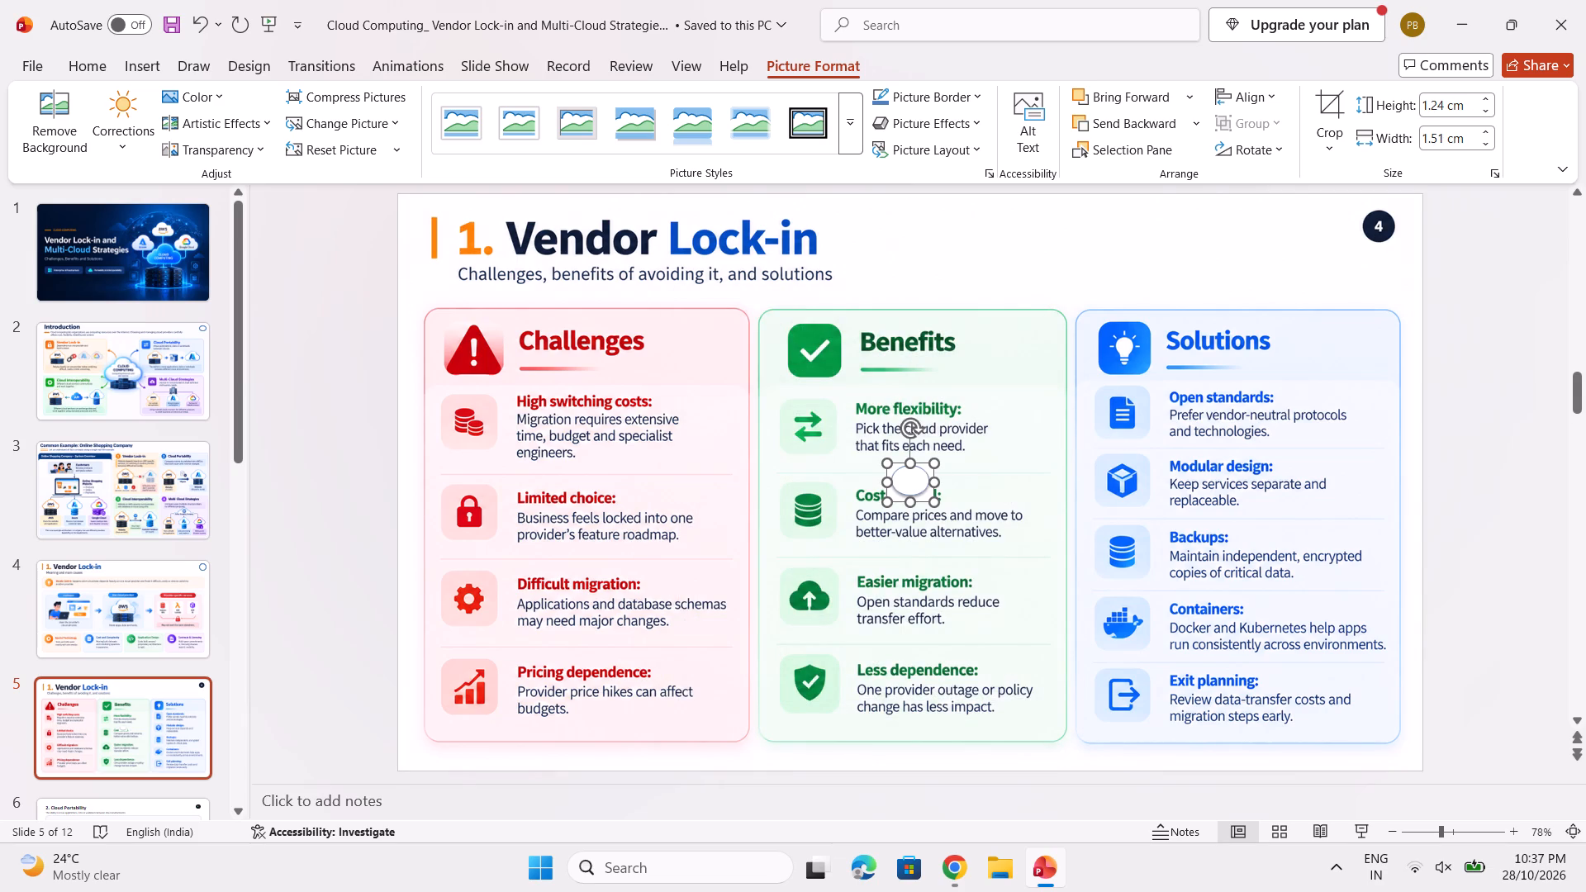
left_click_drag(895, 483, 1232, 314)
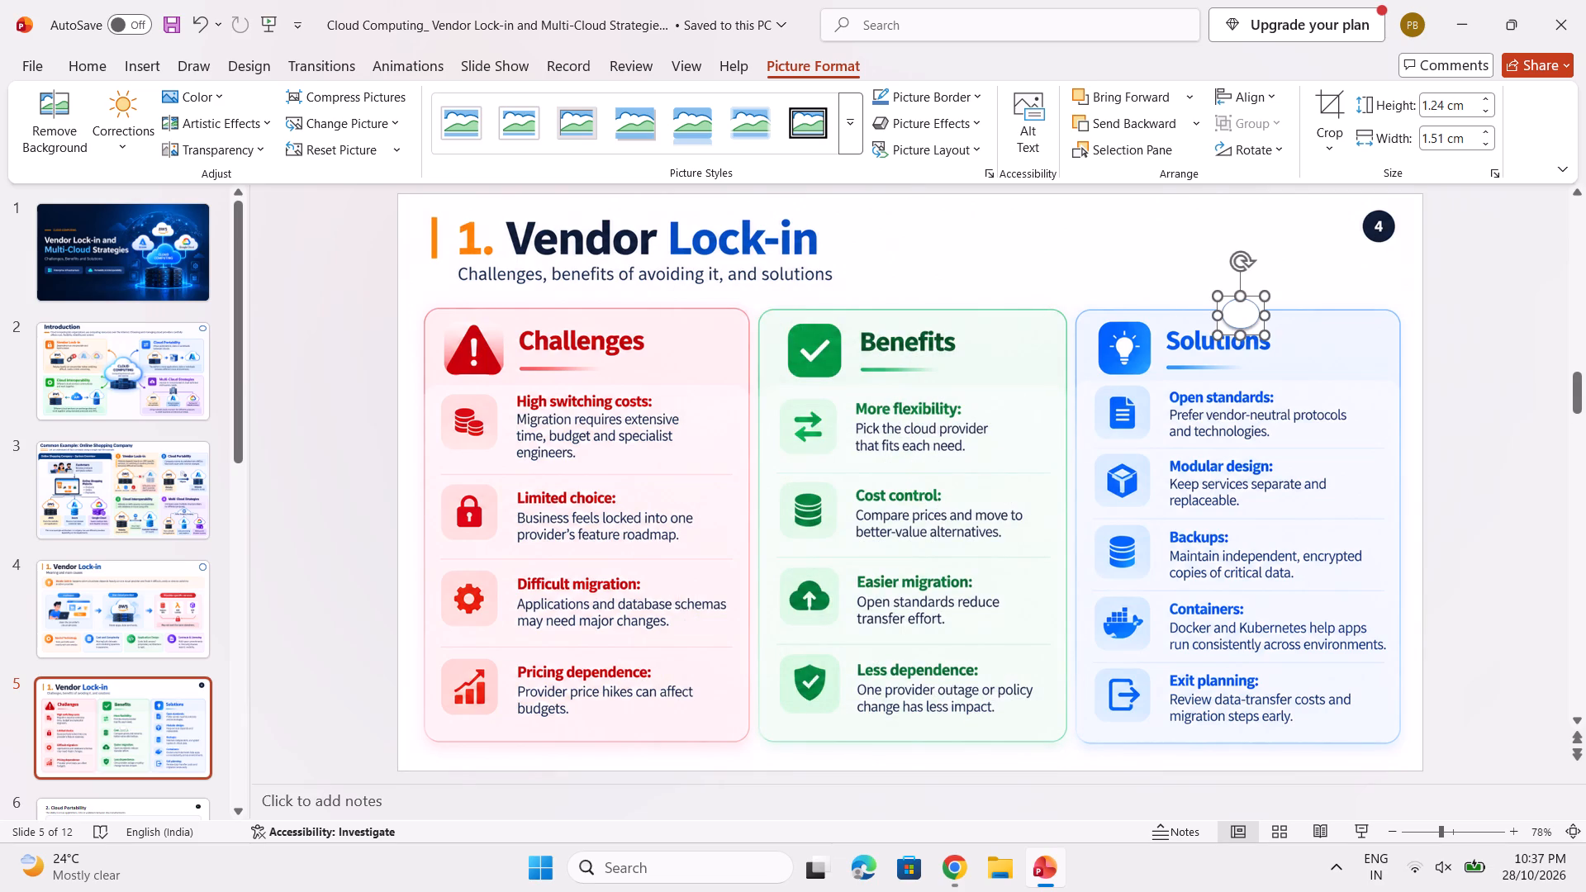
left_click_drag(1226, 301, 1346, 221)
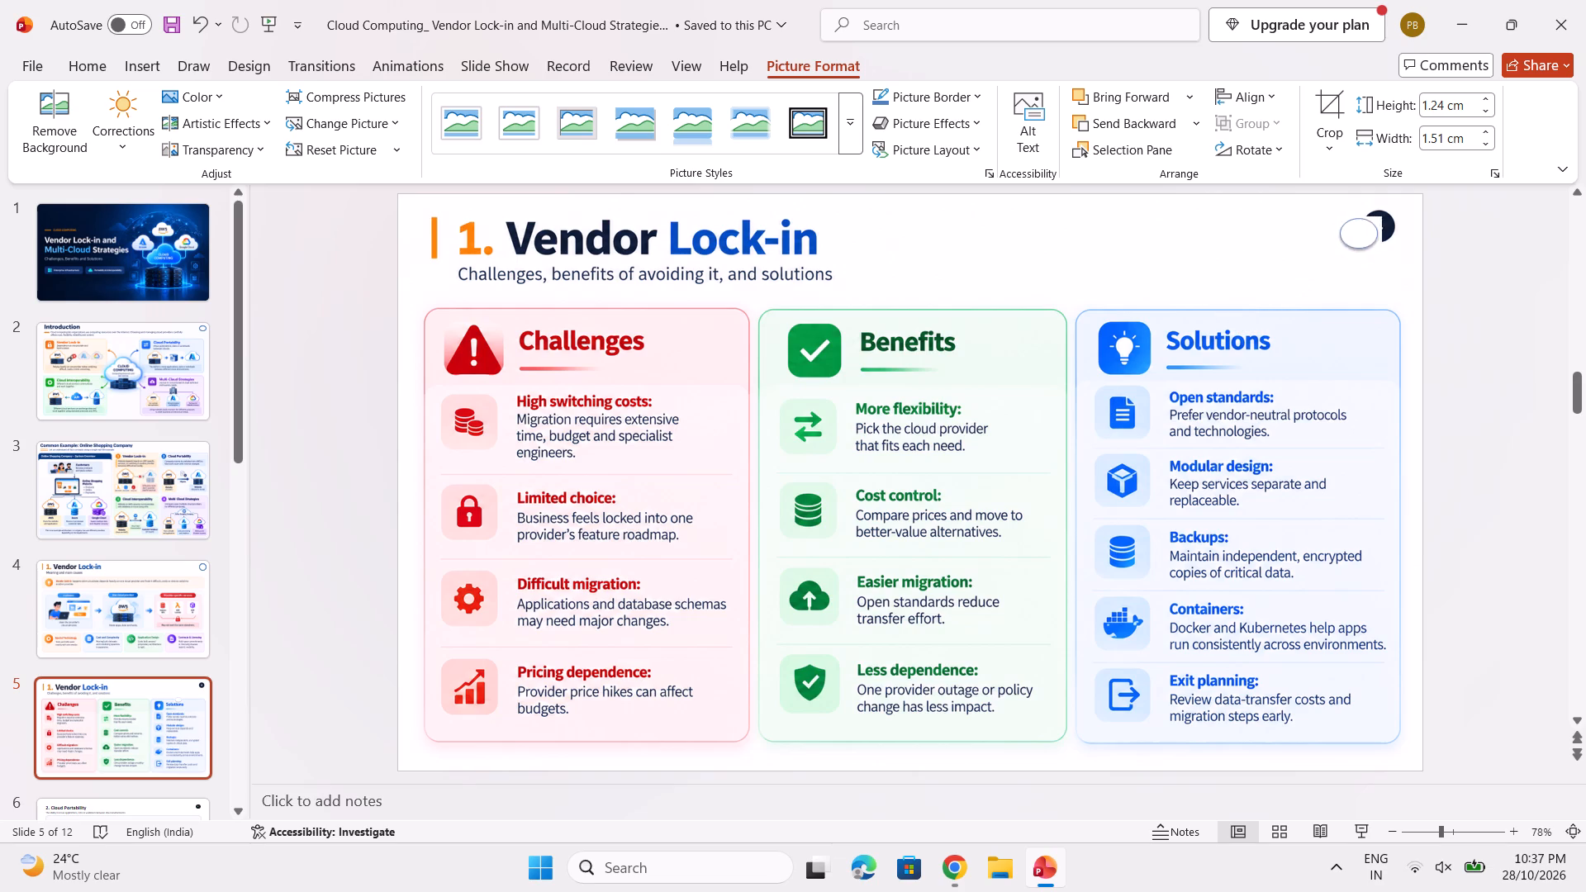
left_click_drag(1346, 221, 1368, 213)
left_click(1293, 262)
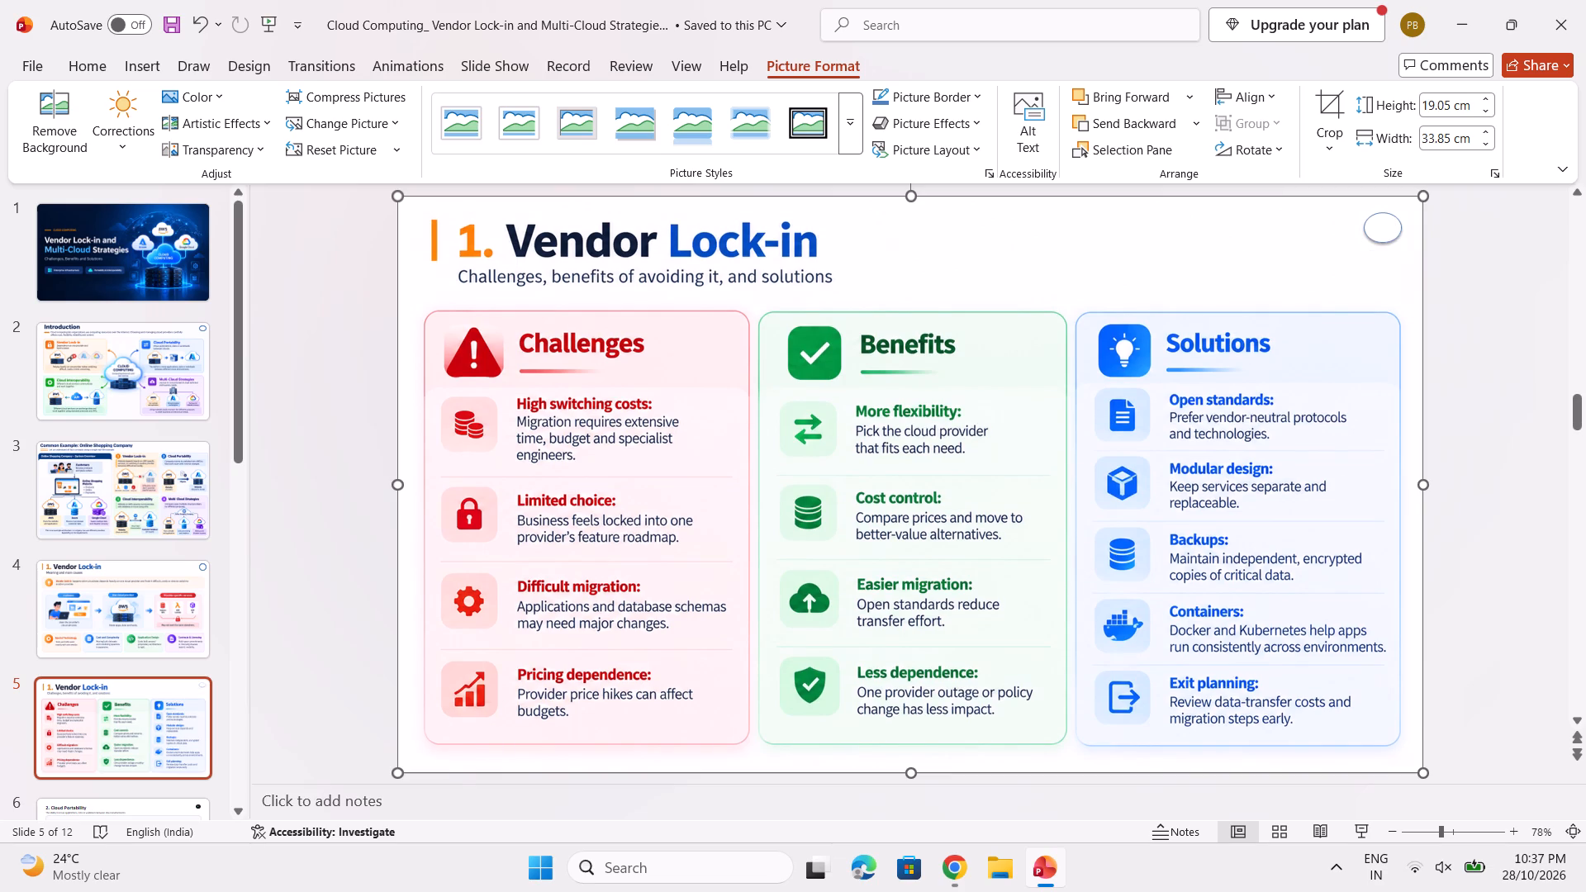
Save the presentation, accepting that the unavailable fonts are not saved with it.
key("ctrl+s")
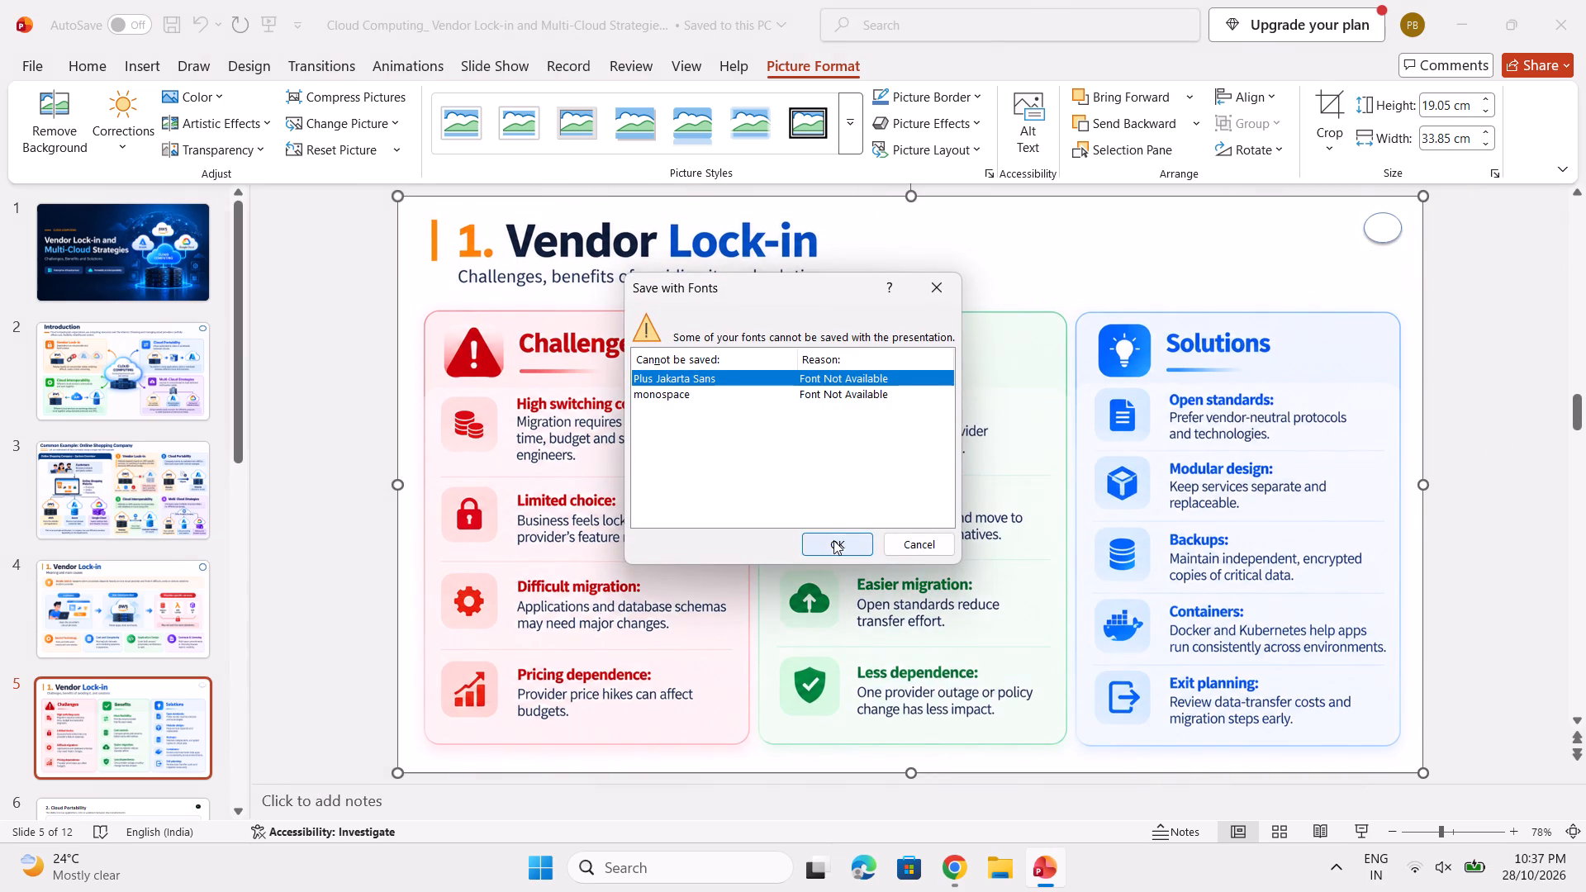
left_click(833, 540)
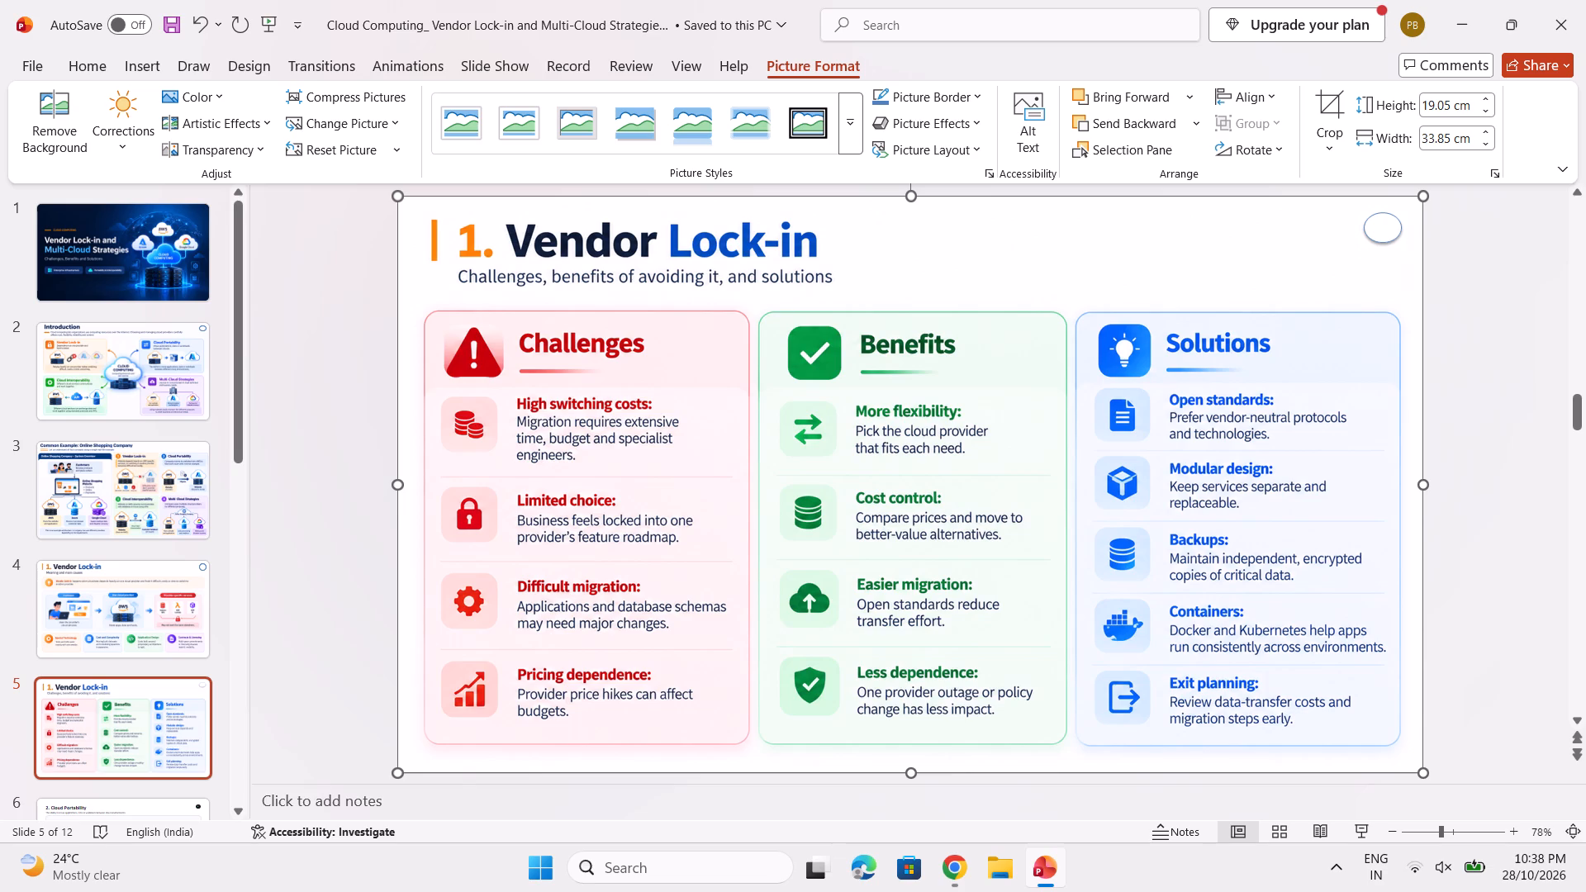
Compare the redesigned Vendor Lock-in slides 4 and 5, and look over the thumbnails of the slides that follow.
left_click(112, 610)
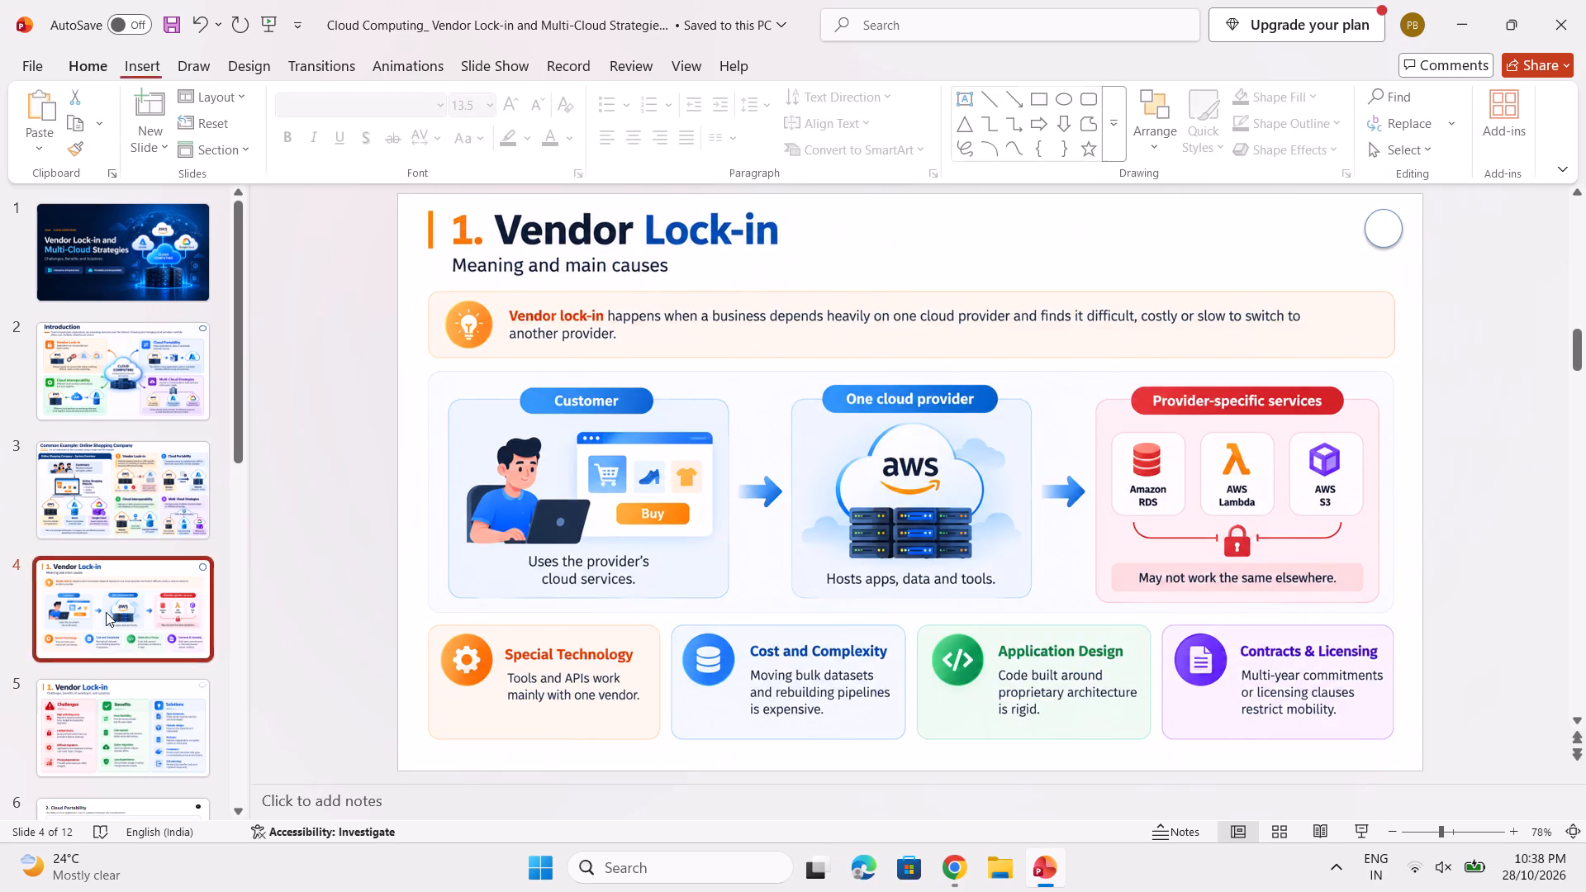
left_click(158, 478)
left_click(165, 607)
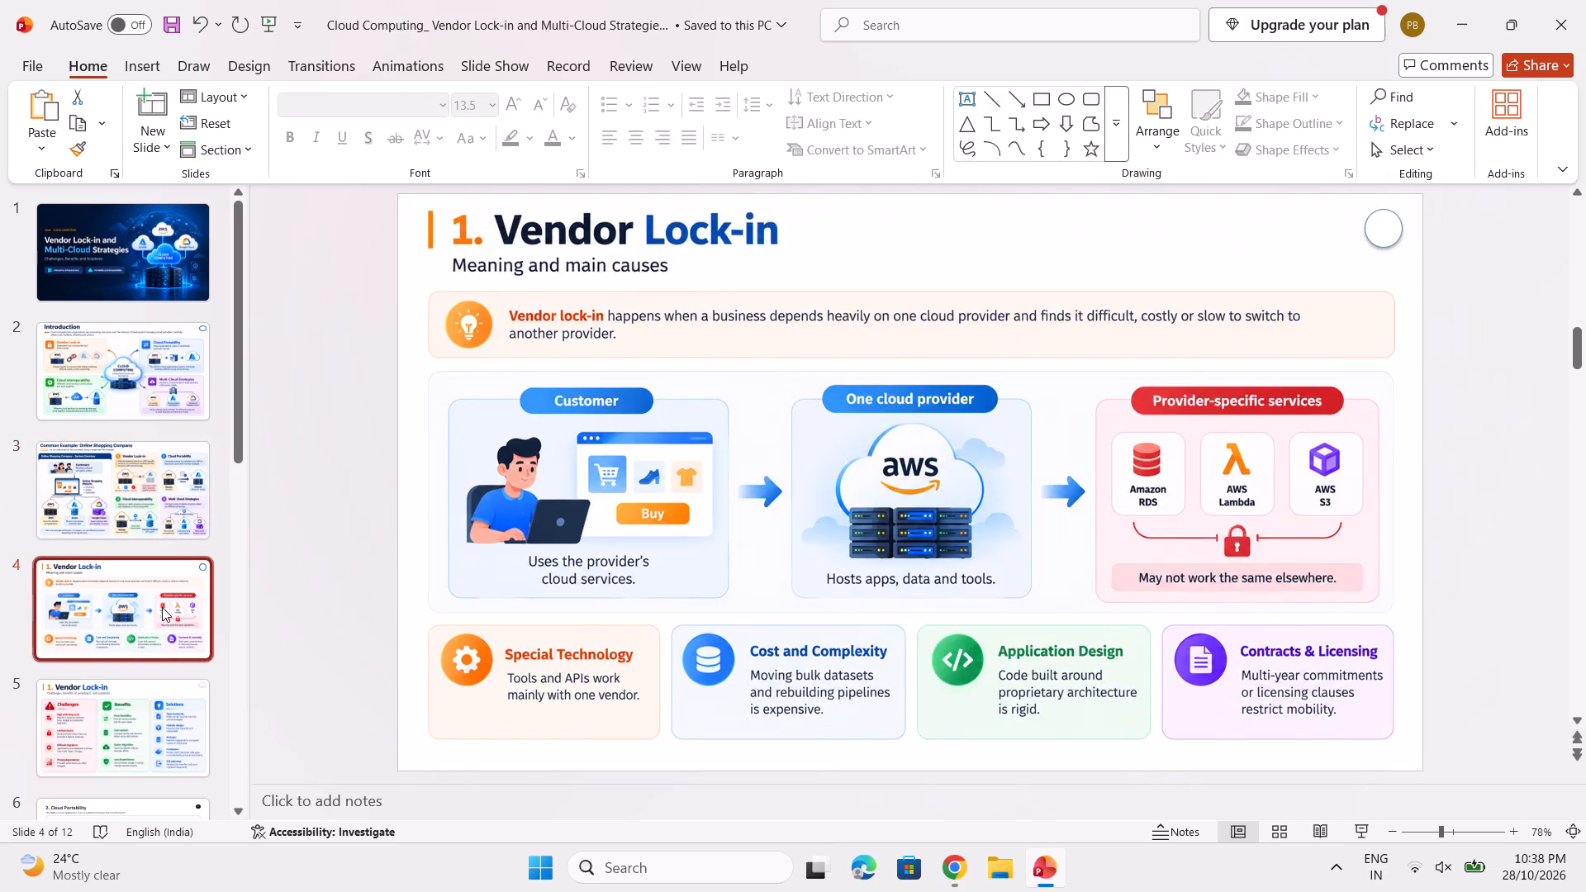
left_click(135, 721)
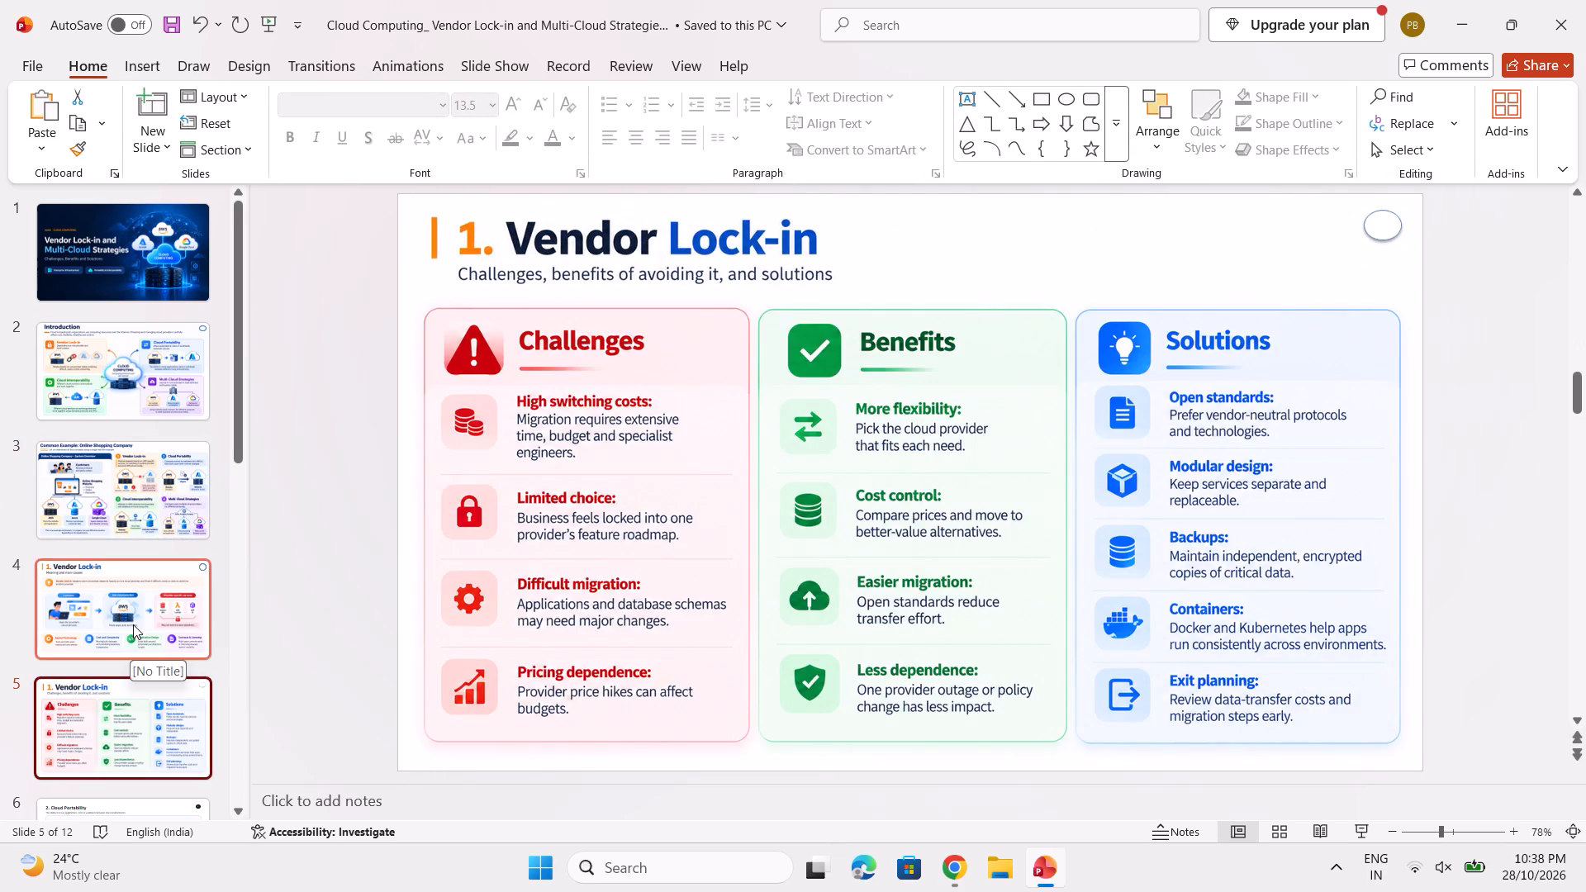
left_click(133, 624)
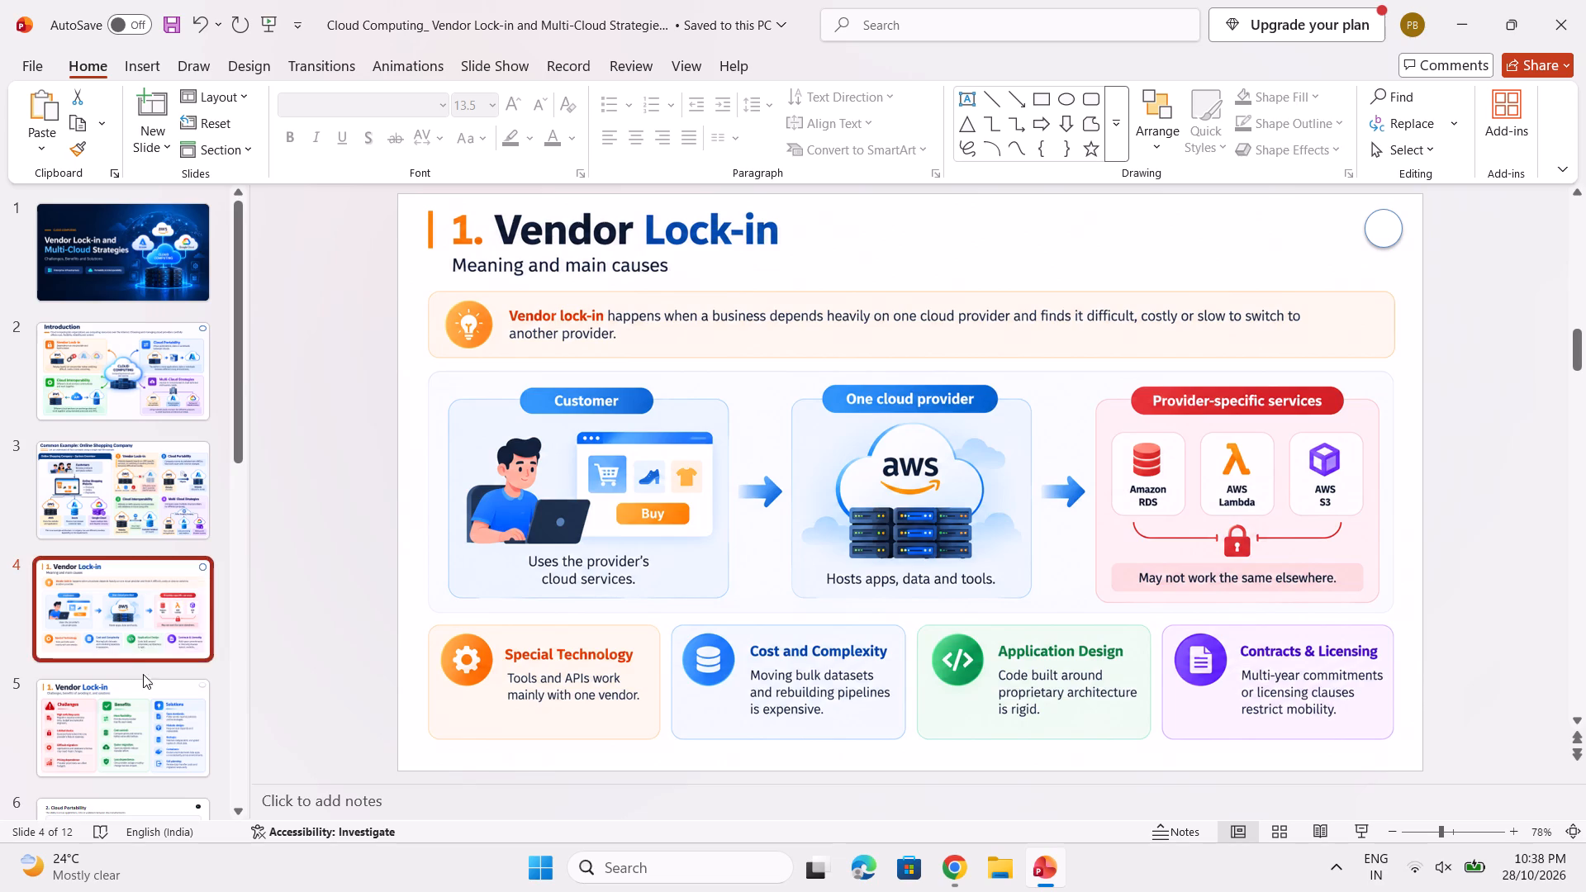
left_click(150, 691)
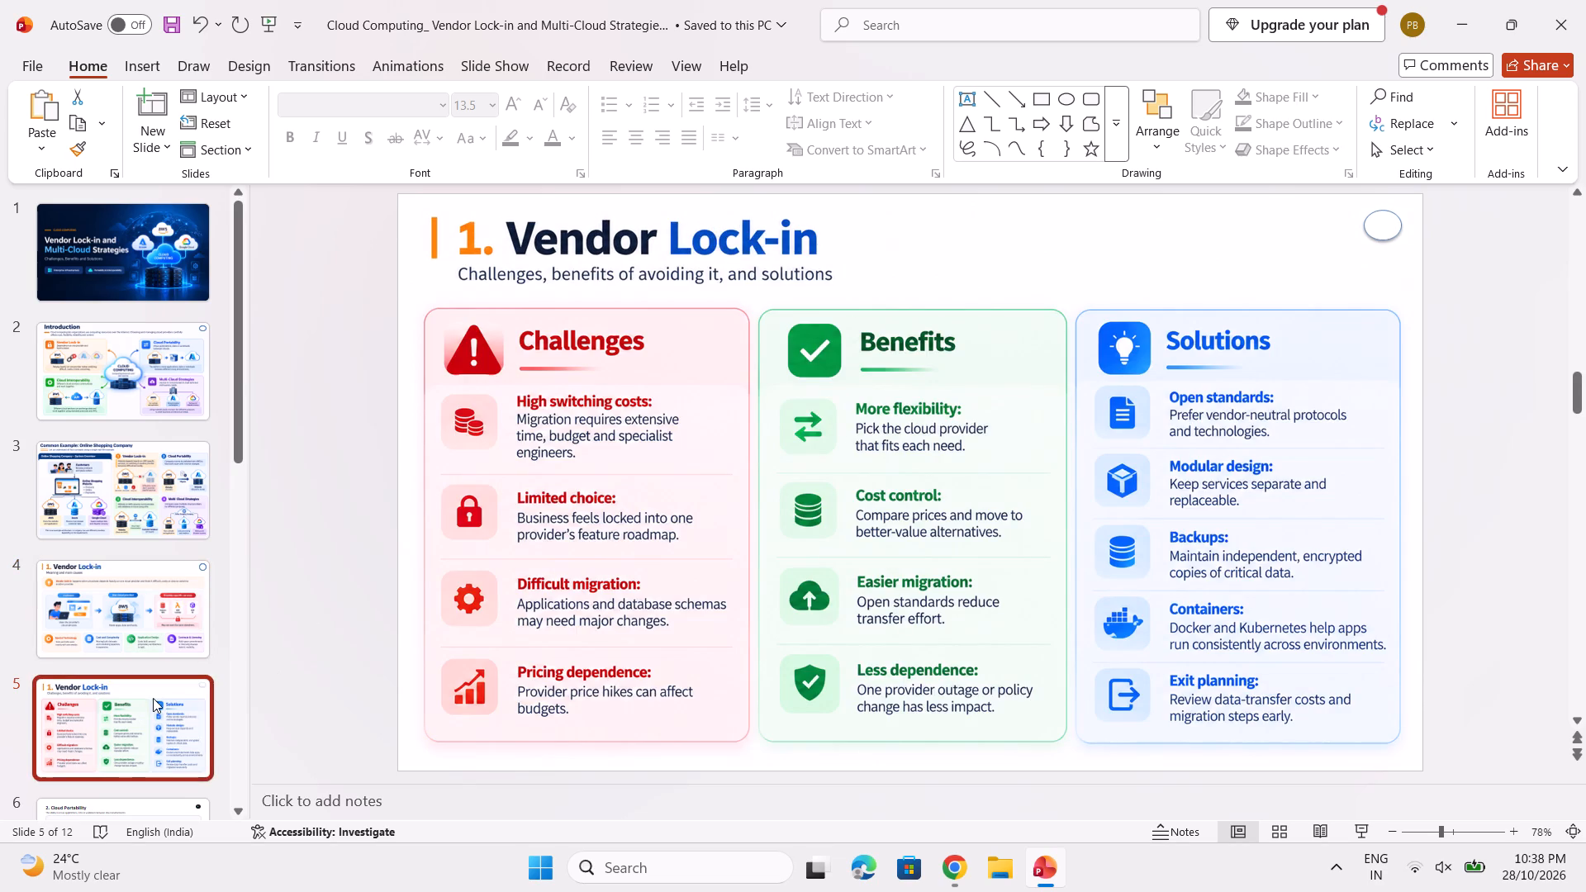
scroll(167, 698, "down", 5)
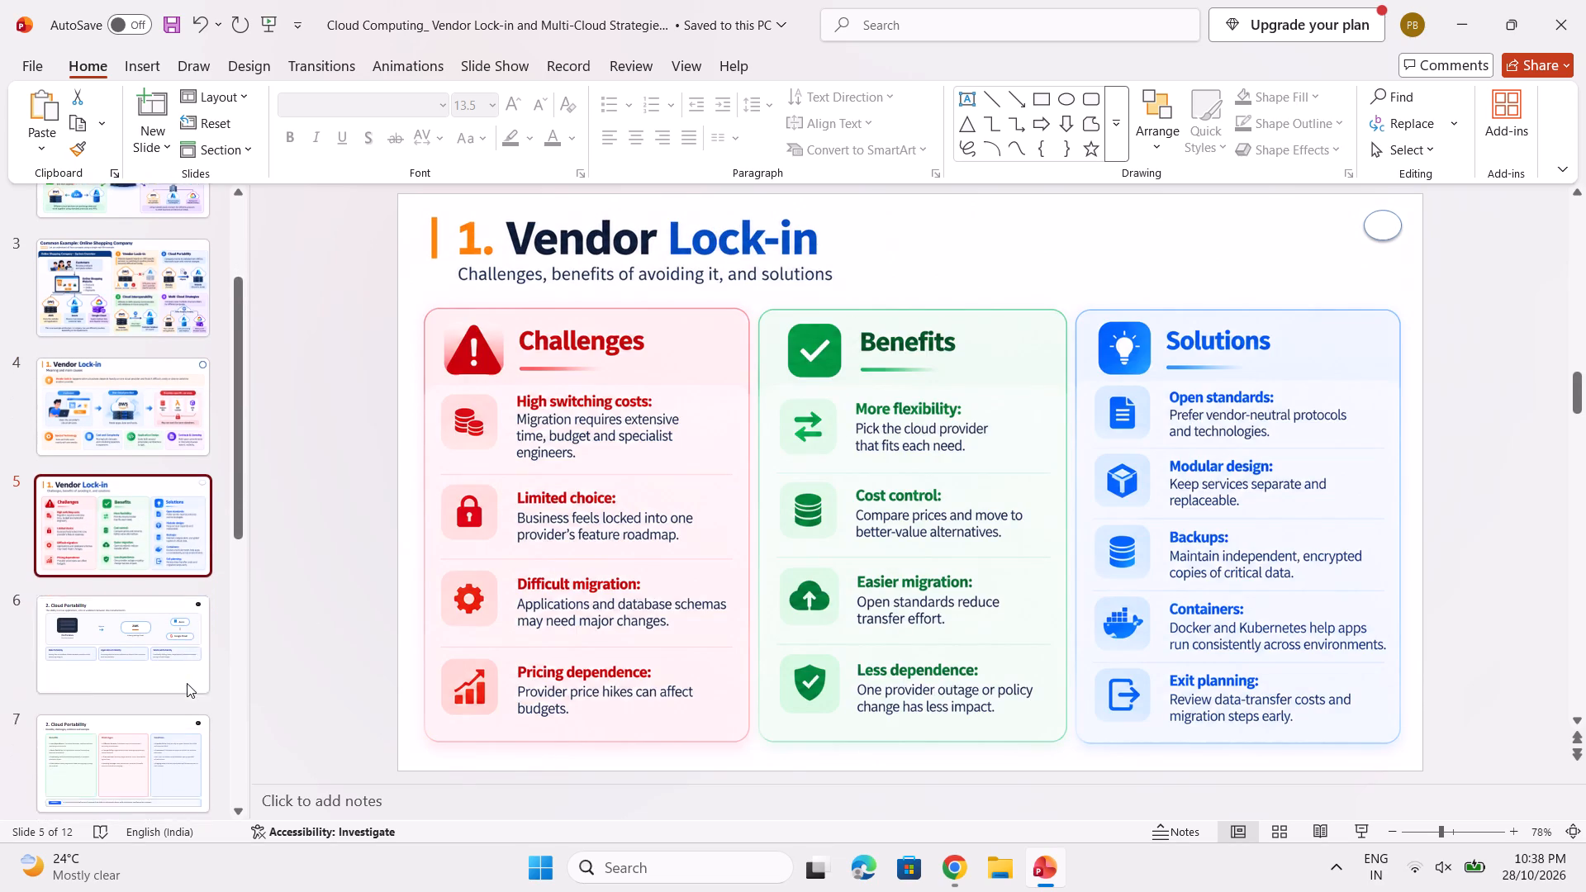
Open slide 6, "2. Cloud Portability".
scroll(188, 657, "down", 1)
left_click(116, 504)
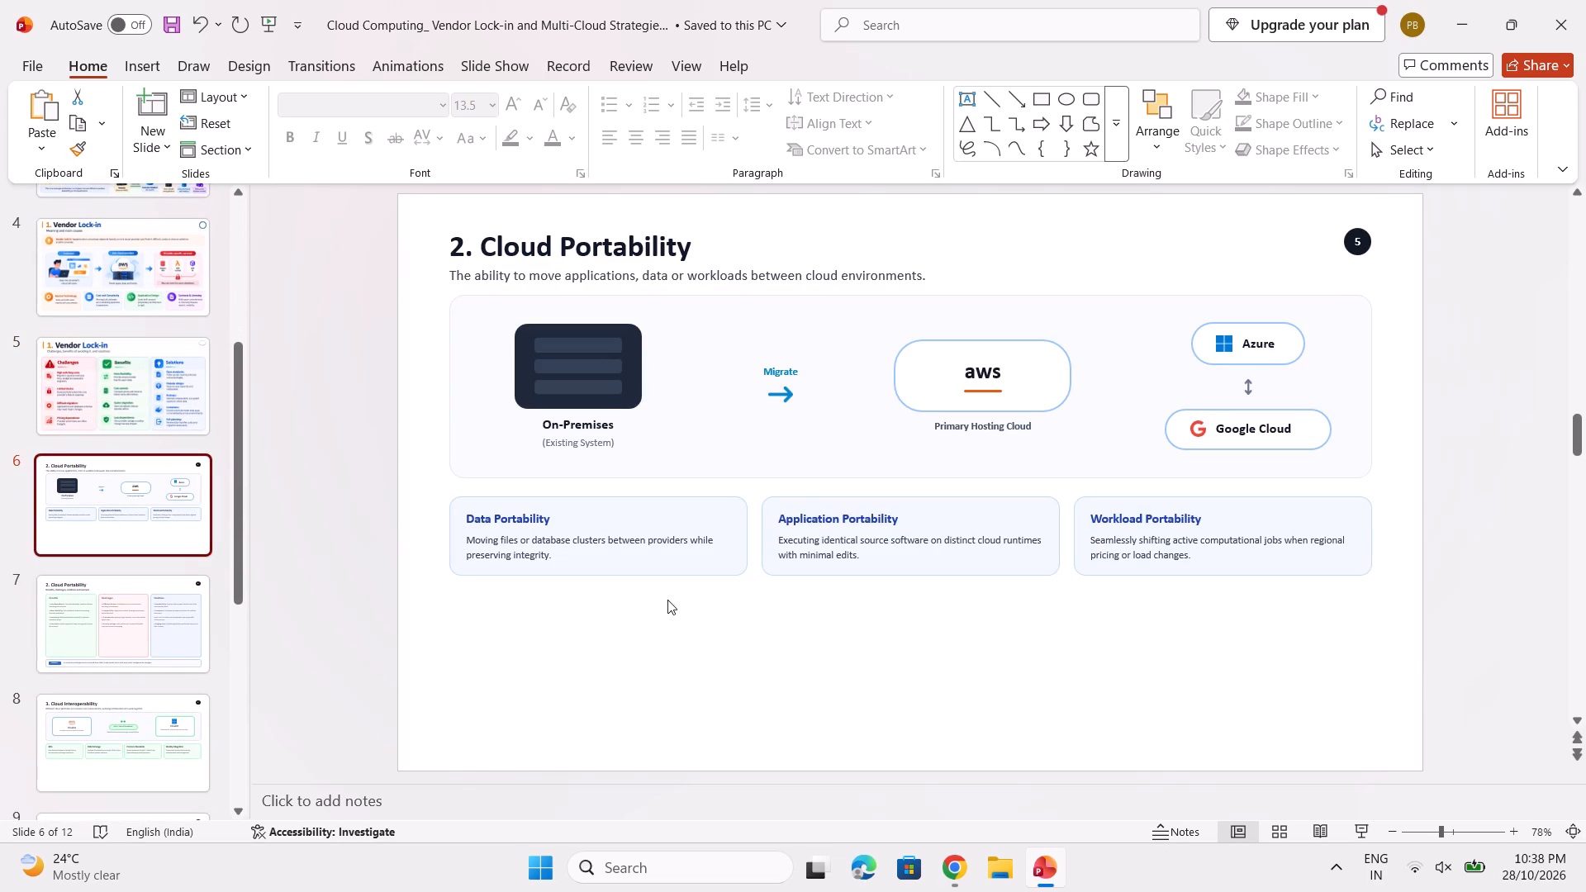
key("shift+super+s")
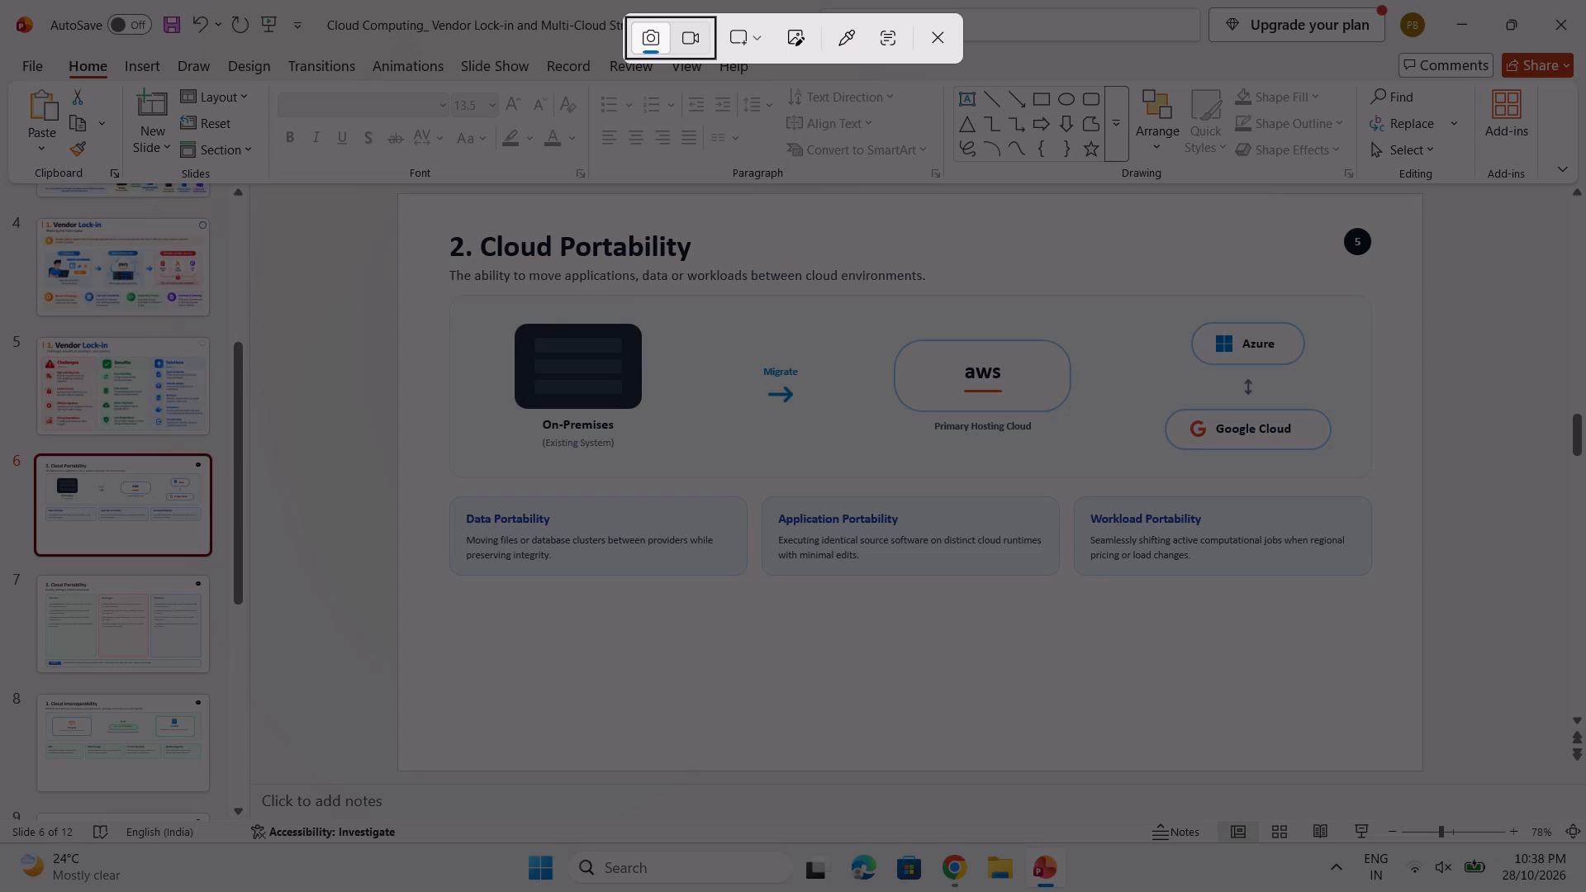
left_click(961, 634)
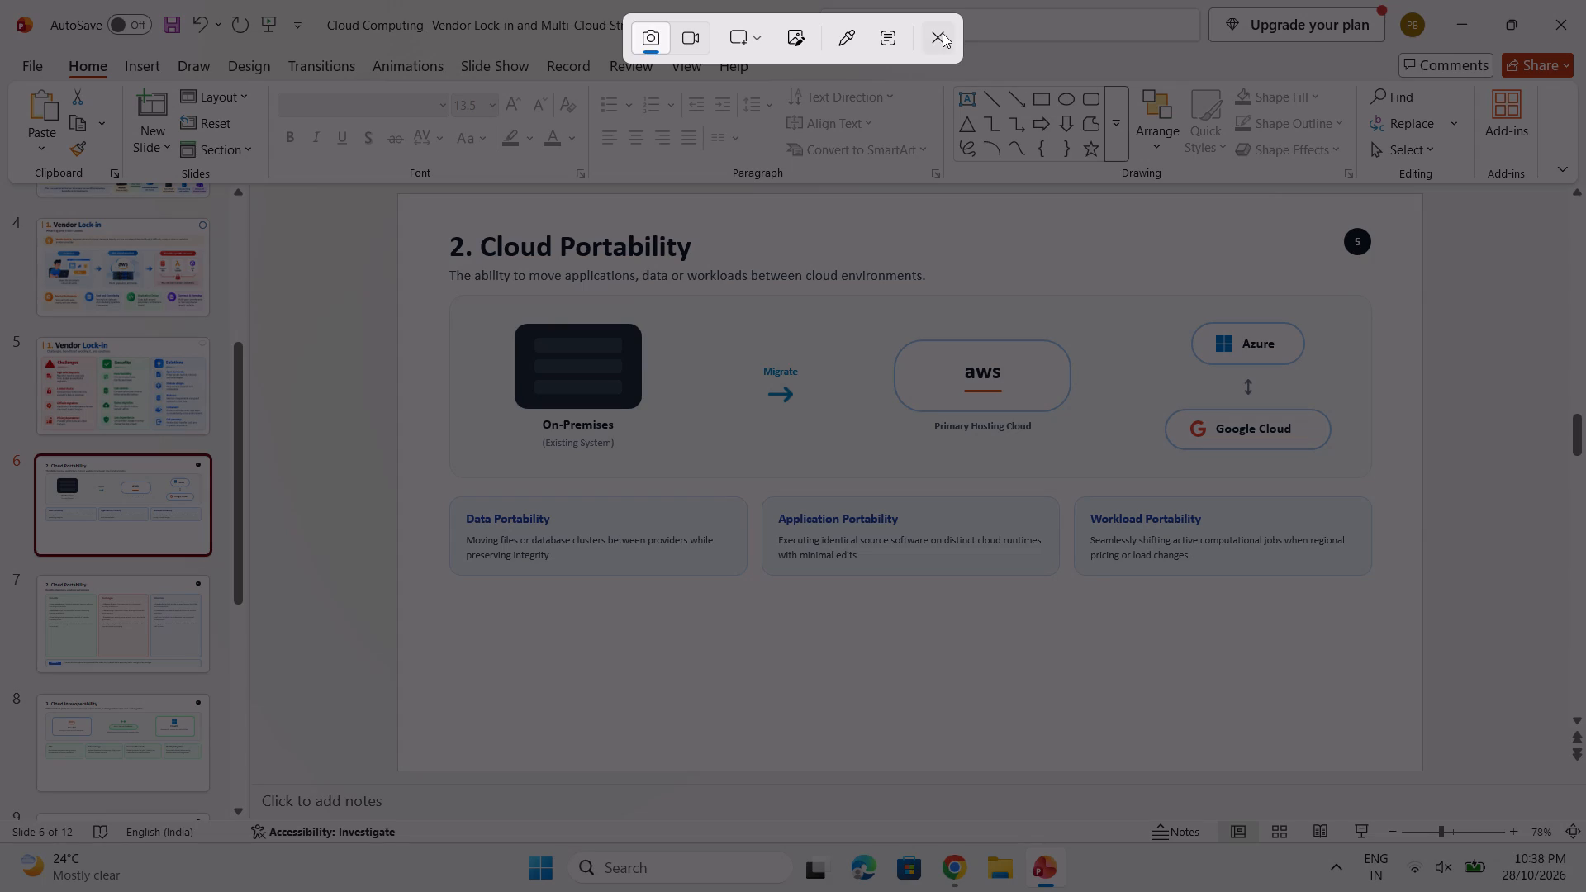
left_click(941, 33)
Delete the page-number badge "5" from slide 6, both its number and its dark circle.
left_click(1363, 241)
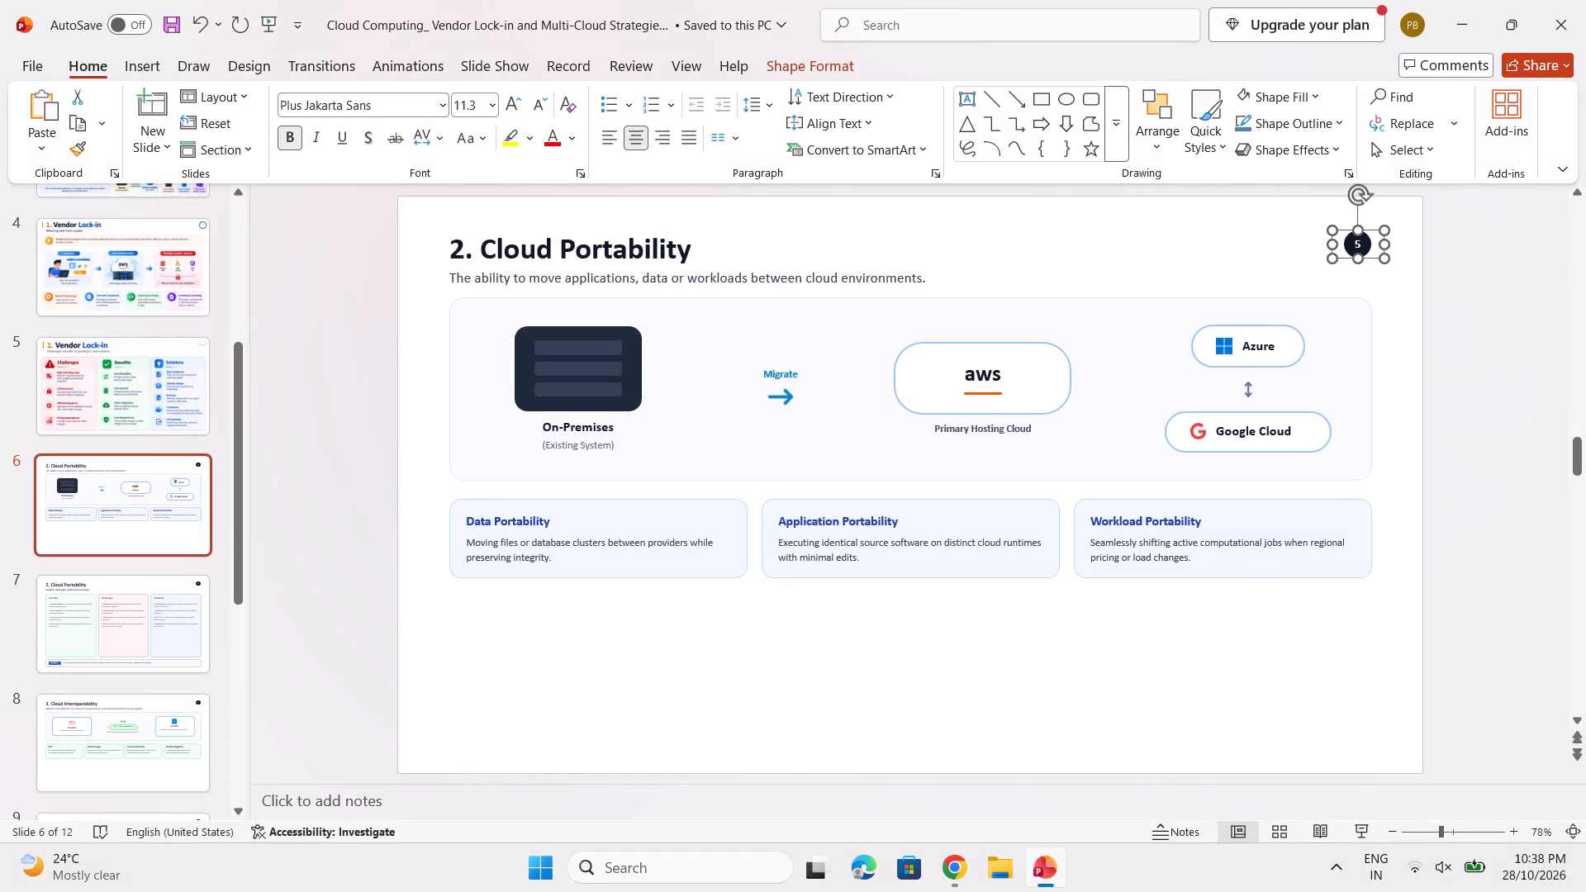
left_click(1354, 244)
left_click(1359, 244)
key("BackSpace")
left_click(1354, 246)
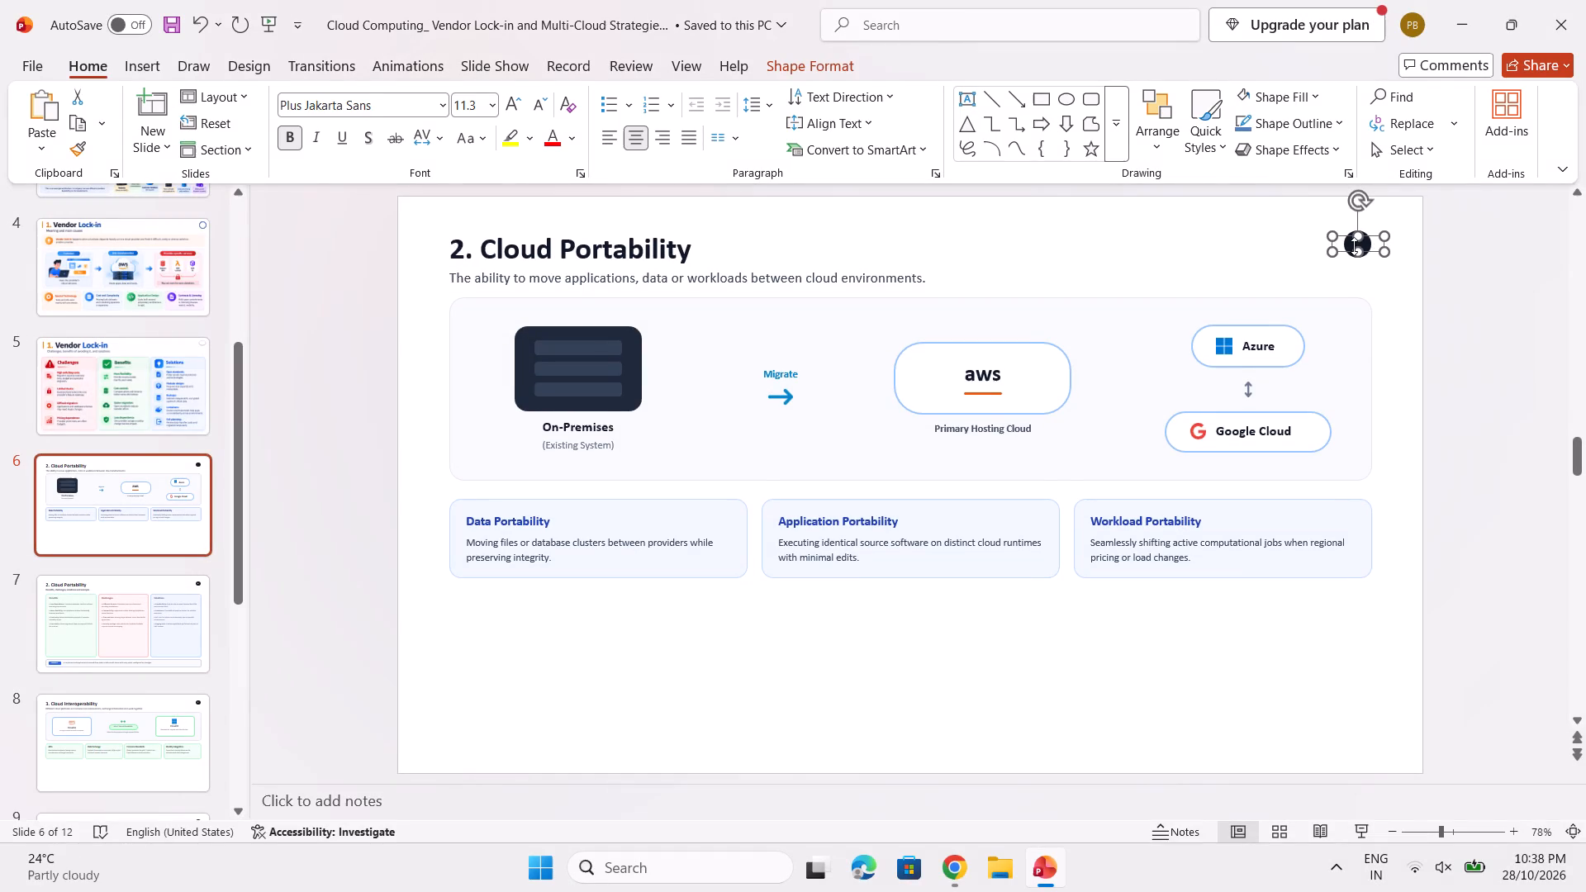
key("Delete")
left_click(1356, 246)
key("Delete")
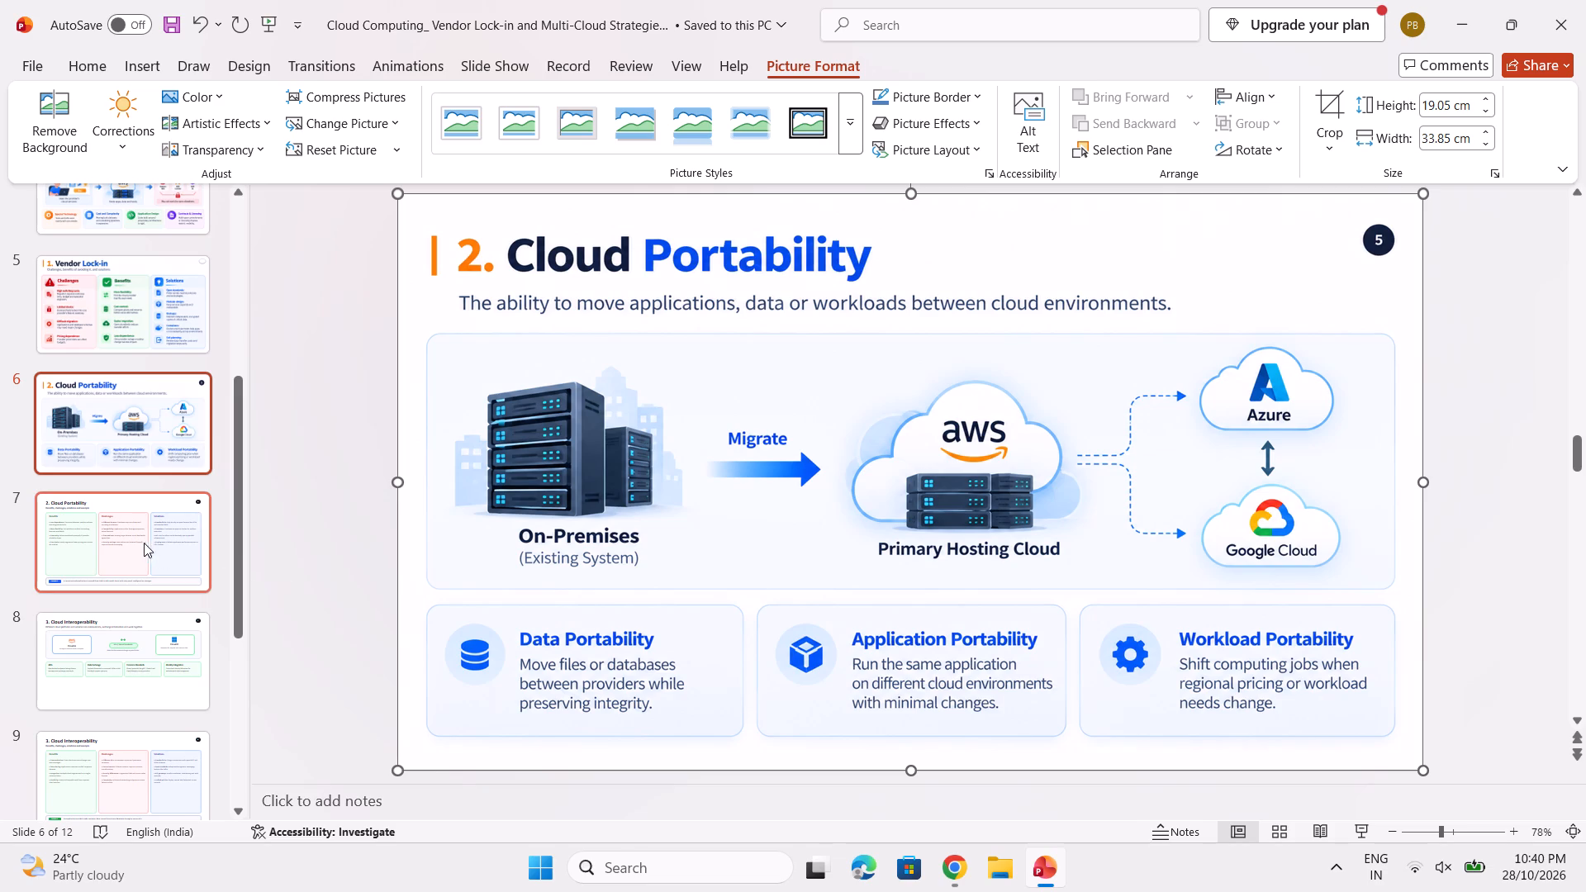
Save the presentation with the new Cloud Portability image on slide 6, accepting the unavailable-fonts notice.
left_click(96, 541)
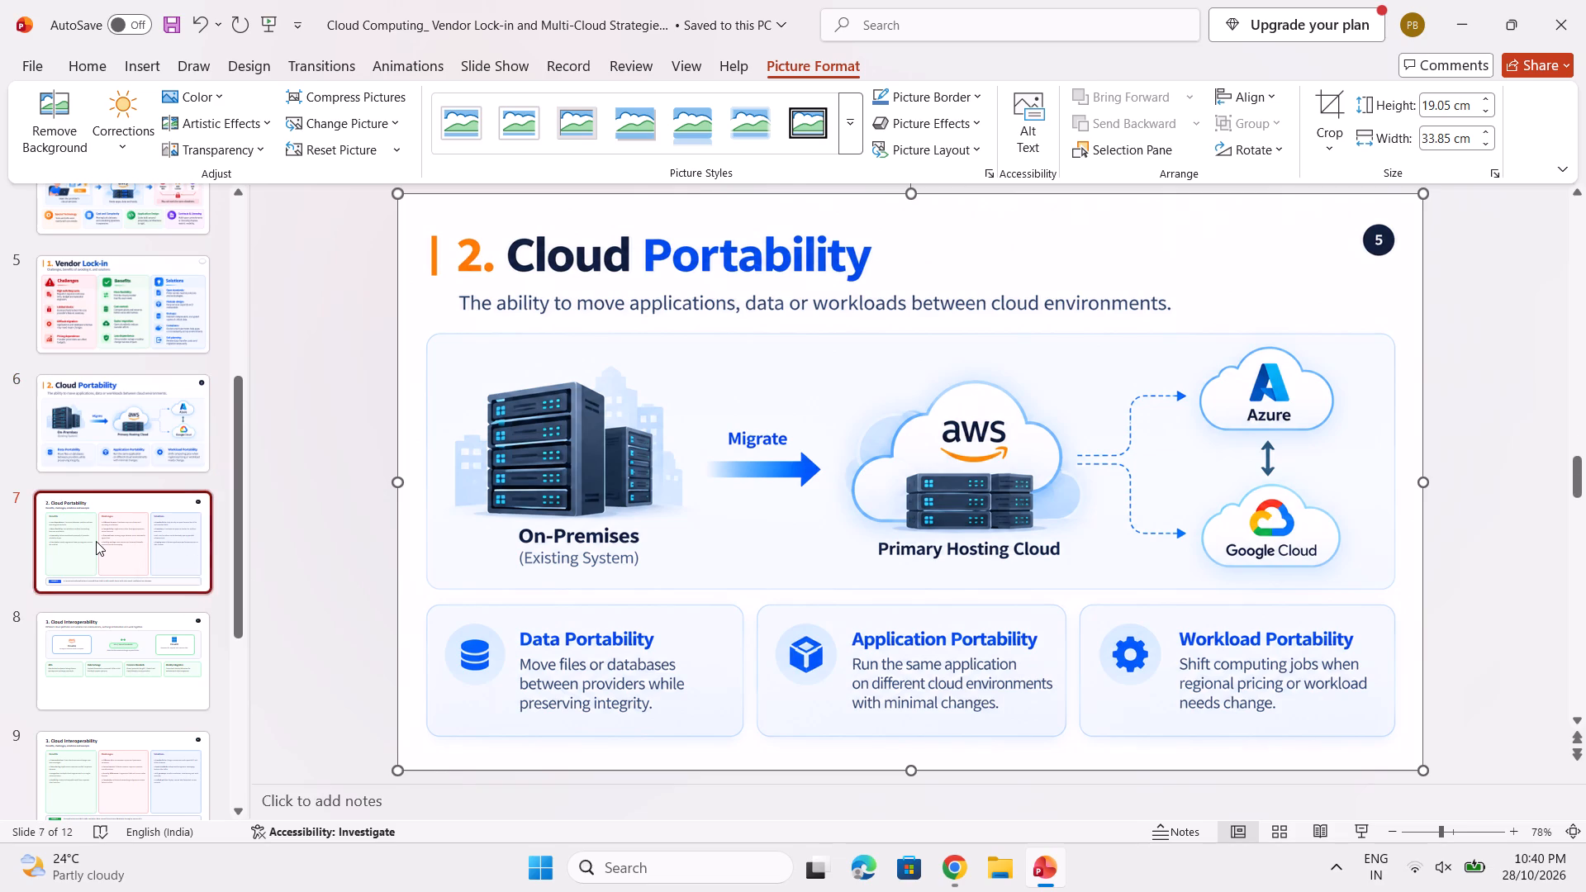
key("ctrl+s")
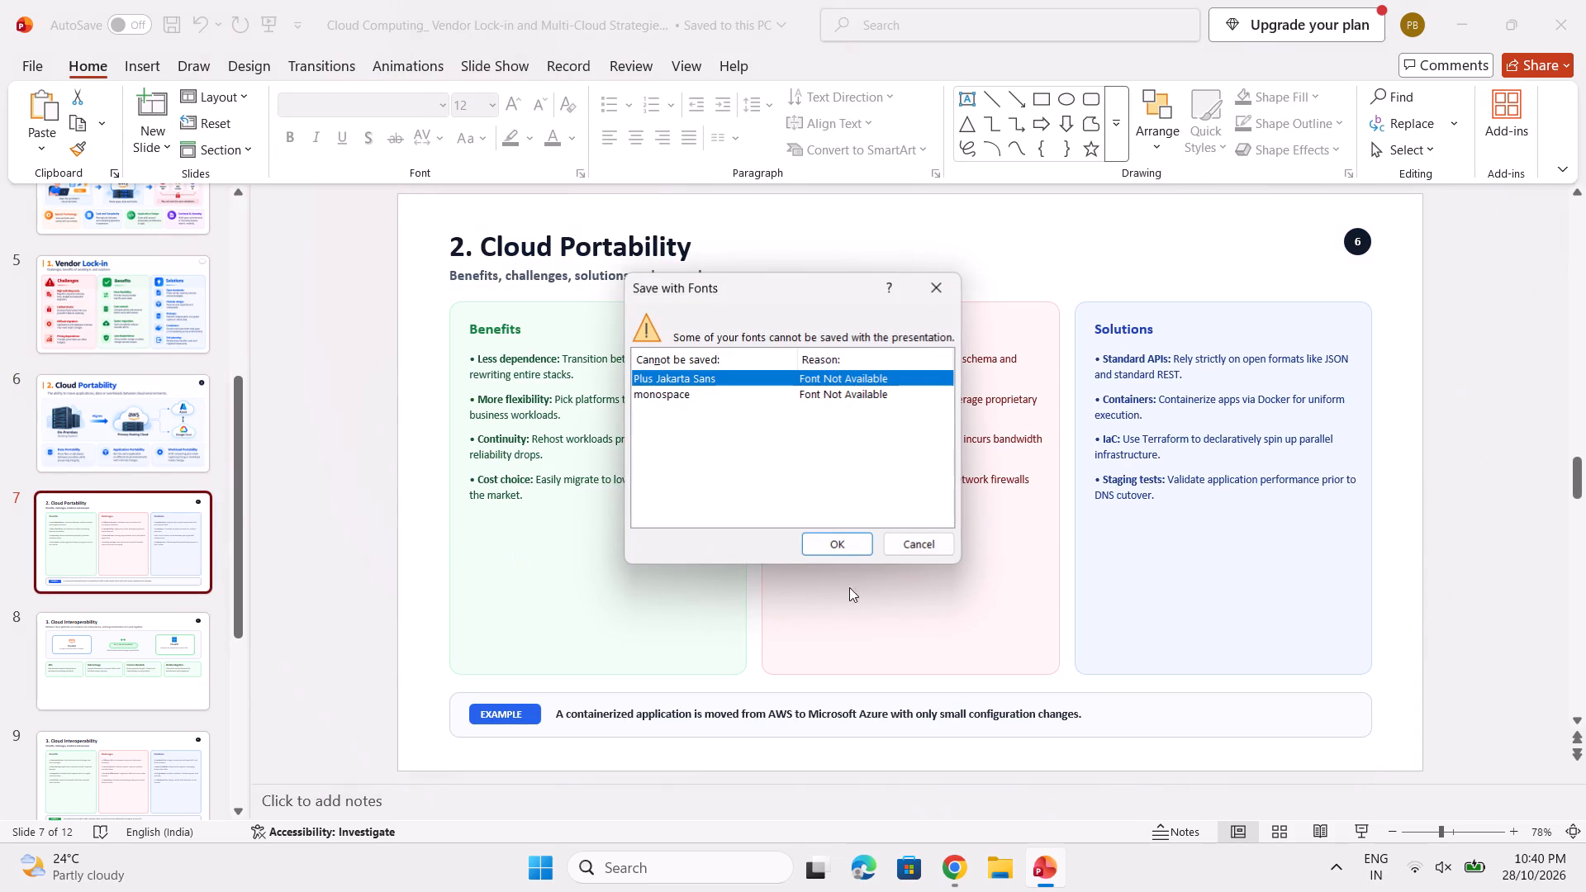
left_click(843, 545)
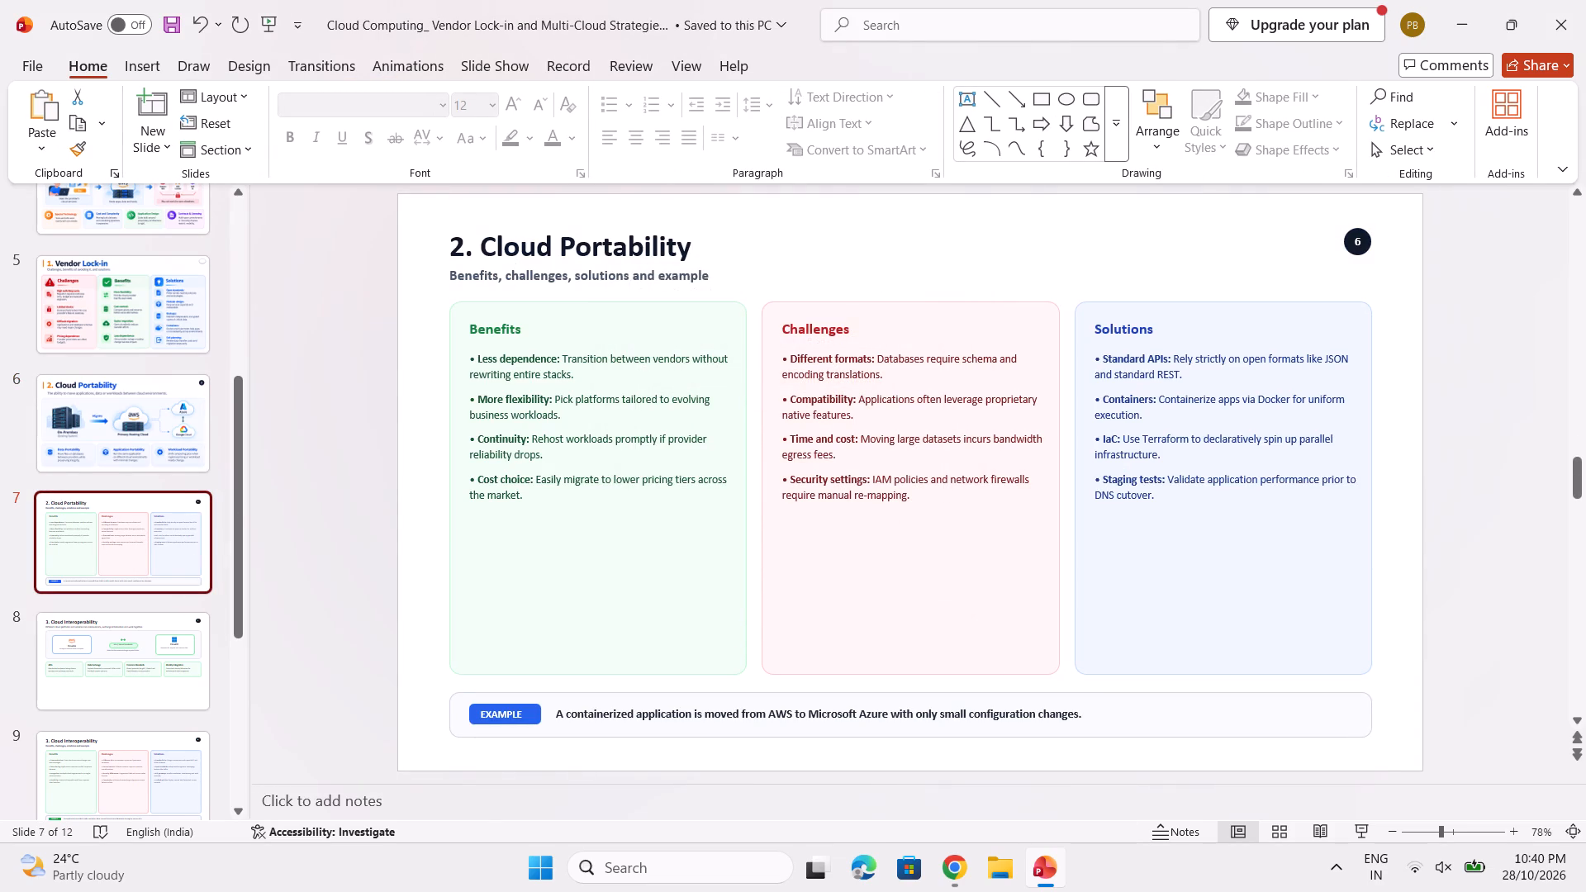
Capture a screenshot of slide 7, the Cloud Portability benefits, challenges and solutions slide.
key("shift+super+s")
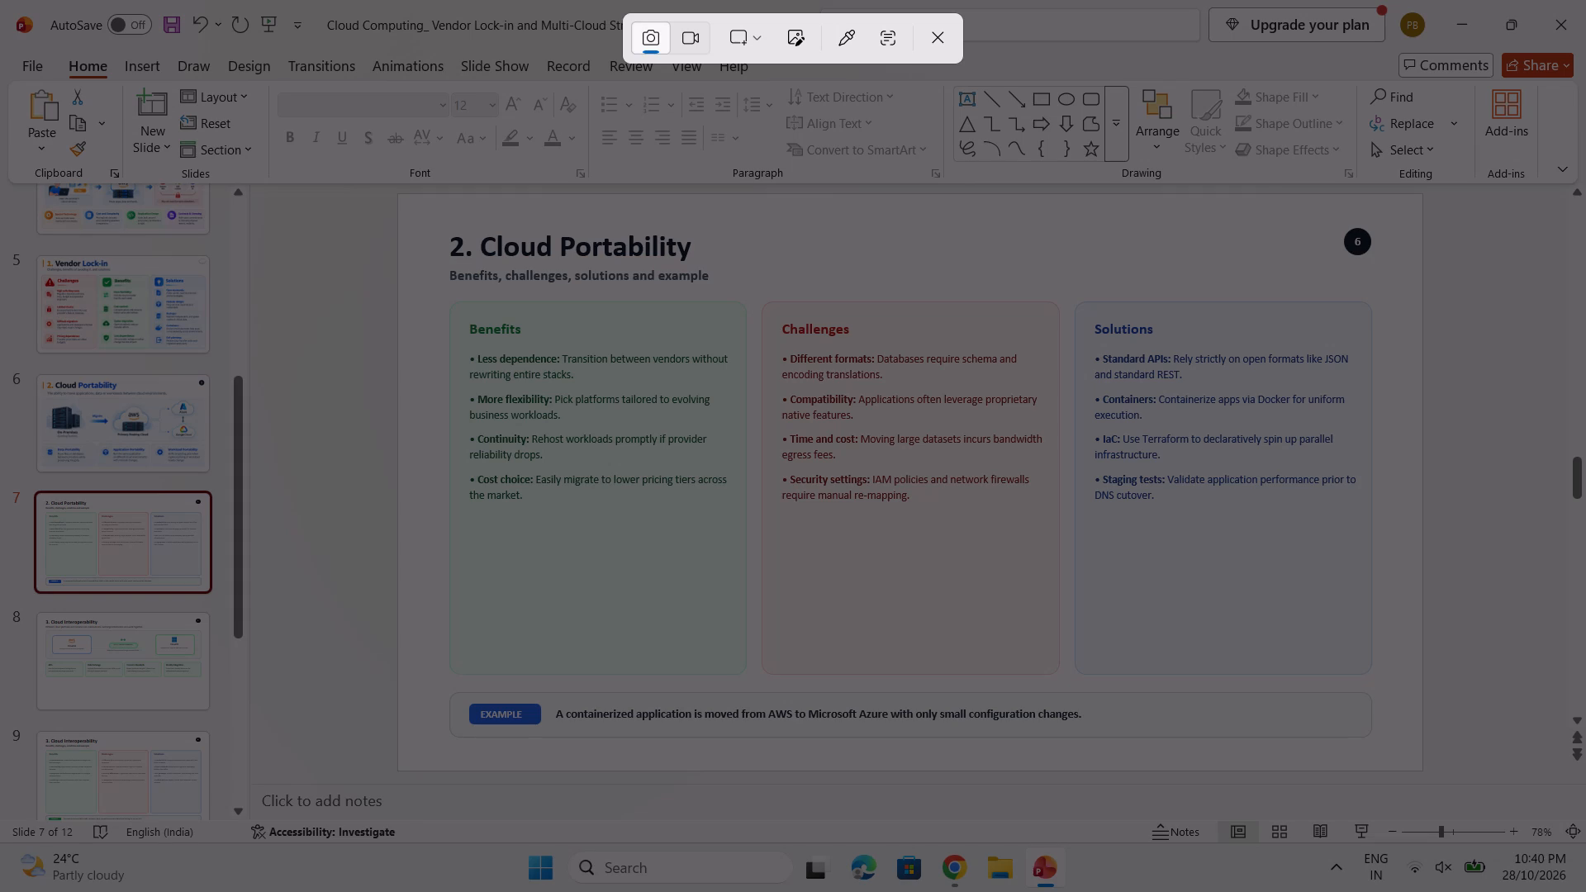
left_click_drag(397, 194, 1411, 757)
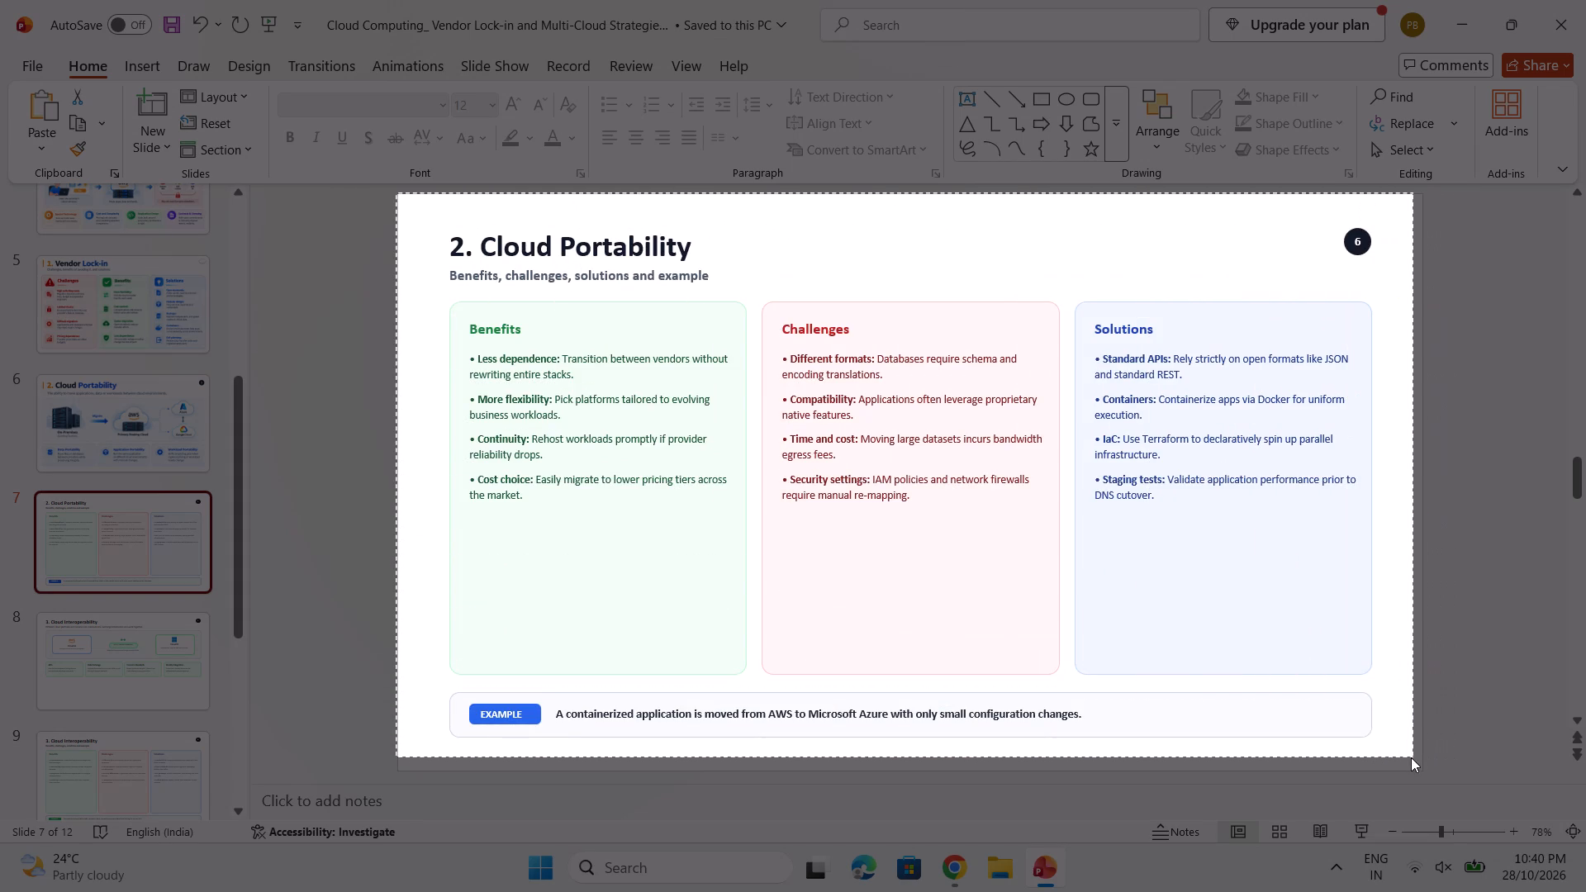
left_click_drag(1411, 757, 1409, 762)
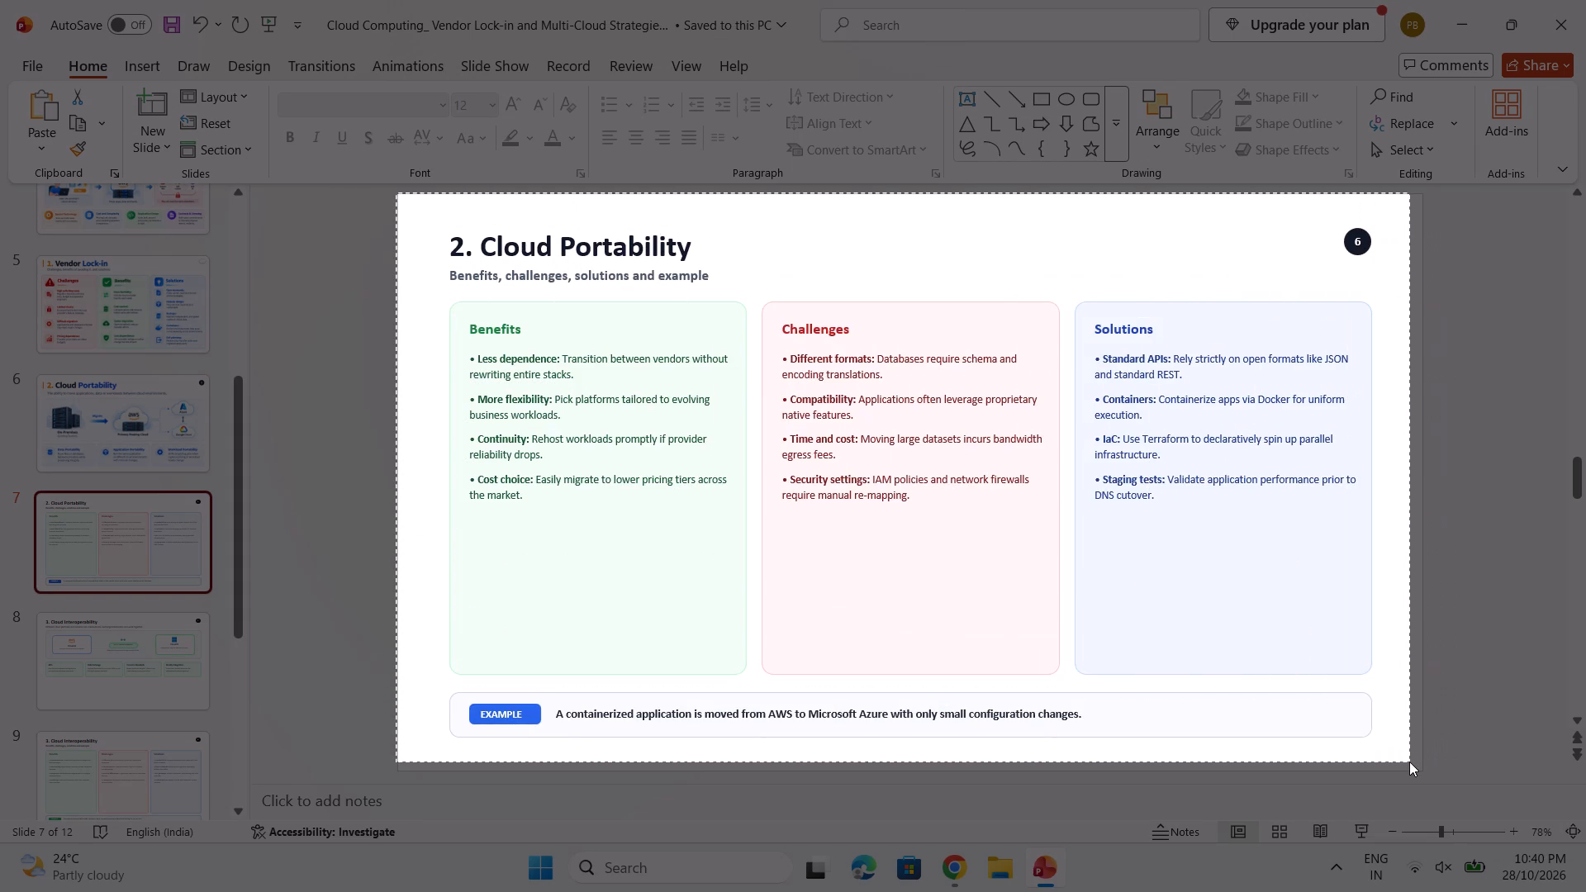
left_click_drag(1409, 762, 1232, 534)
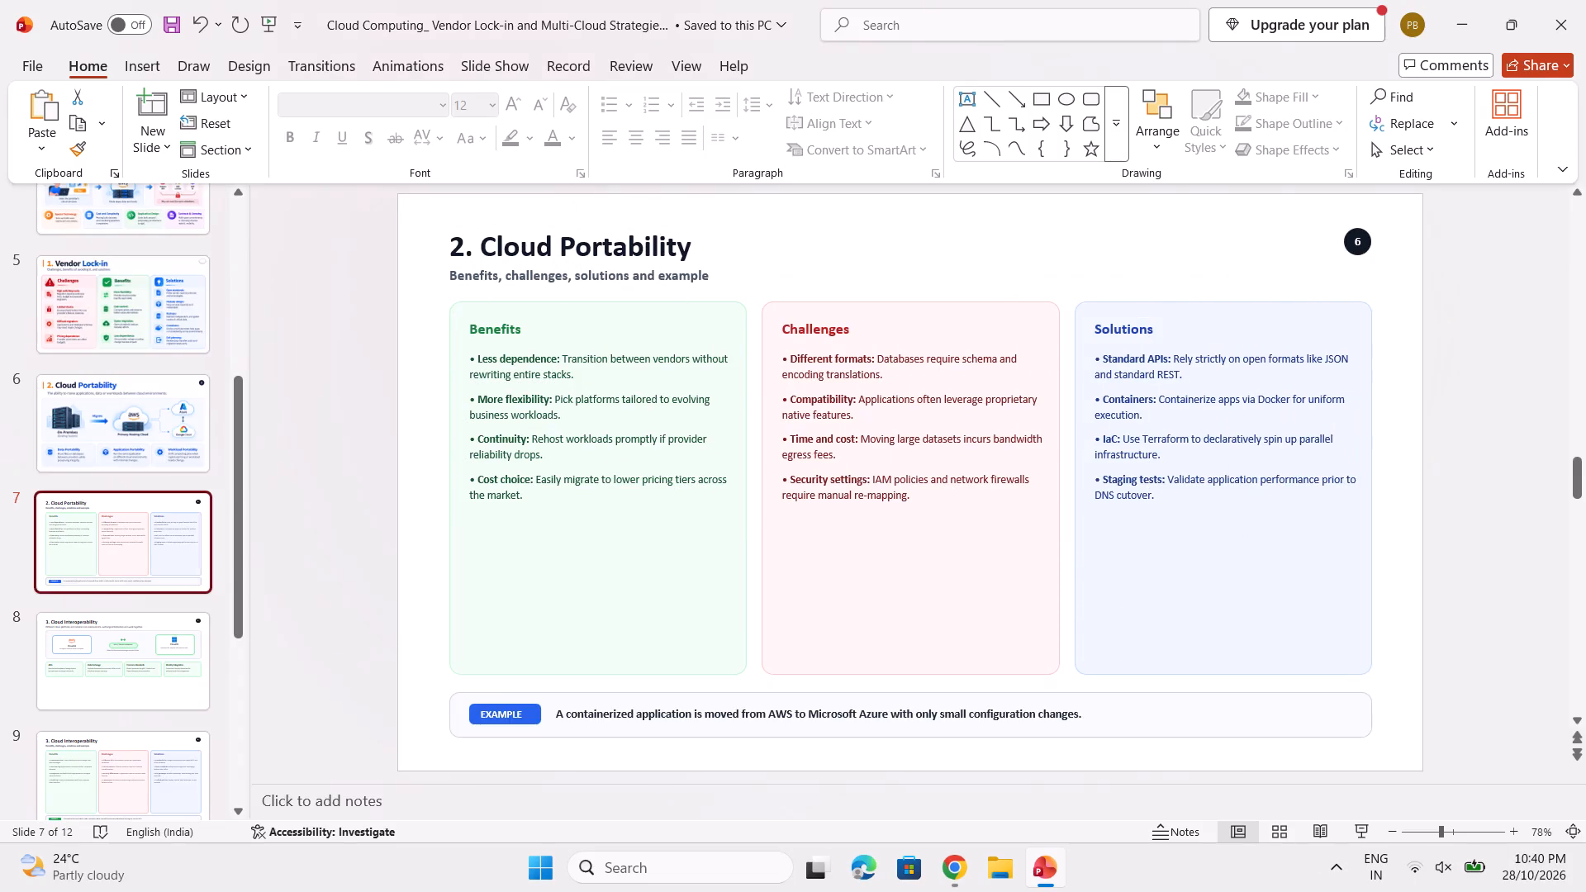
Return to slide 6 and look through the clipboard history for a white cover for the page-number badge.
scroll(1242, 550, "up", 3)
scroll(1262, 549, "down", 1)
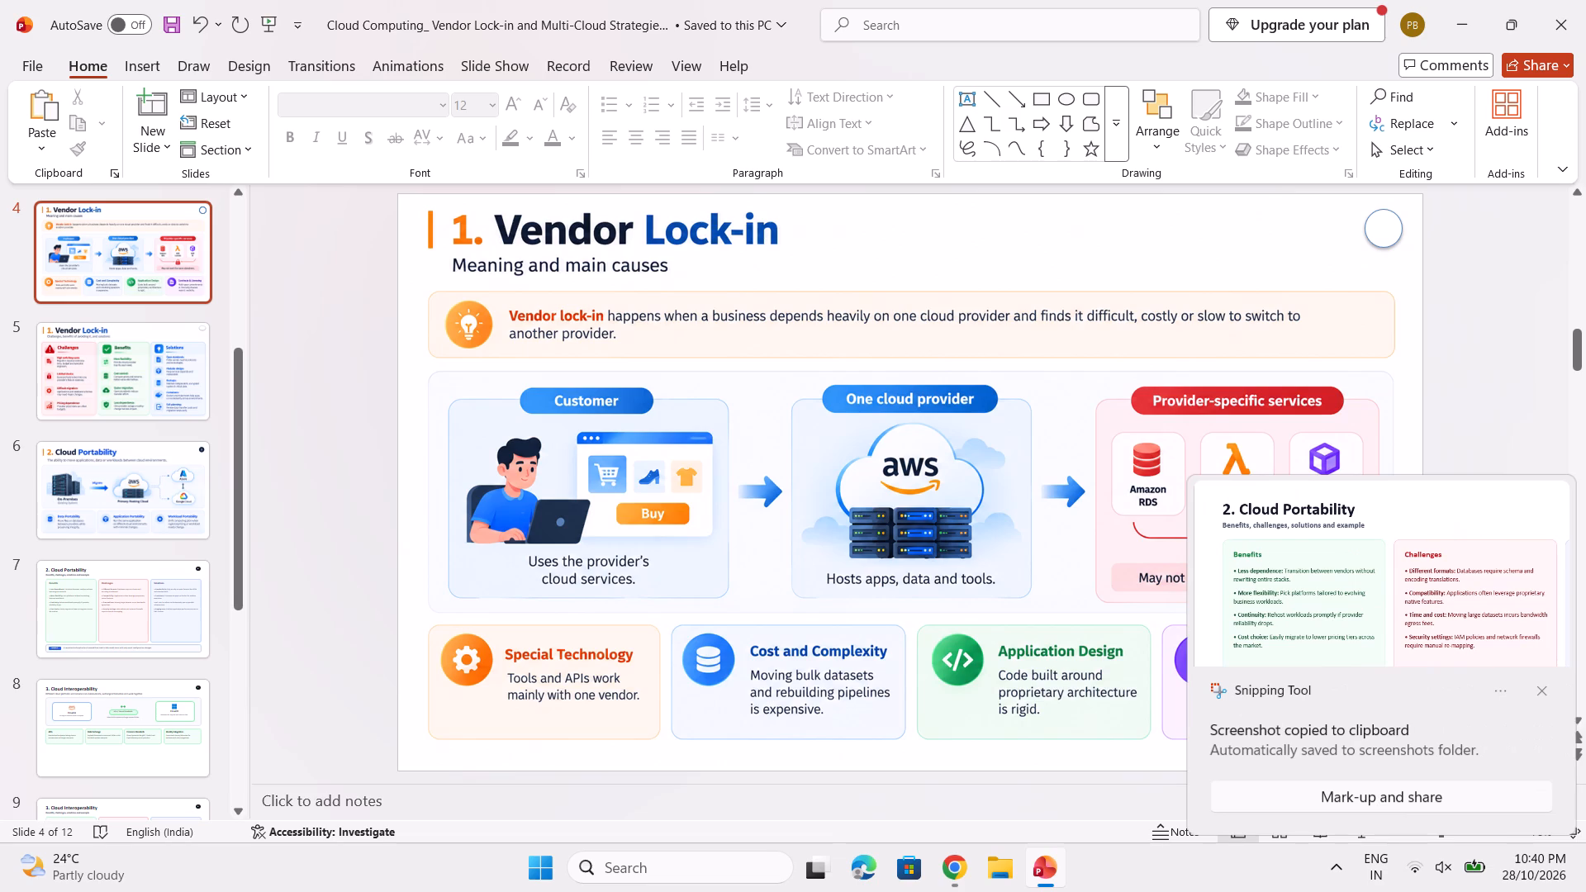
left_click(103, 500)
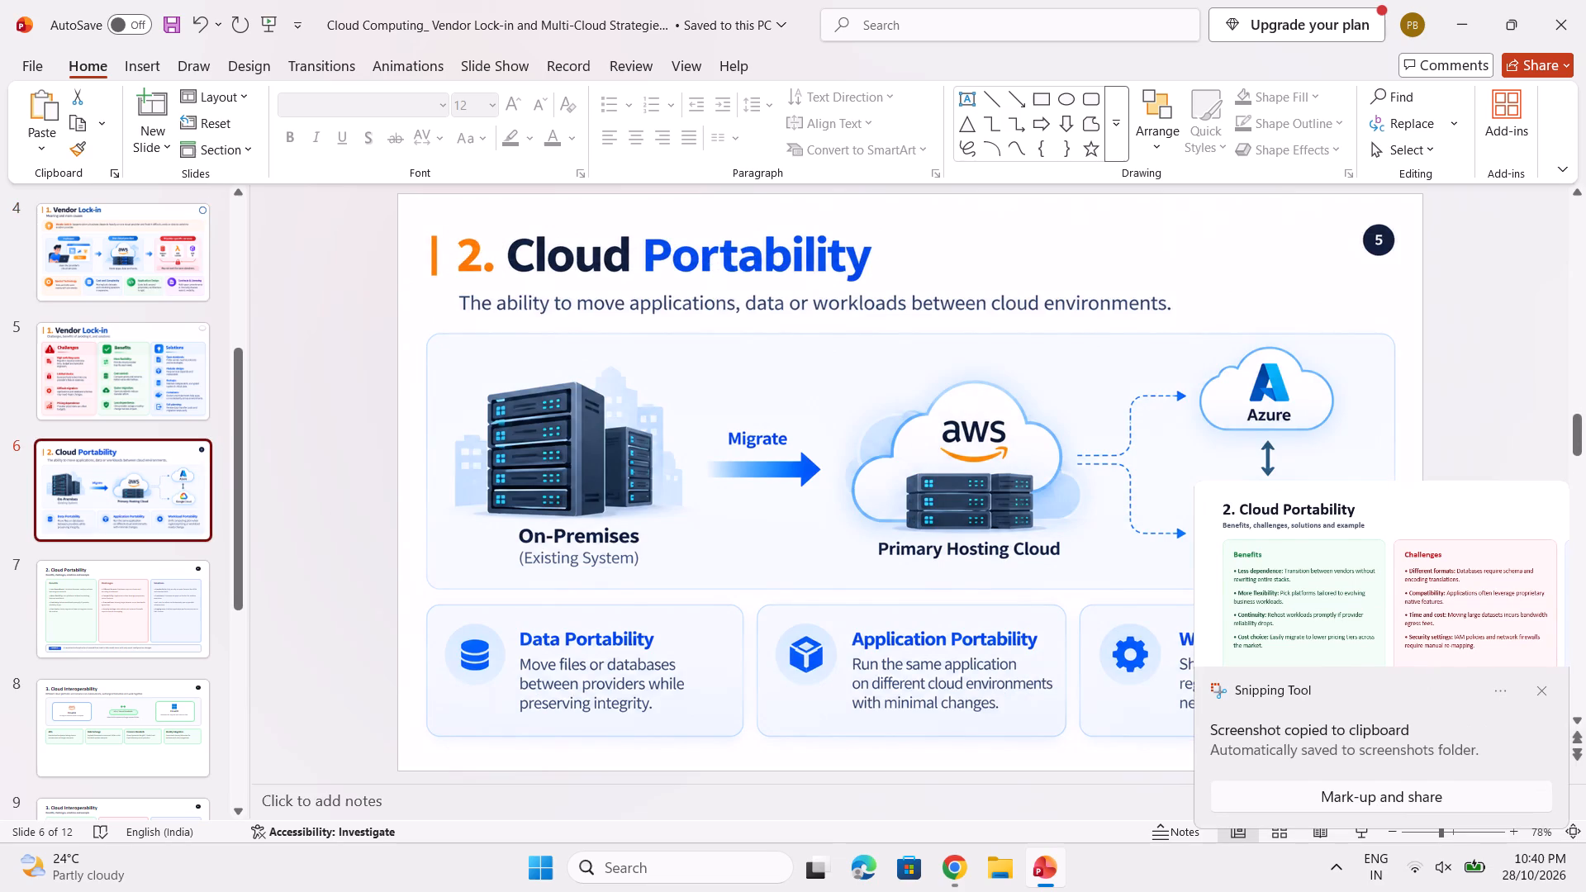
left_click(1381, 252)
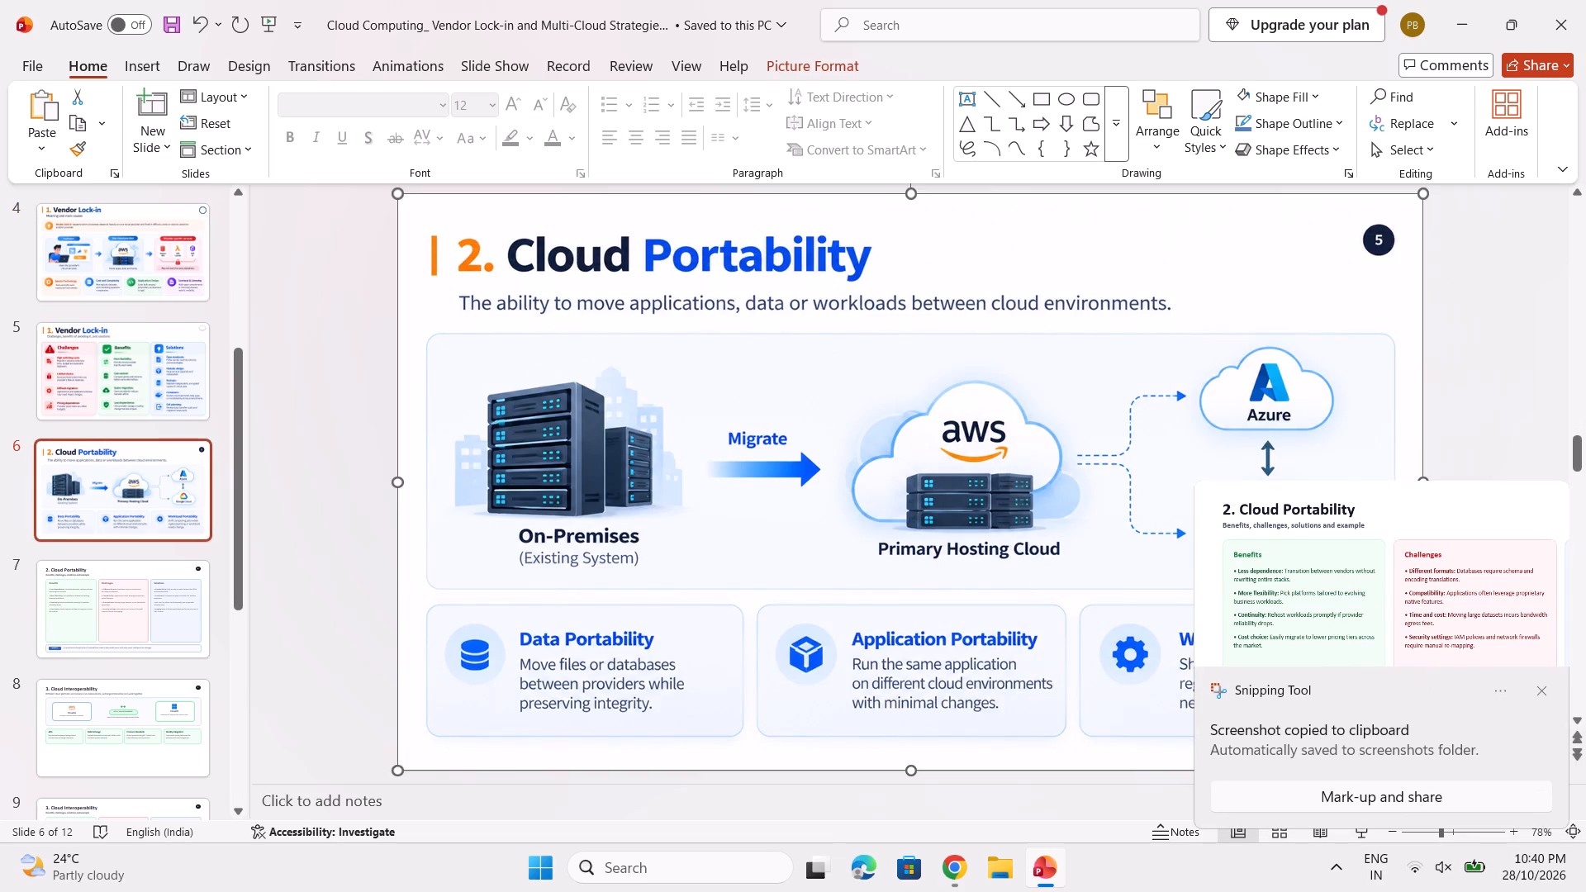
key("super+v")
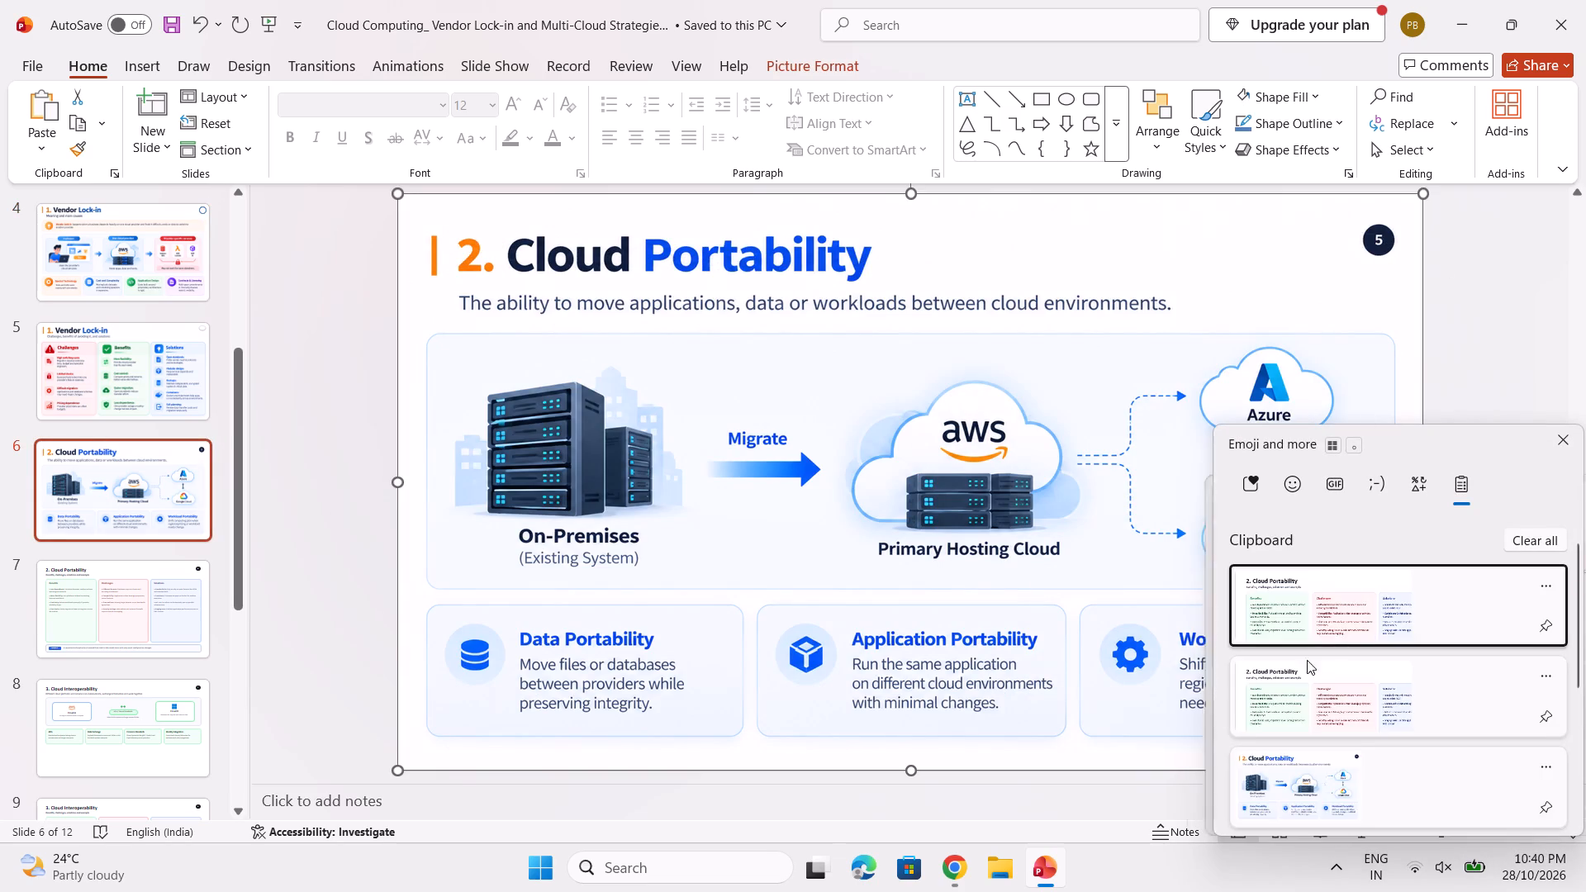
scroll(1301, 674, "down", 11)
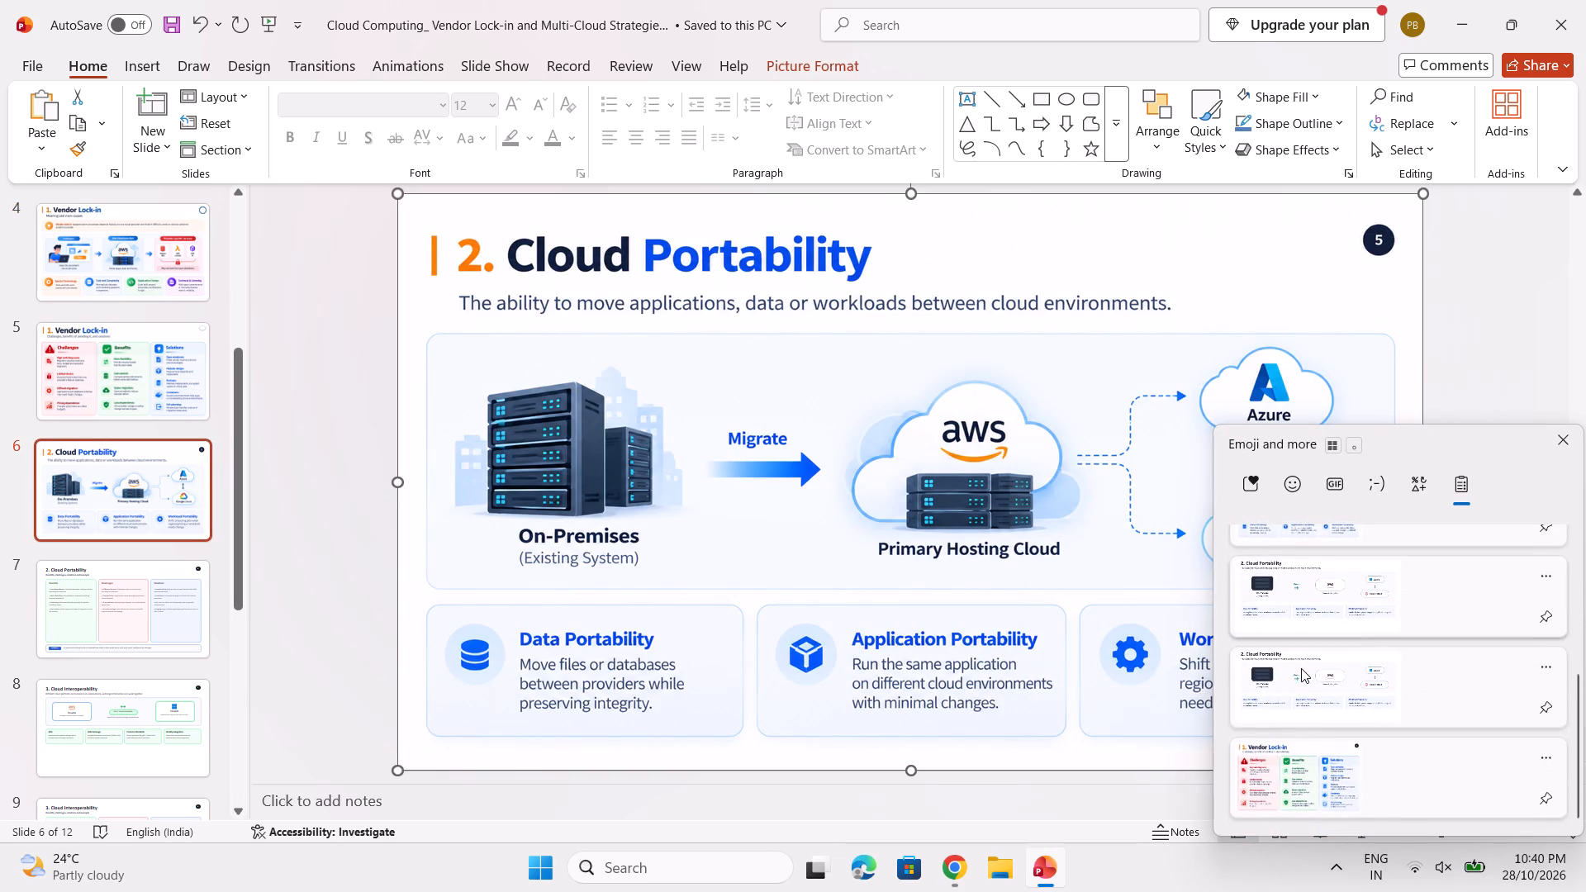
scroll(1355, 696, "down", 5)
scroll(1374, 676, "up", 2)
scroll(1370, 624, "down", 7)
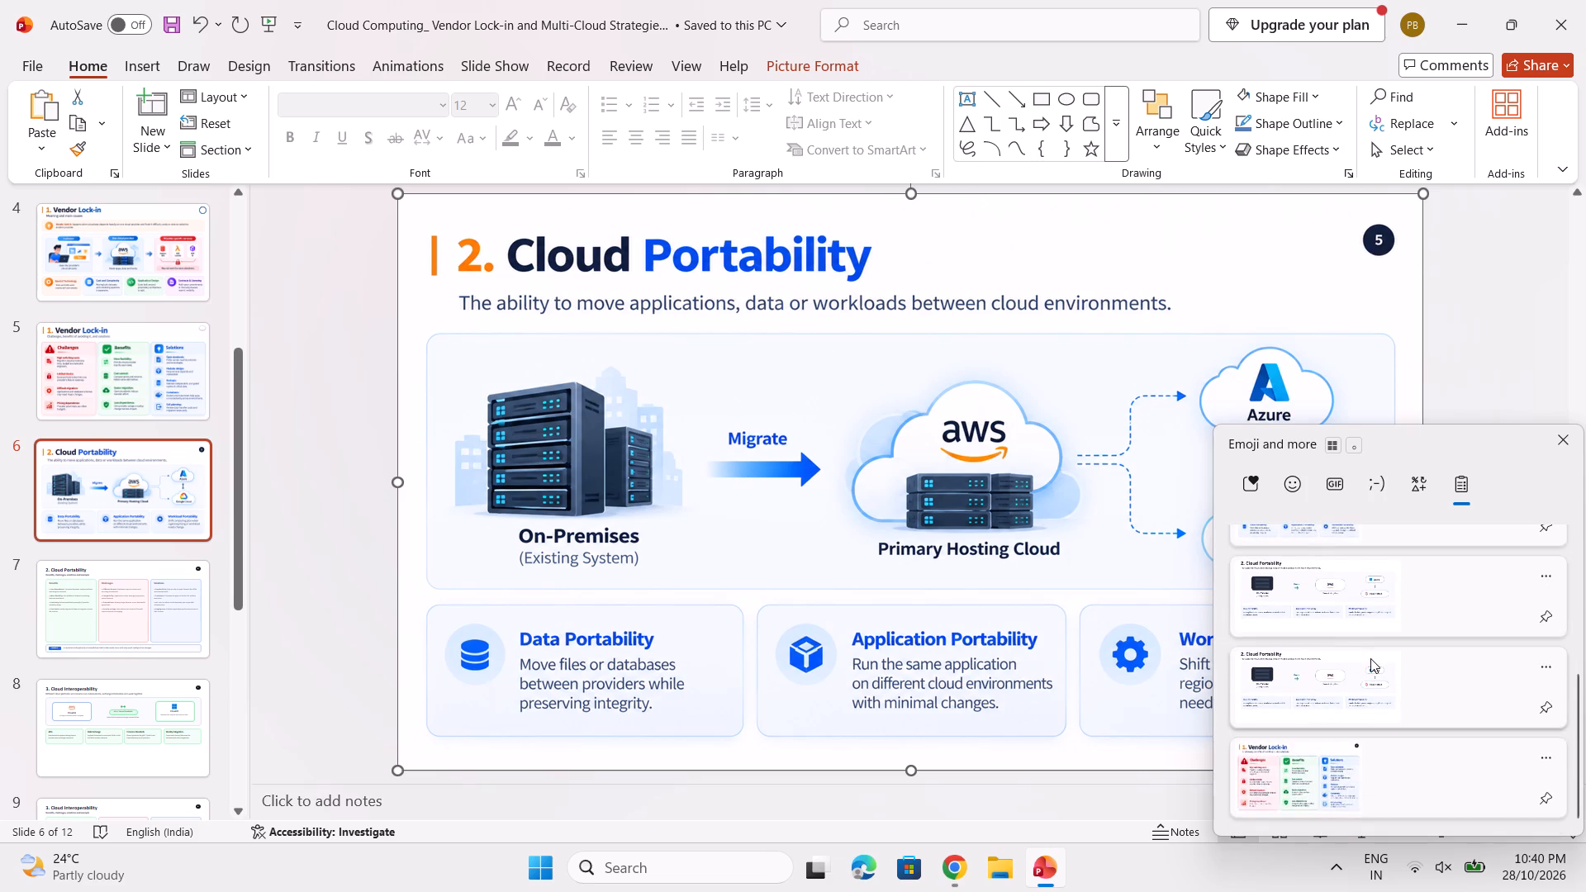
scroll(1372, 667, "up", 11)
scroll(1372, 662, "down", 16)
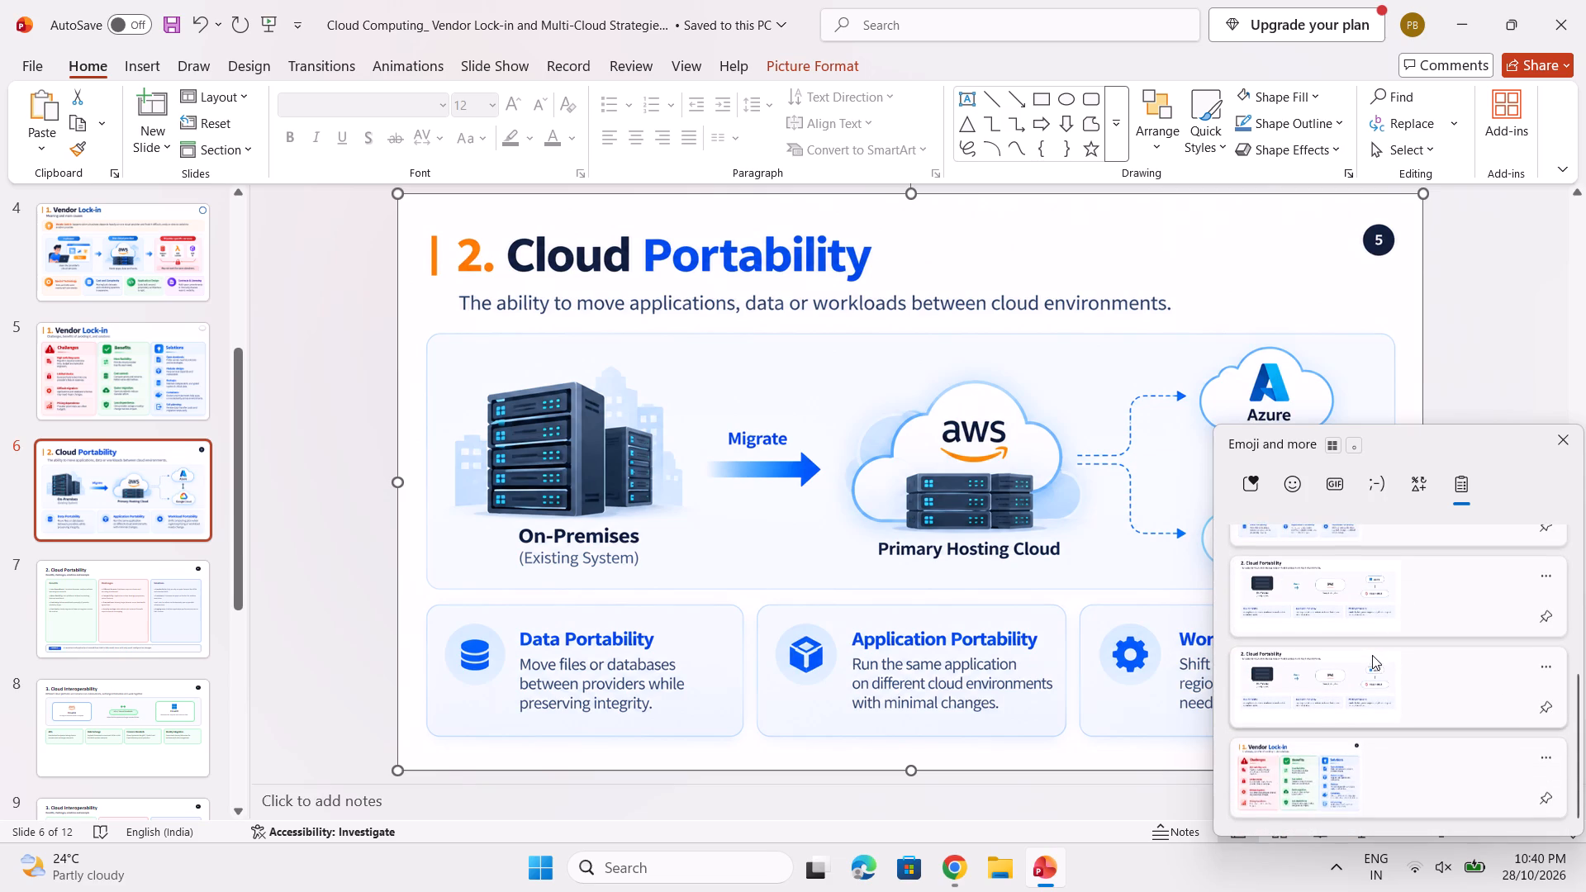
scroll(1372, 655, "down", 3)
left_click(1276, 244)
Copy the white oval from slide 5 and paste it on slide 6, positioned over the page-number badge 5.
scroll(1290, 262, "up", 3)
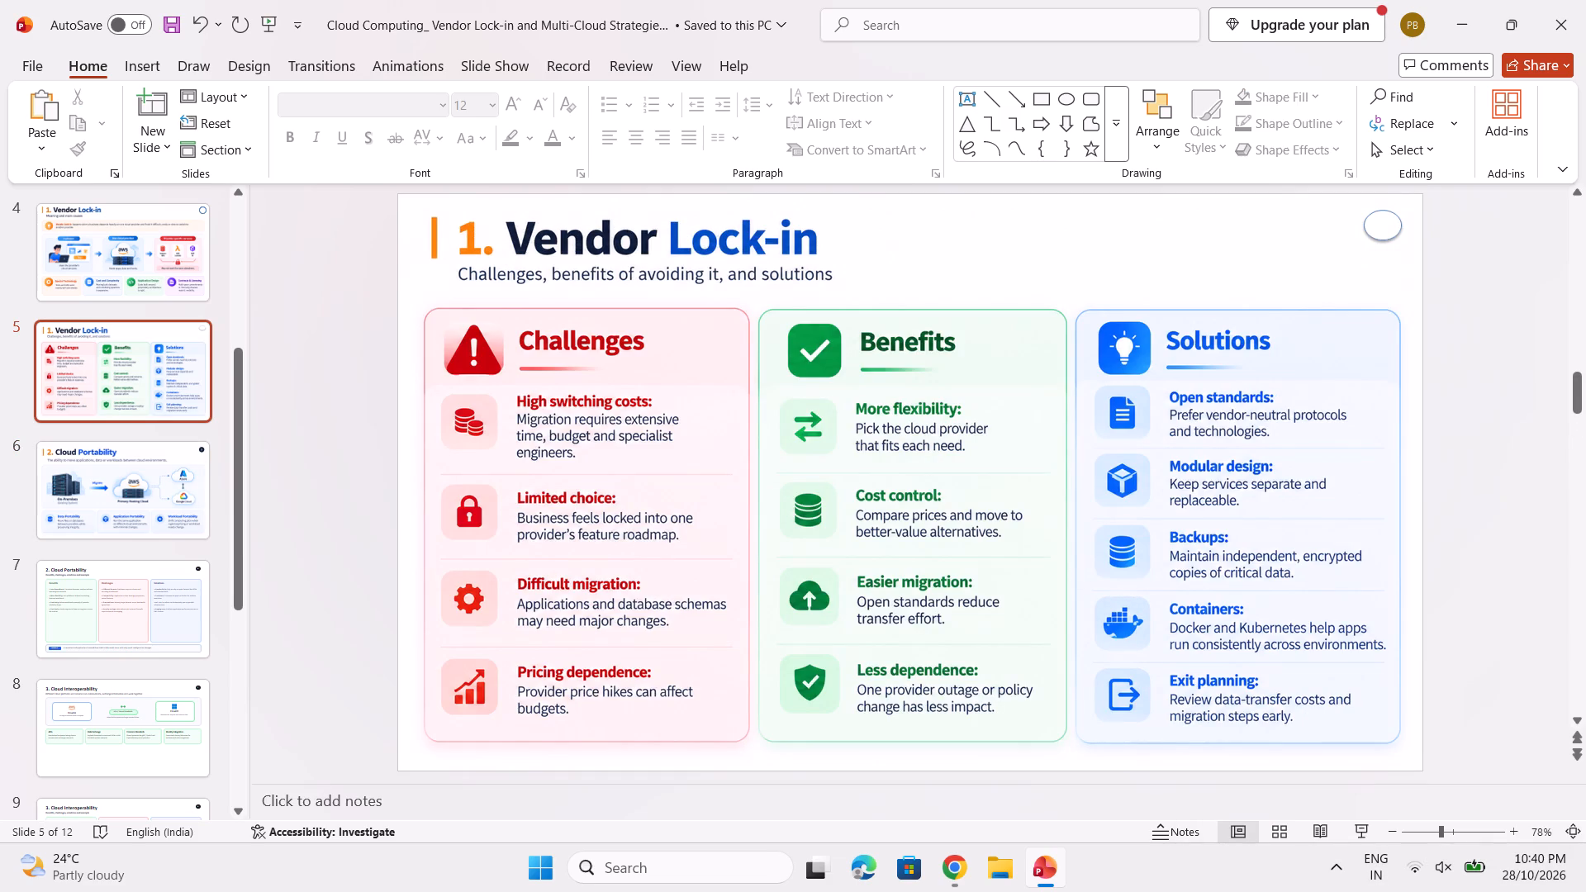
left_click(1379, 237)
key("ctrl+c")
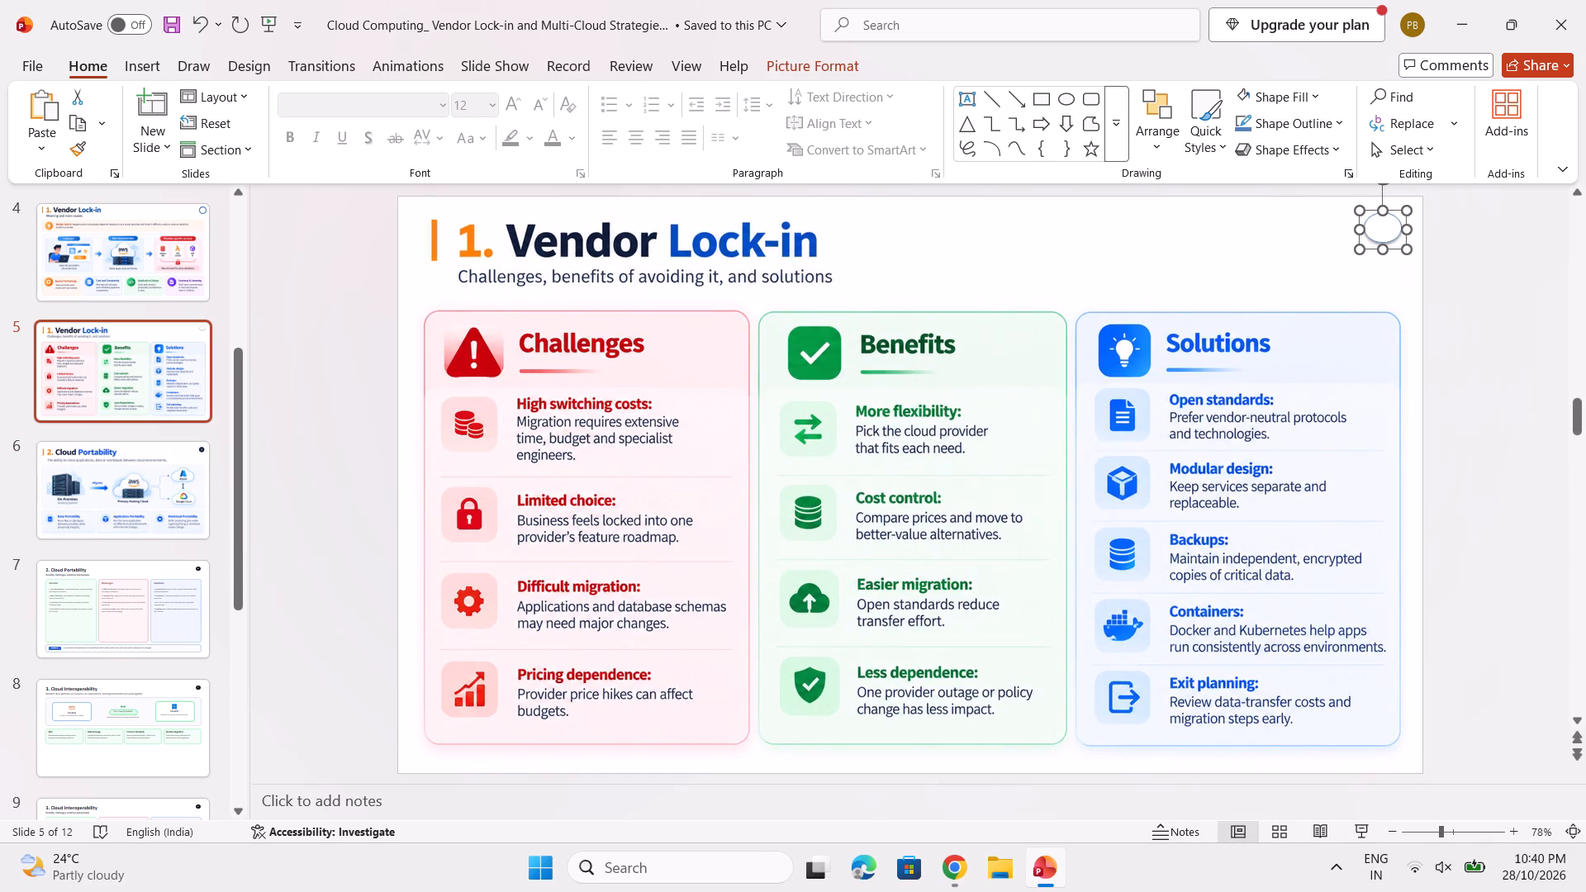
left_click(1214, 234)
scroll(1289, 401, "down", 6)
scroll(1290, 413, "up", 2)
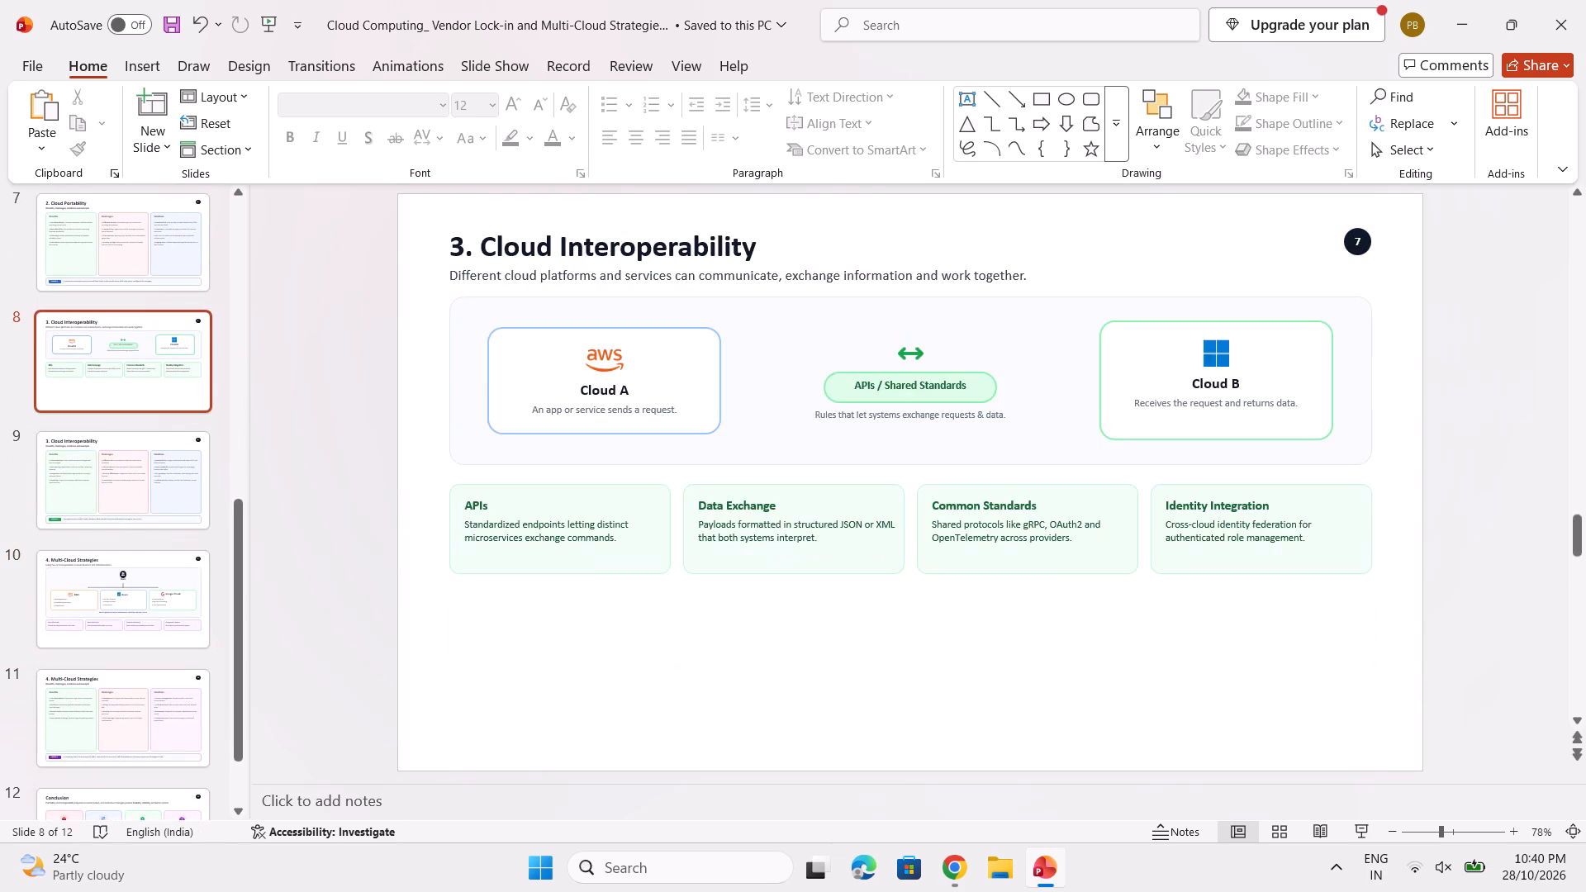
scroll(1290, 413, "up", 2)
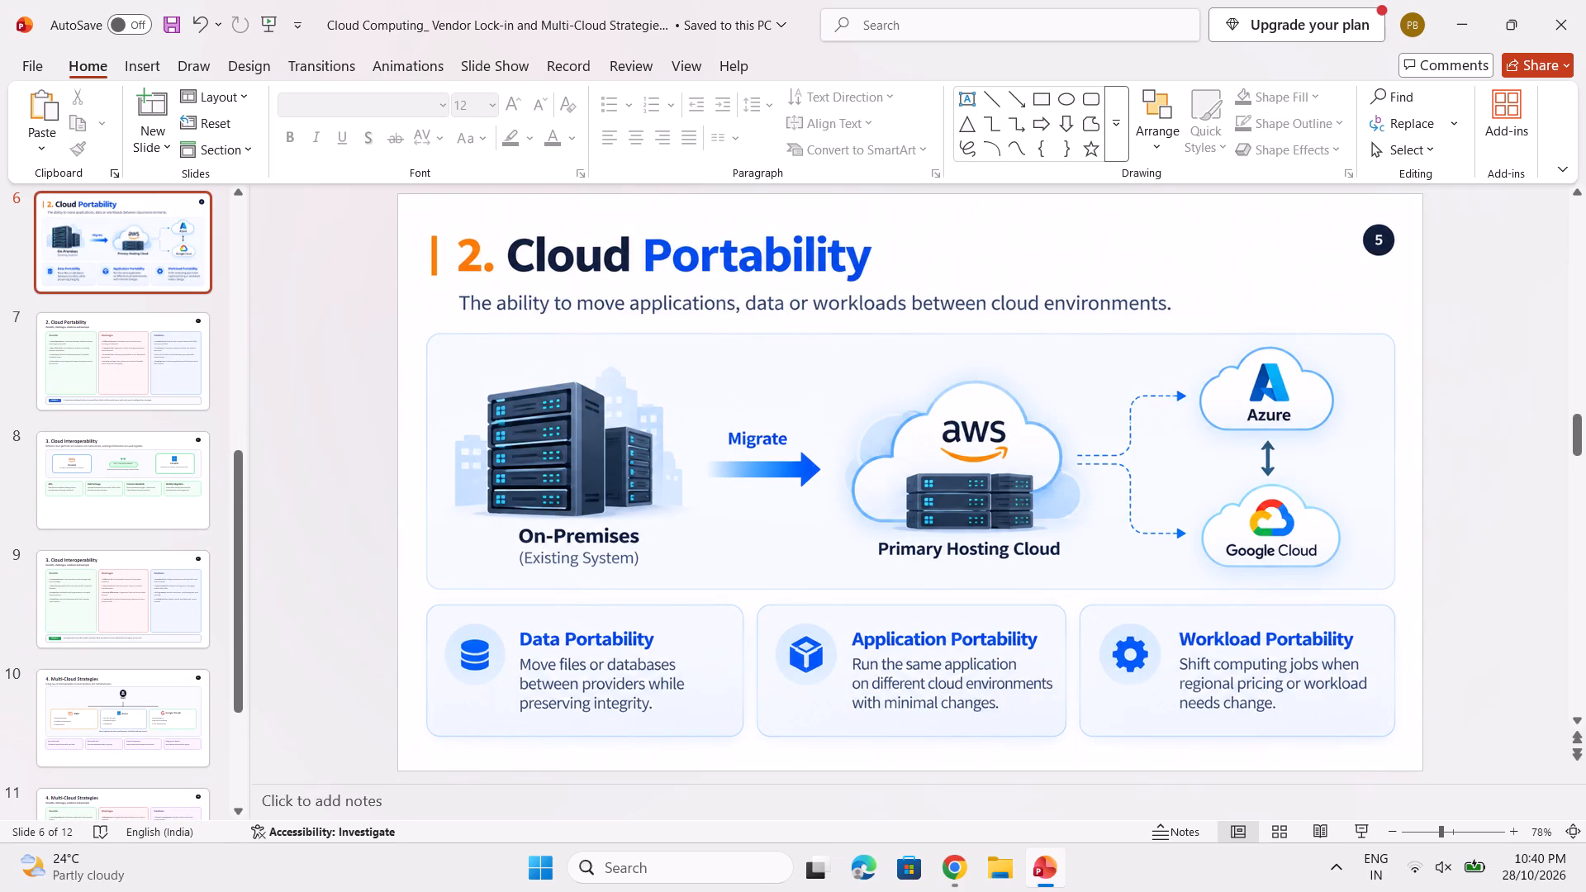
left_click(1378, 241)
key("ctrl+v")
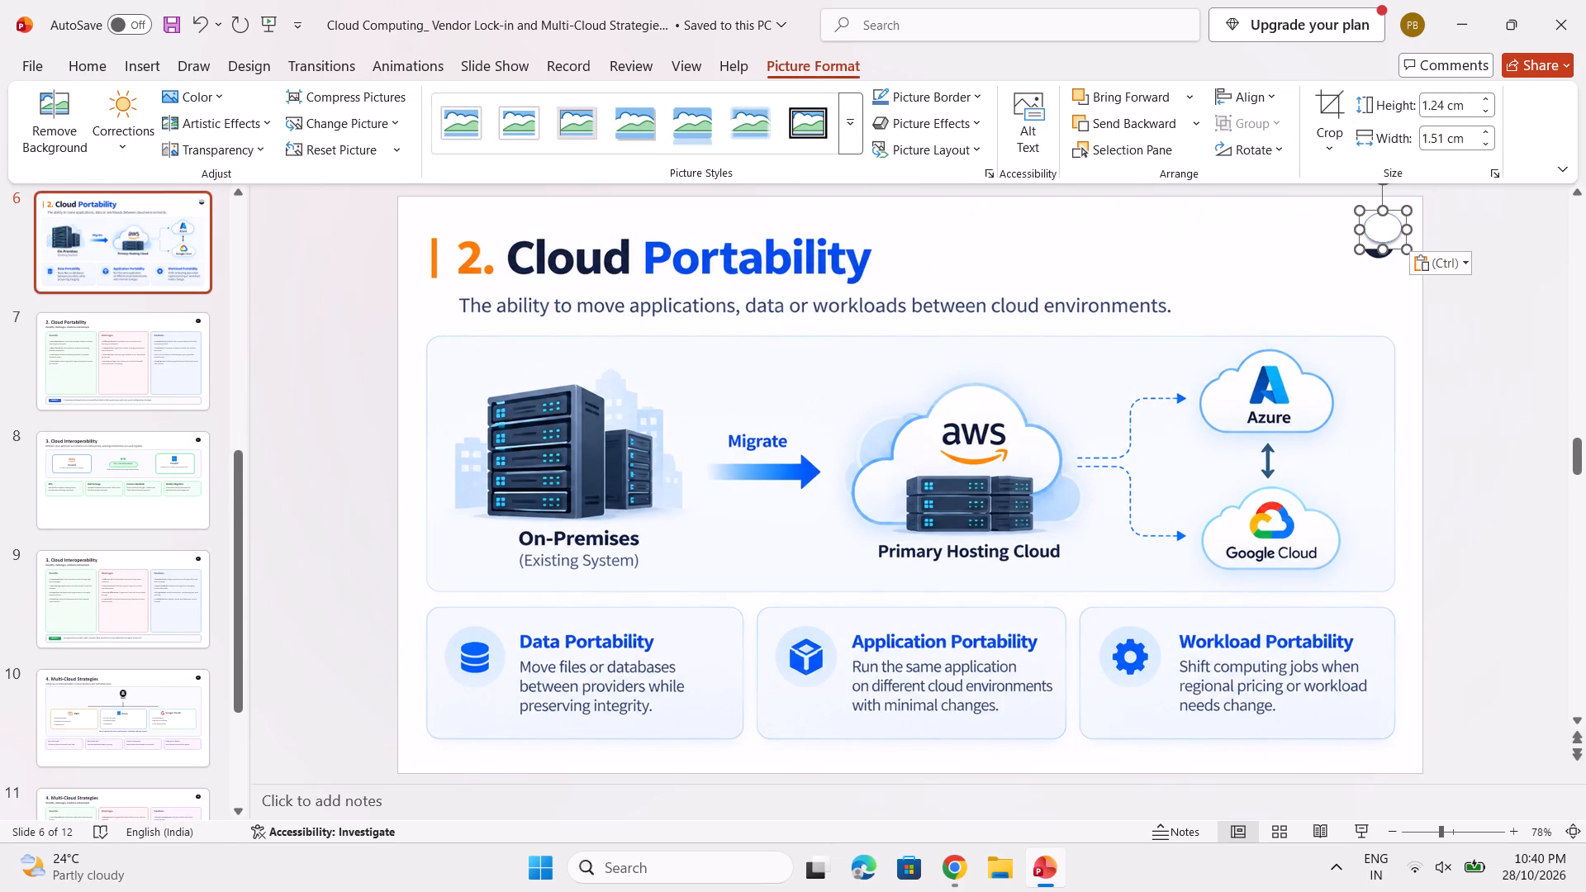
left_click_drag(1389, 223, 1384, 240)
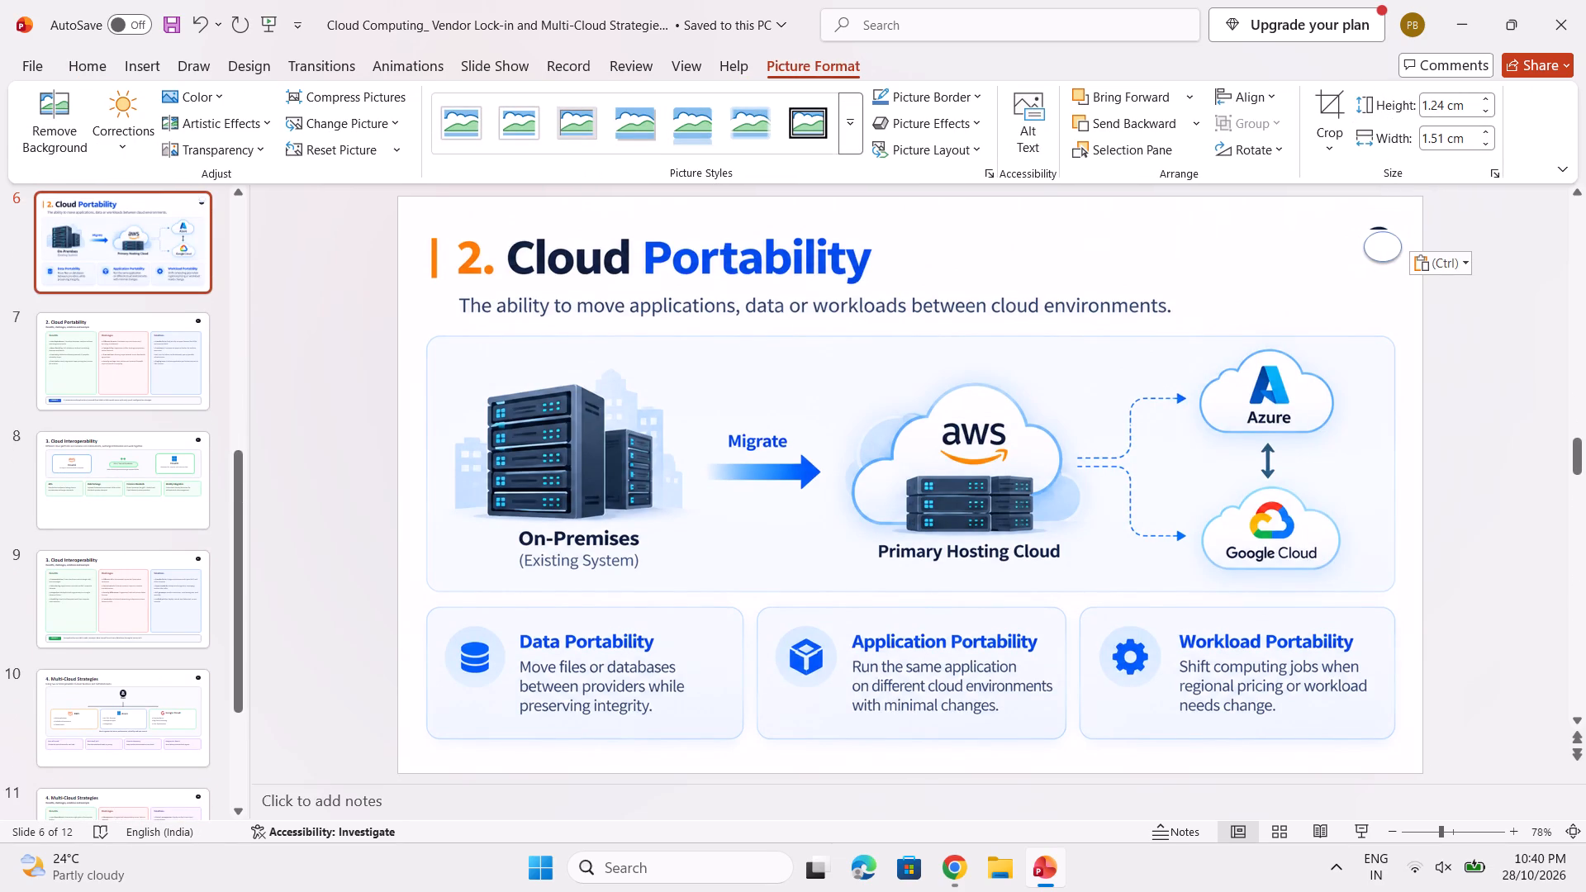
left_click_drag(1384, 240, 1384, 234)
left_click(1294, 254)
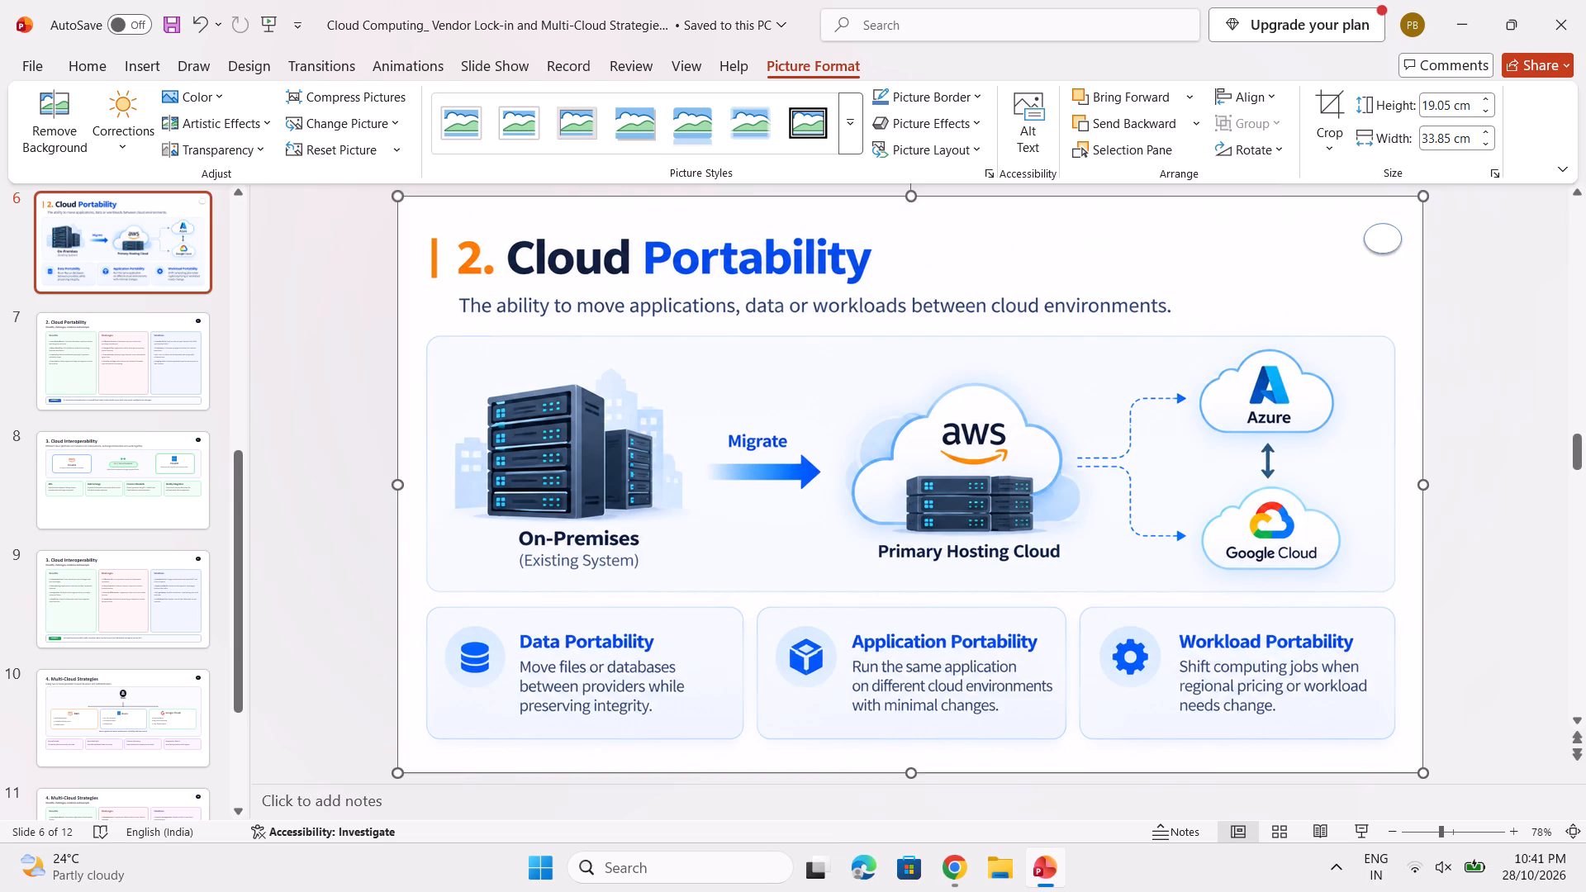
Save the presentation with the covered badge on slide 6, accepting the unavailable-fonts notice.
key("ctrl+s")
left_click(843, 549)
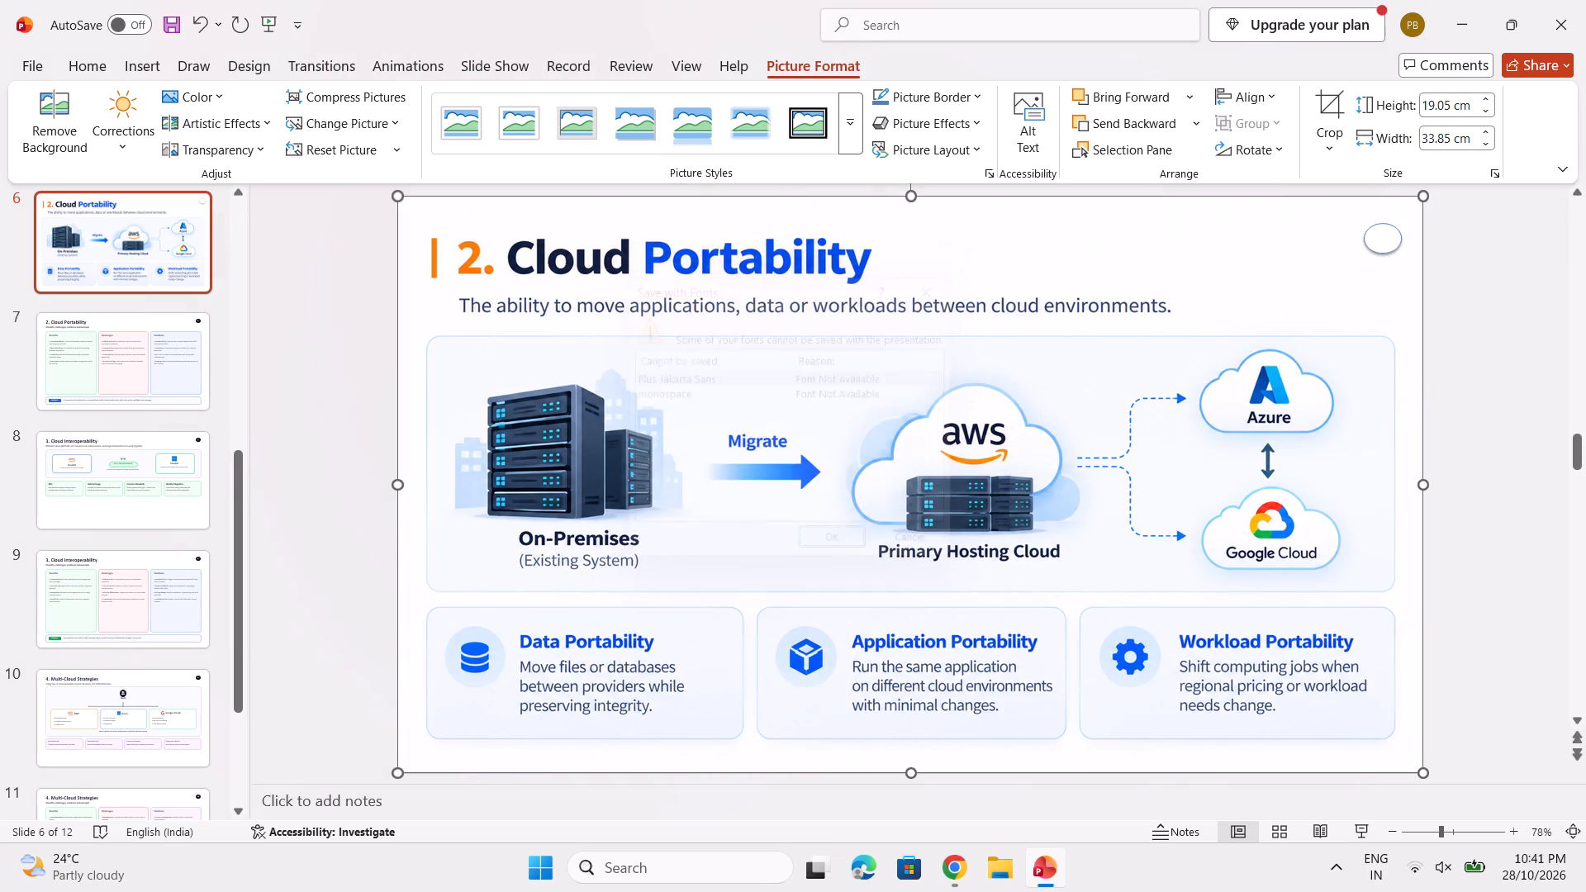
Capture a screenshot of slide 7's Cloud Portability content with its Benefits, Challenges and Solutions columns.
left_click(148, 349)
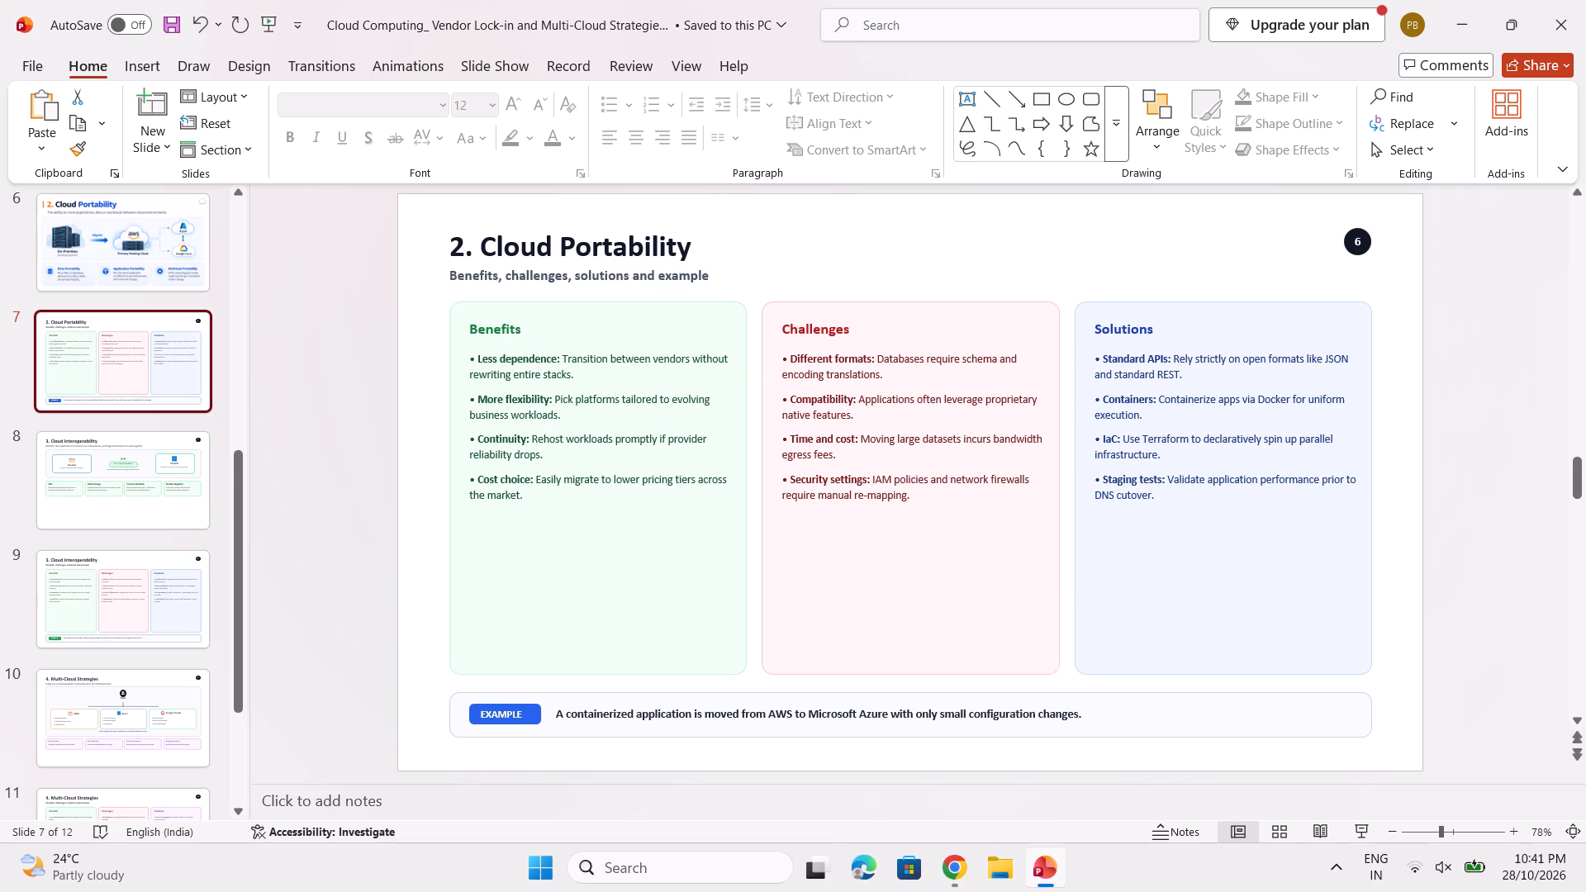
key("shift+super+s")
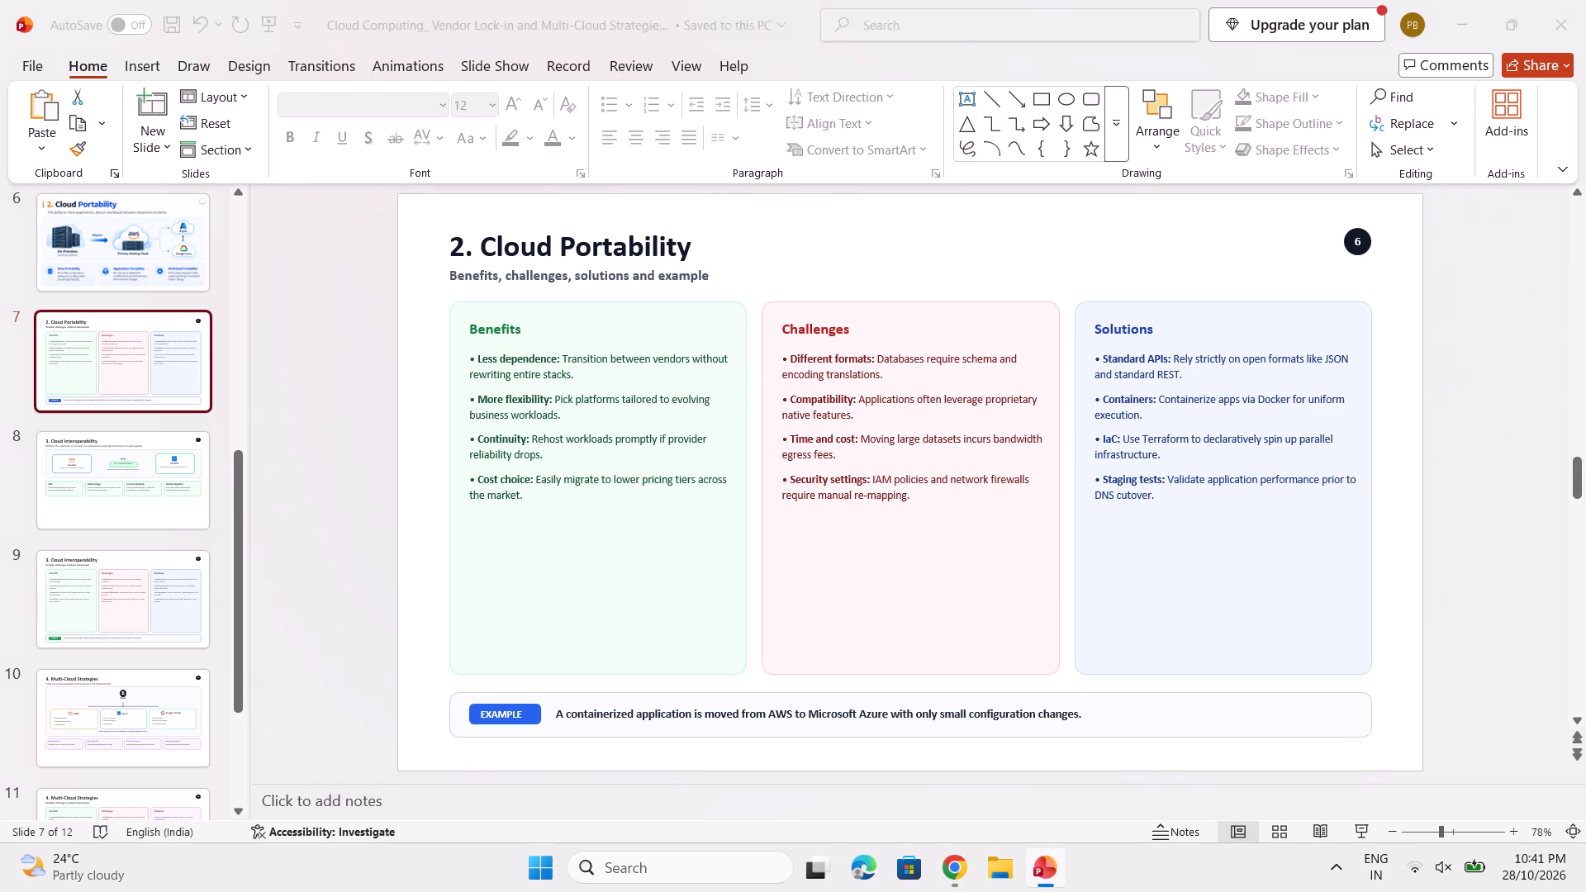
left_click_drag(401, 189, 1337, 751)
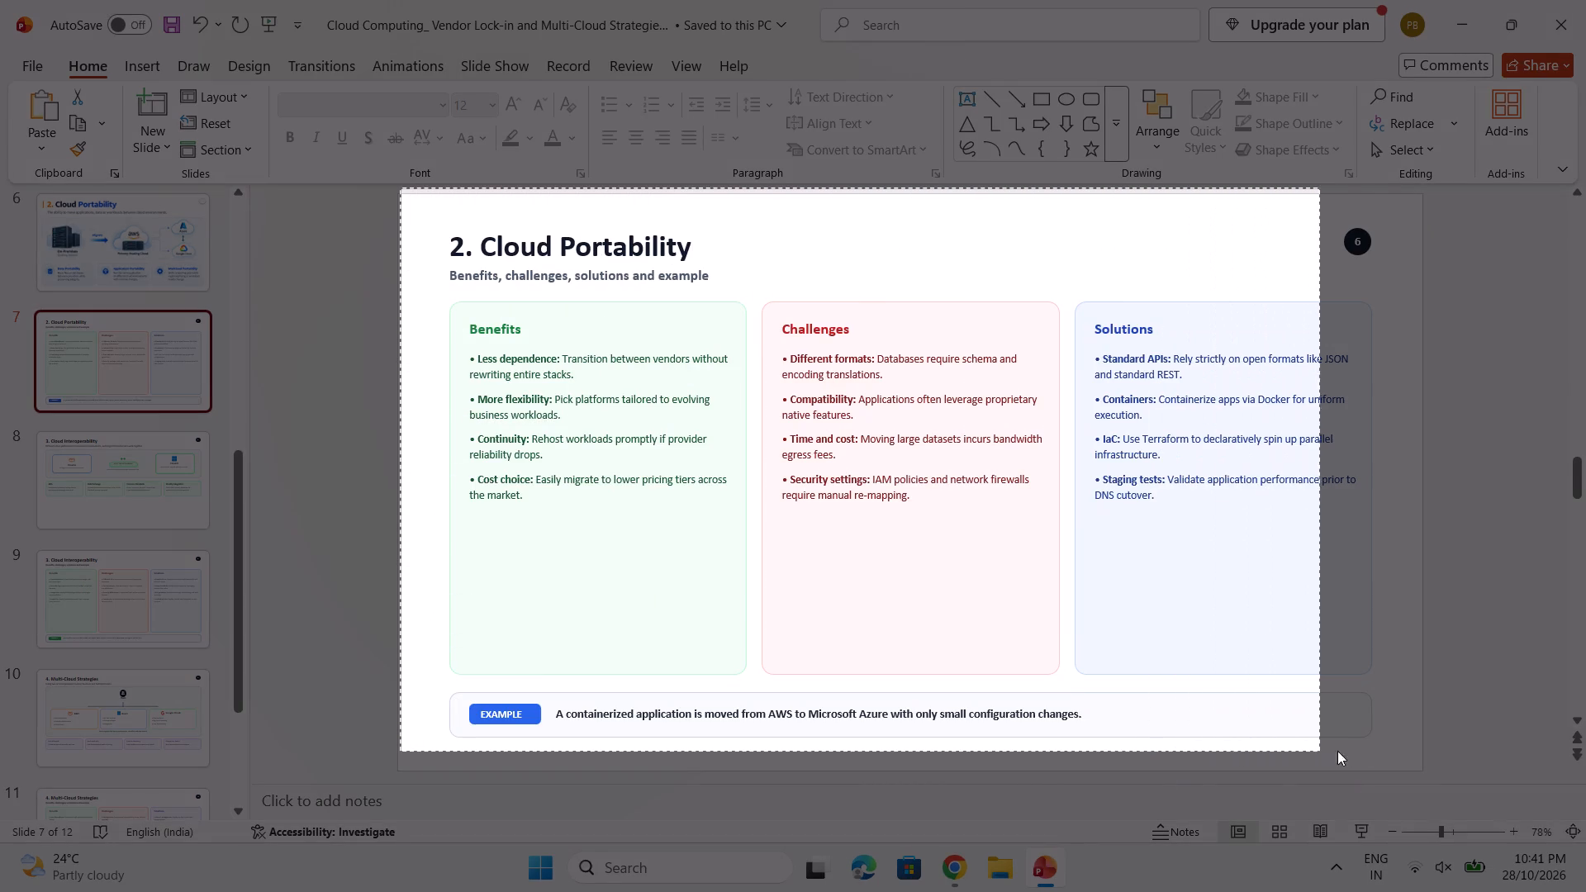
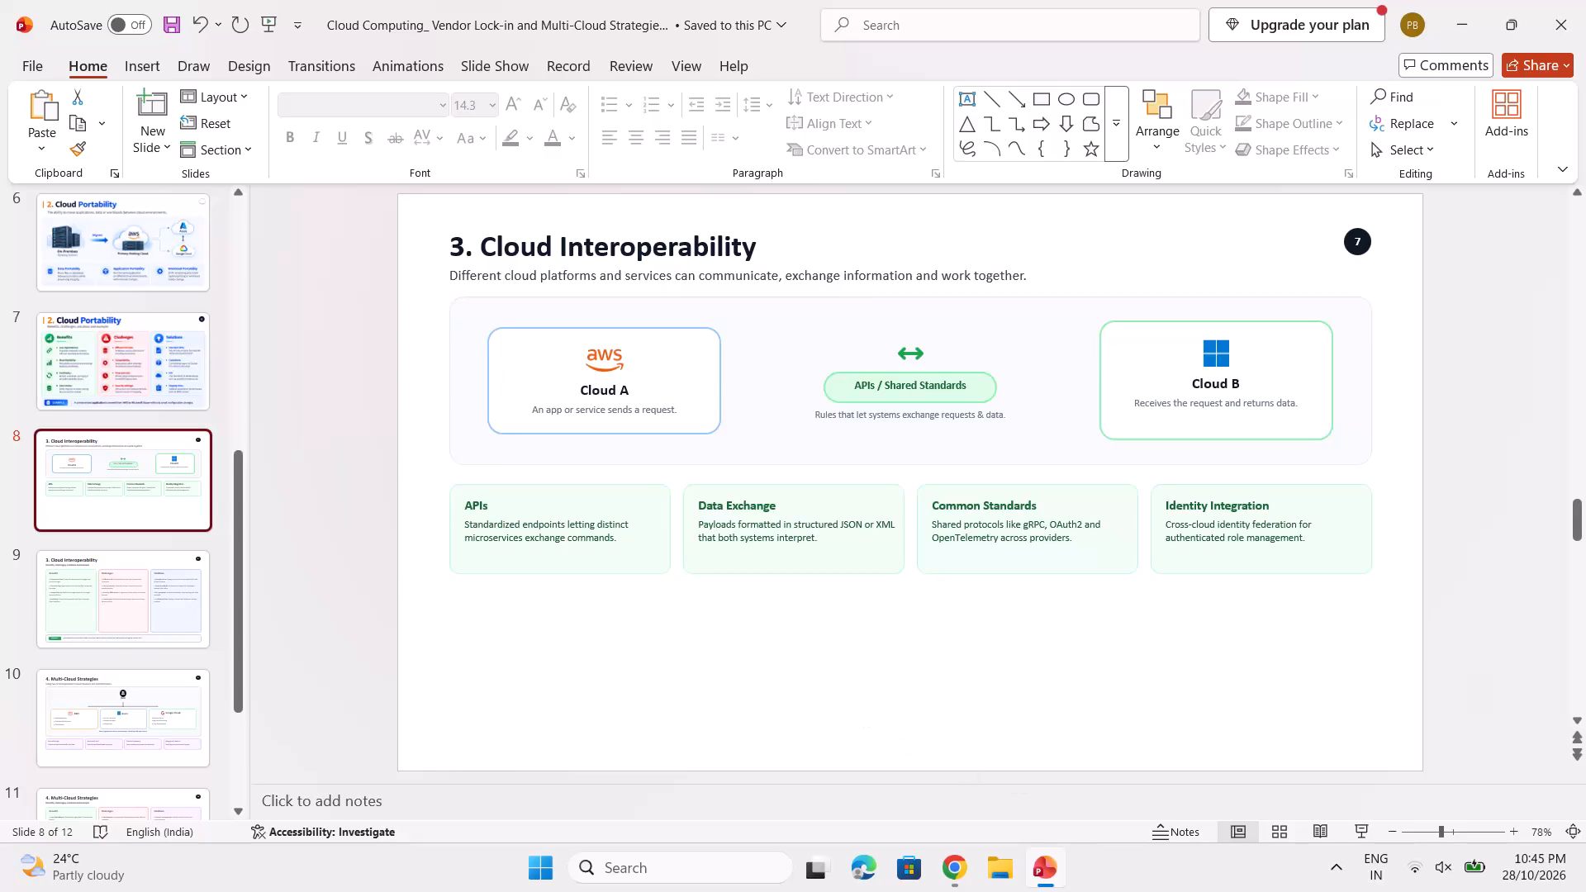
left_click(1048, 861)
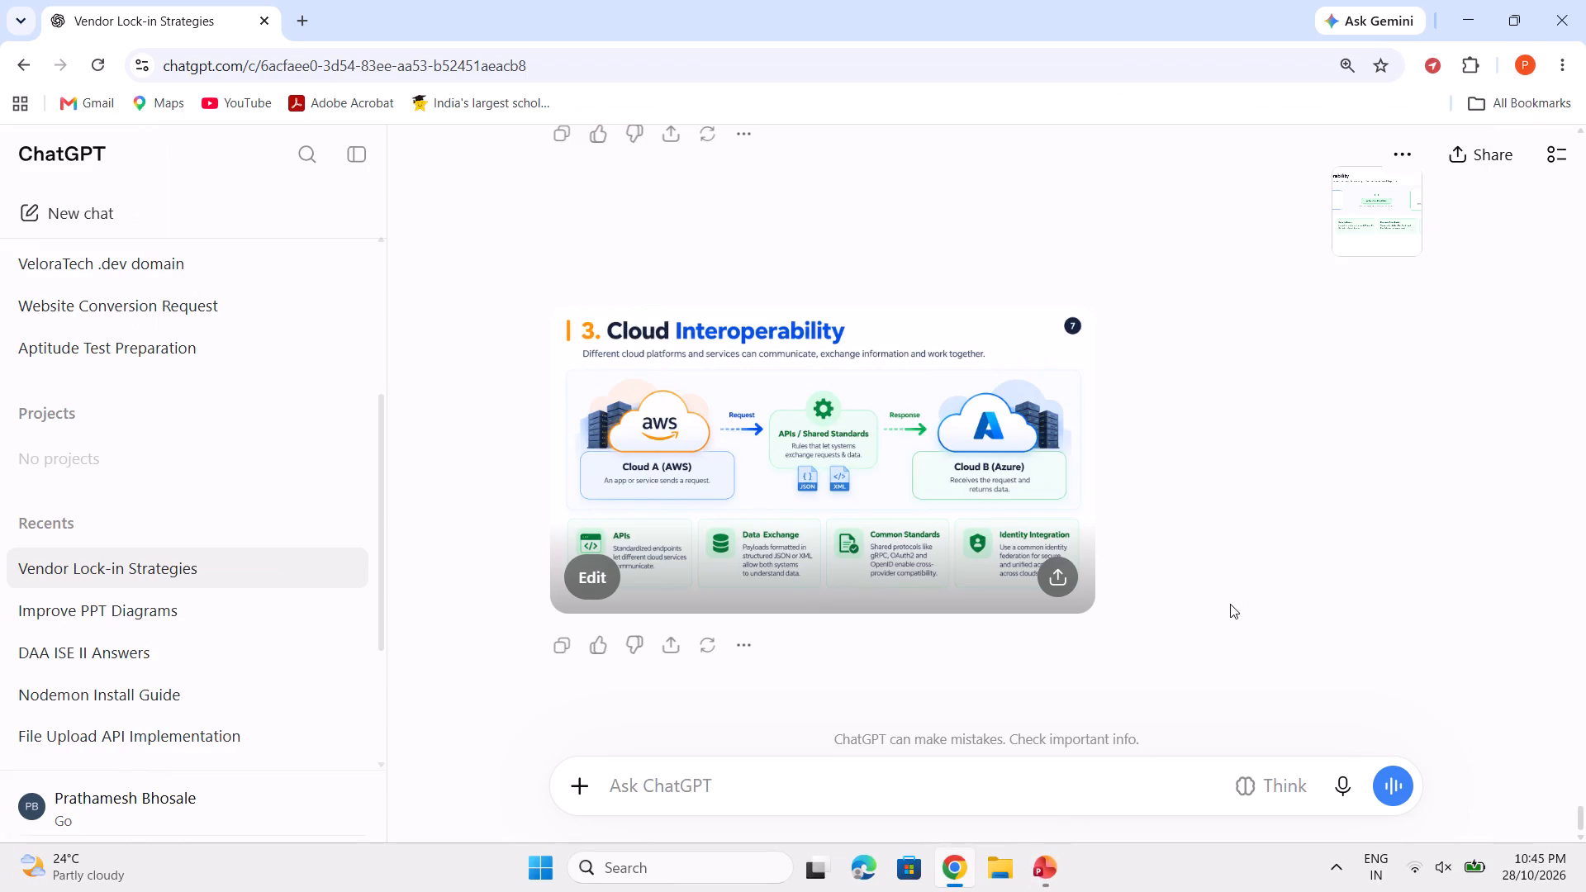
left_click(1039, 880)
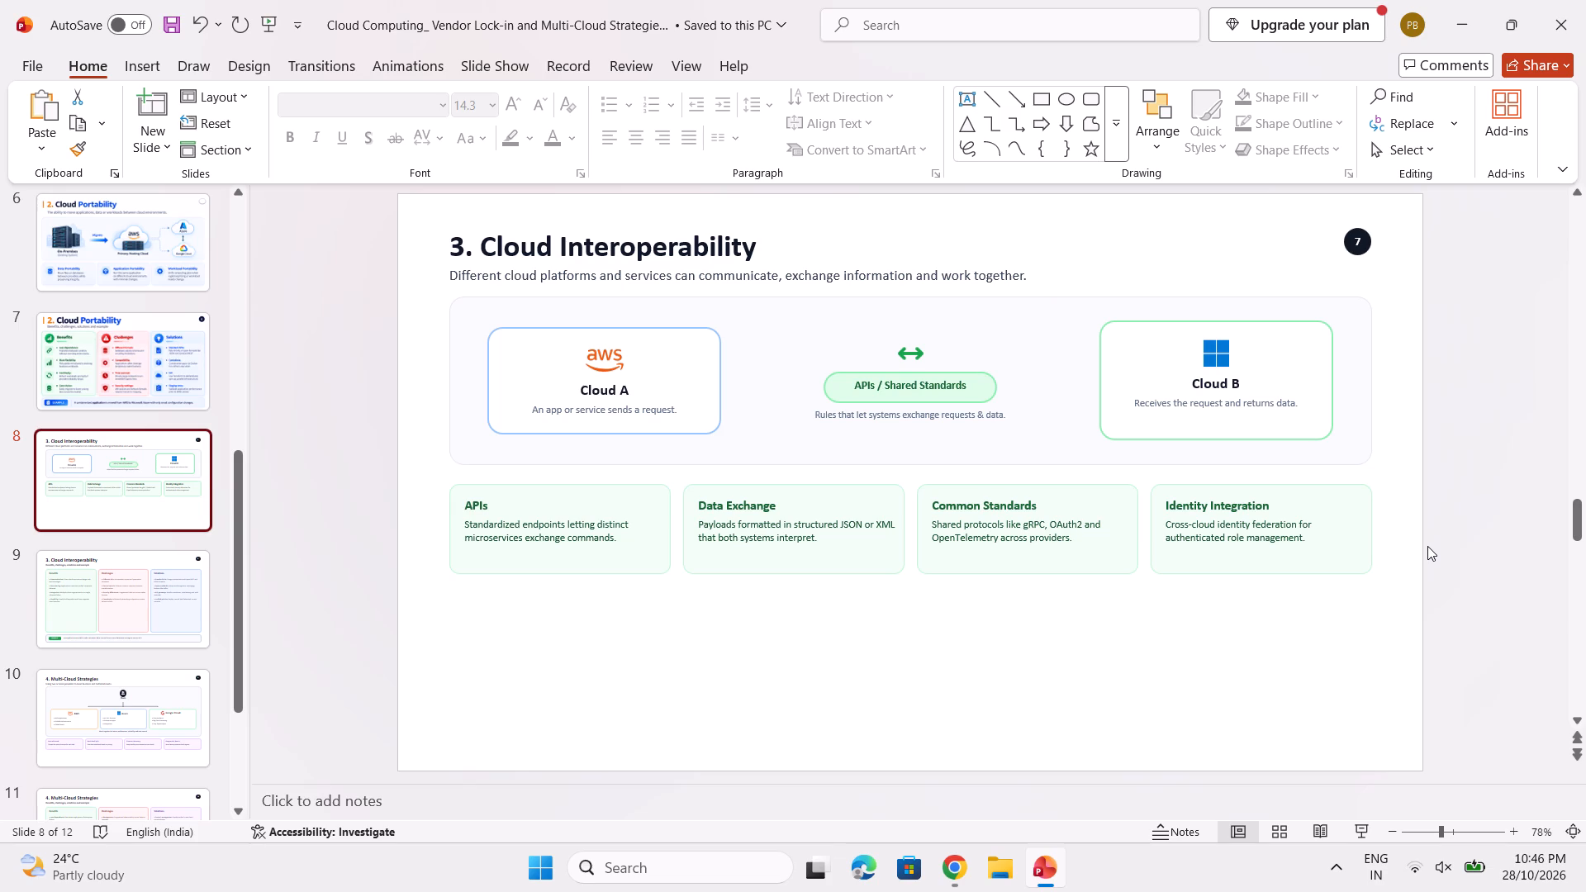
Delete all existing content from slide 8, including the Cloud Interoperability title, the diagram, the four cards and the page-number badge.
left_click(658, 388)
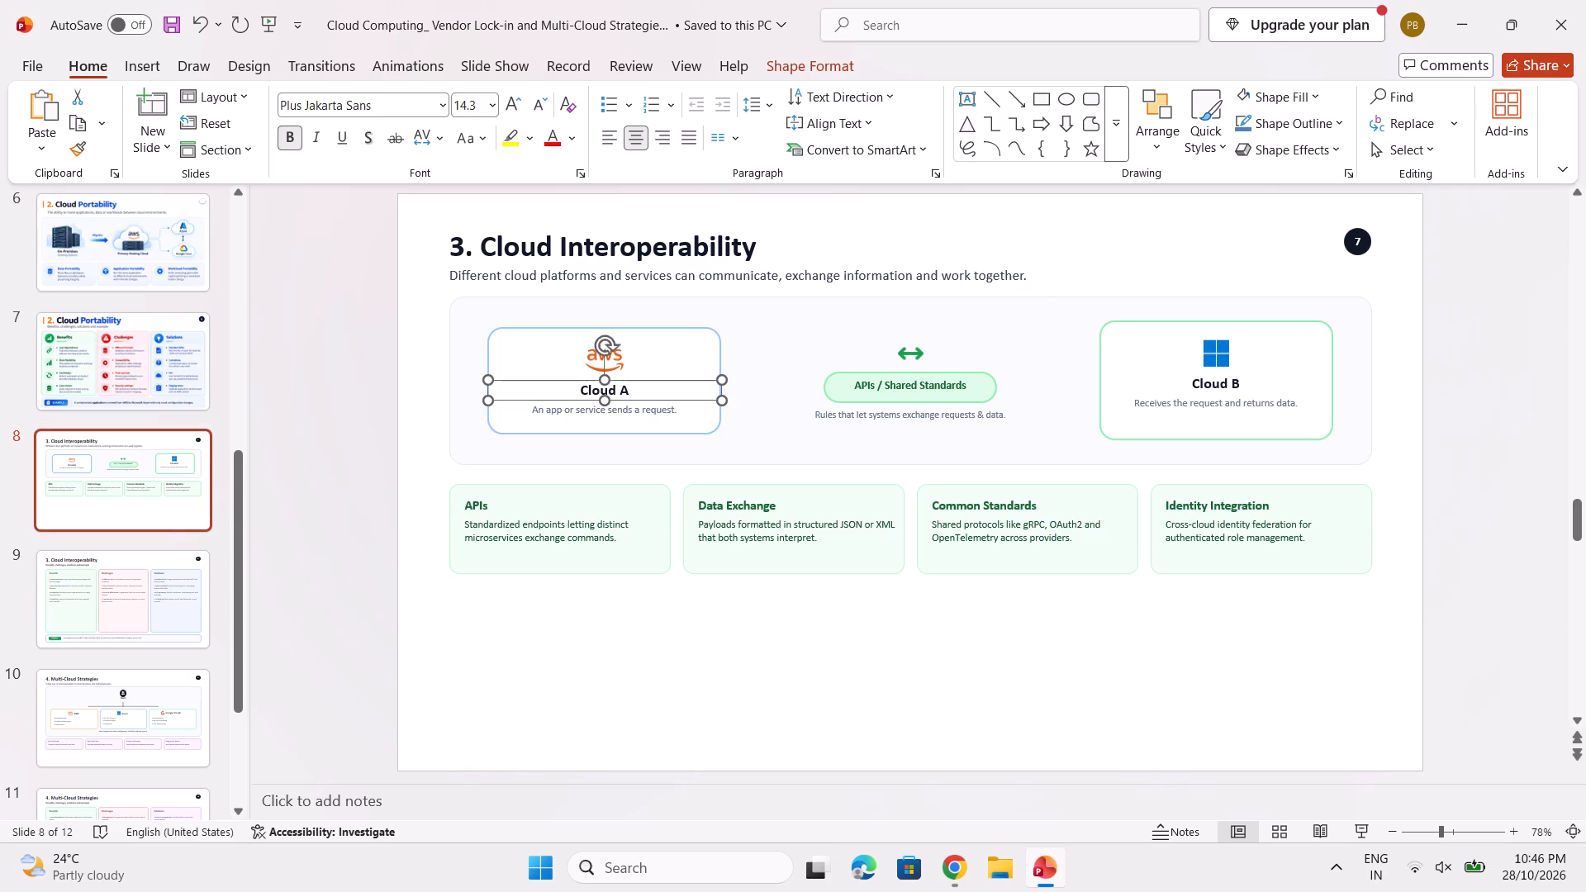
left_click_drag(1375, 593, 423, 230)
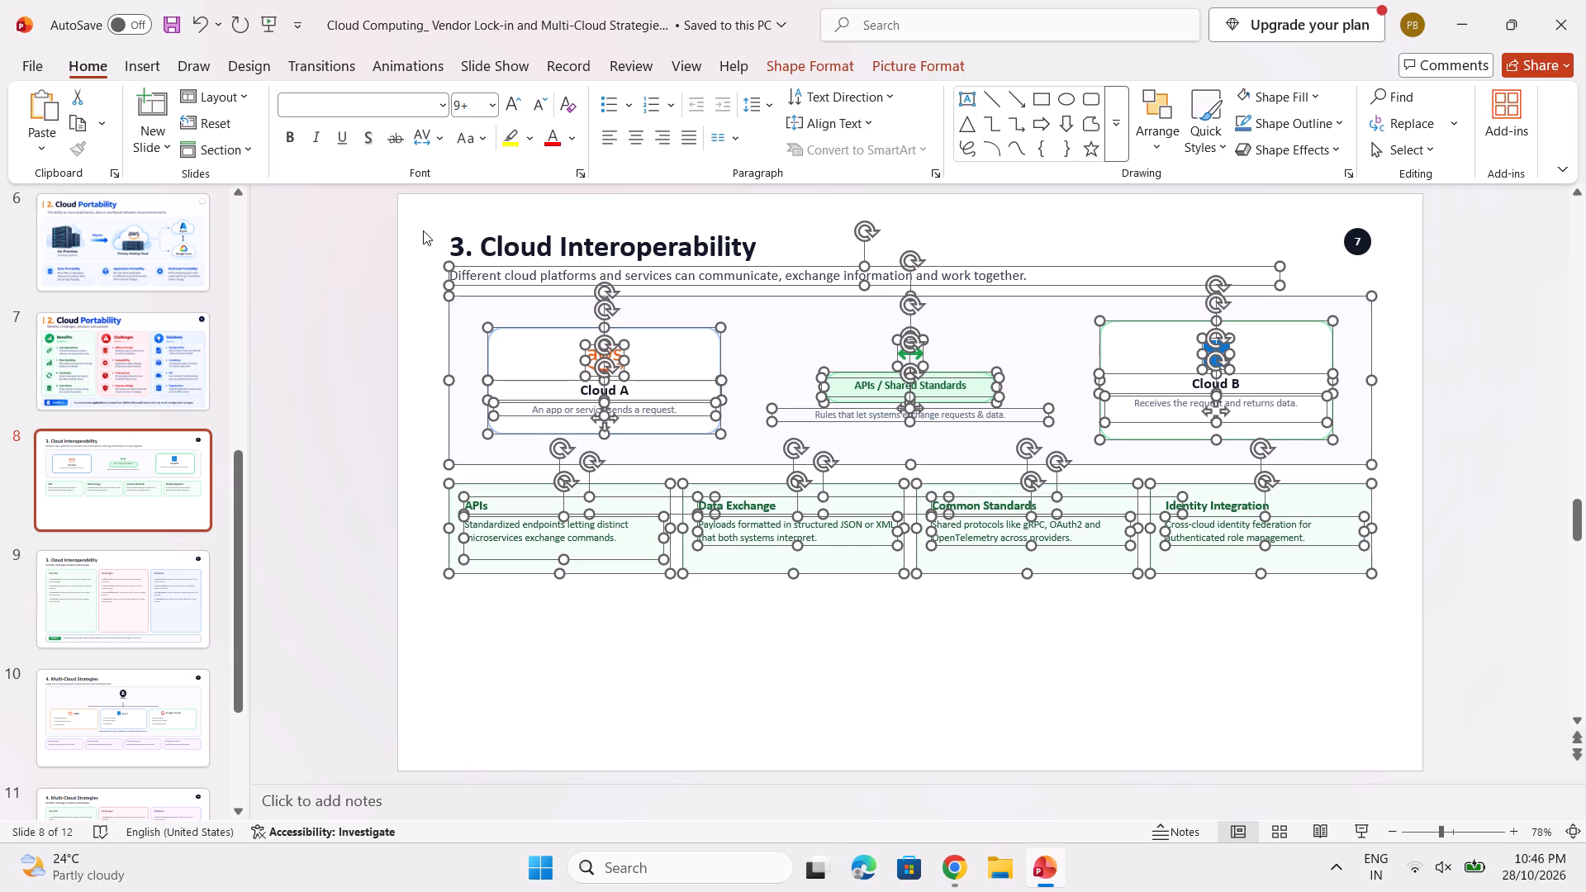
key("Delete")
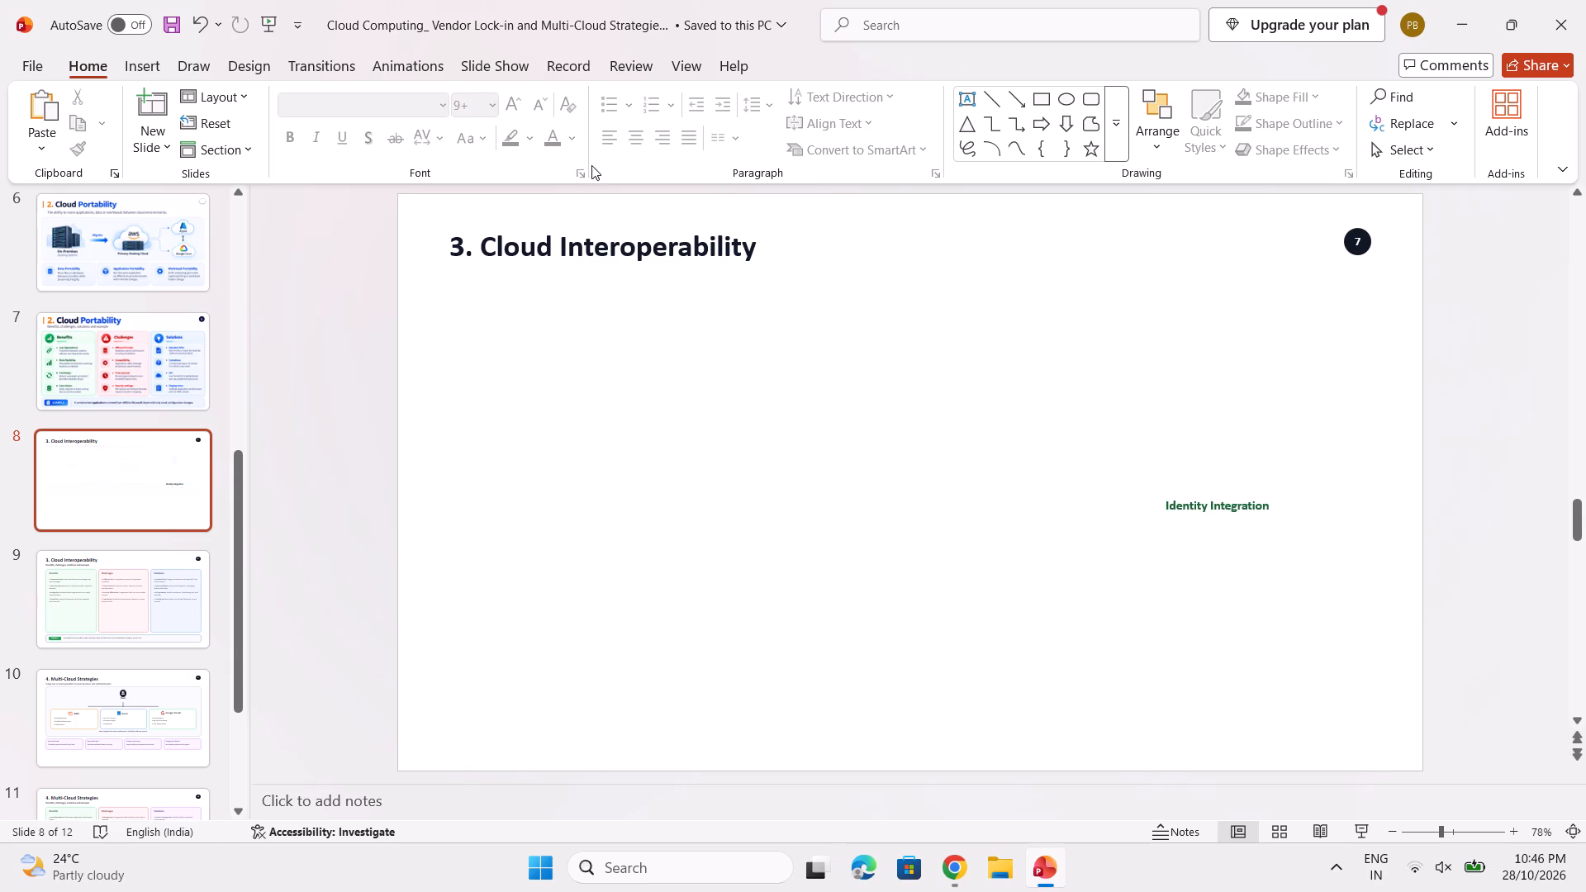
left_click(615, 239)
key("Delete")
left_click_drag(729, 255, 550, 252)
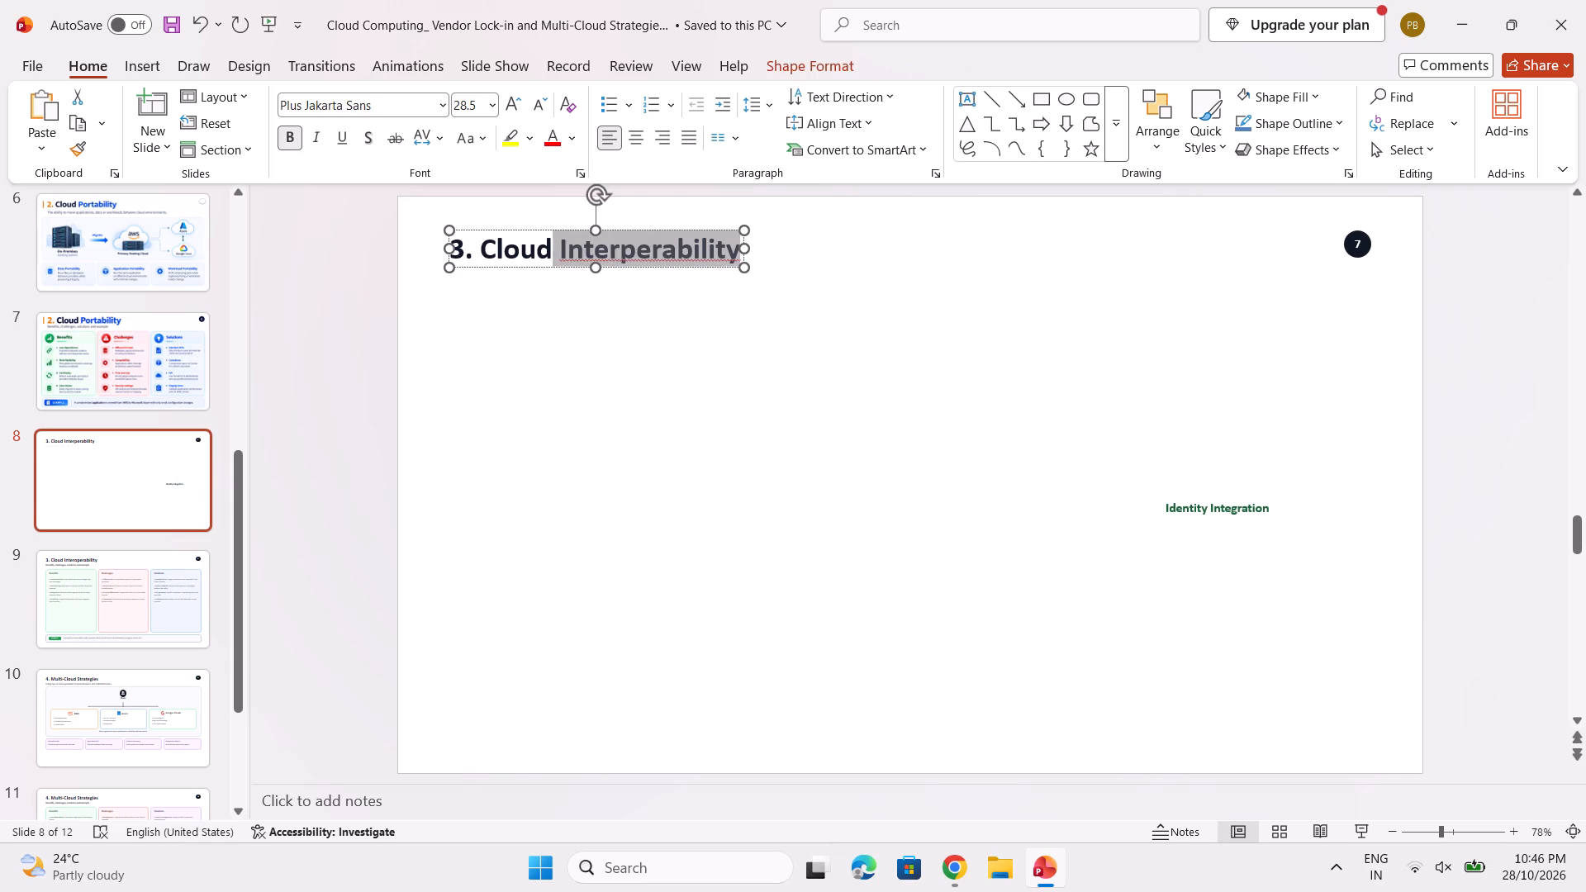
left_click_drag(550, 252, 421, 252)
key("Delete")
left_click(1225, 516)
key("Delete")
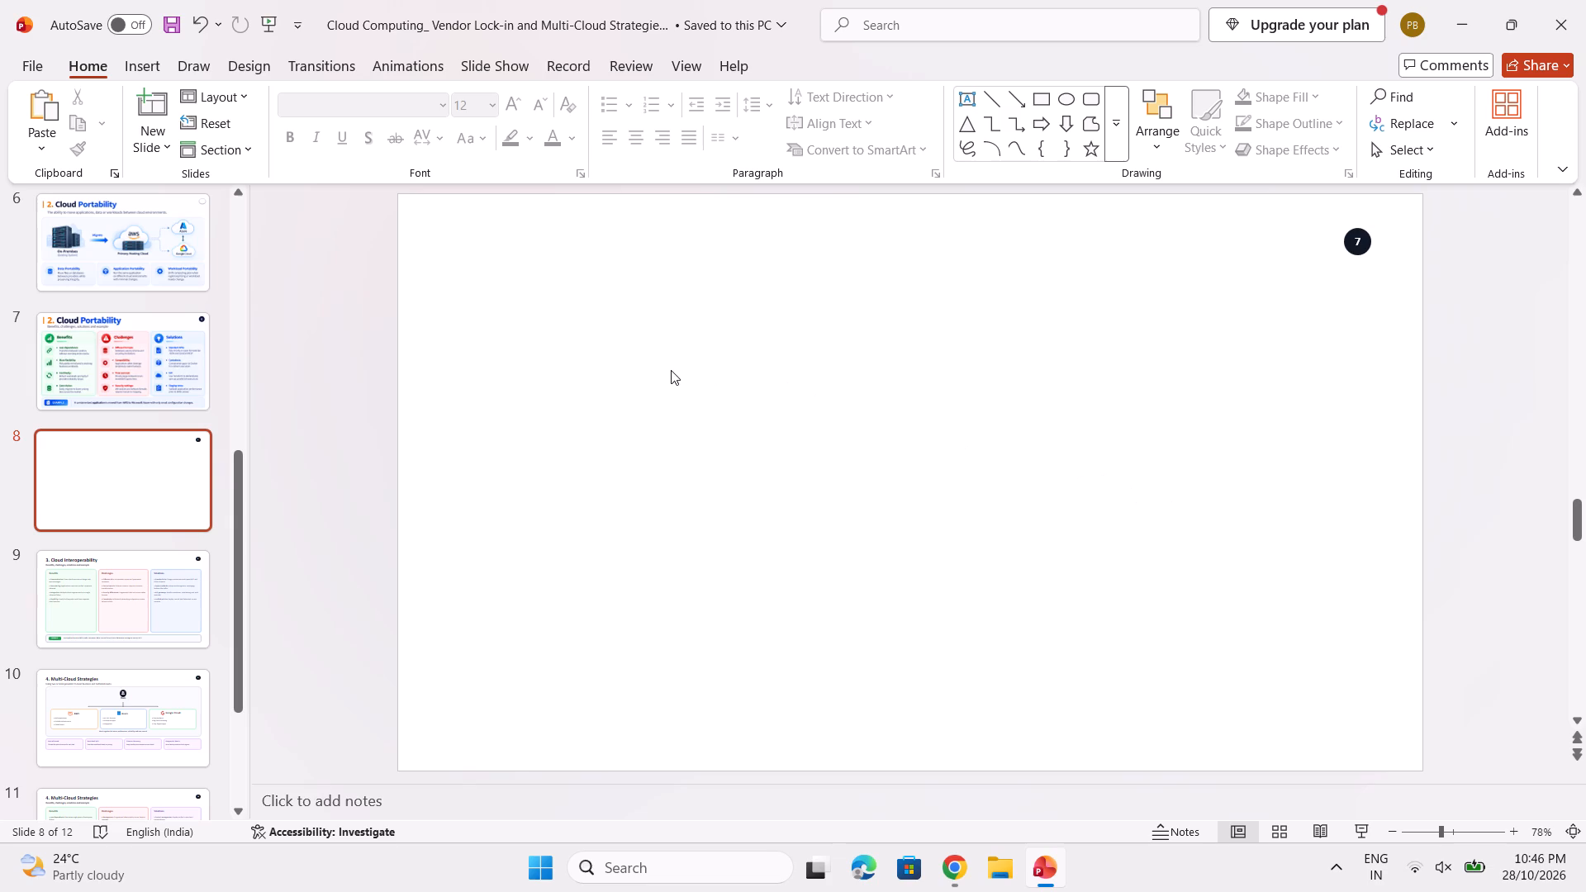
left_click(1357, 255)
key("Delete")
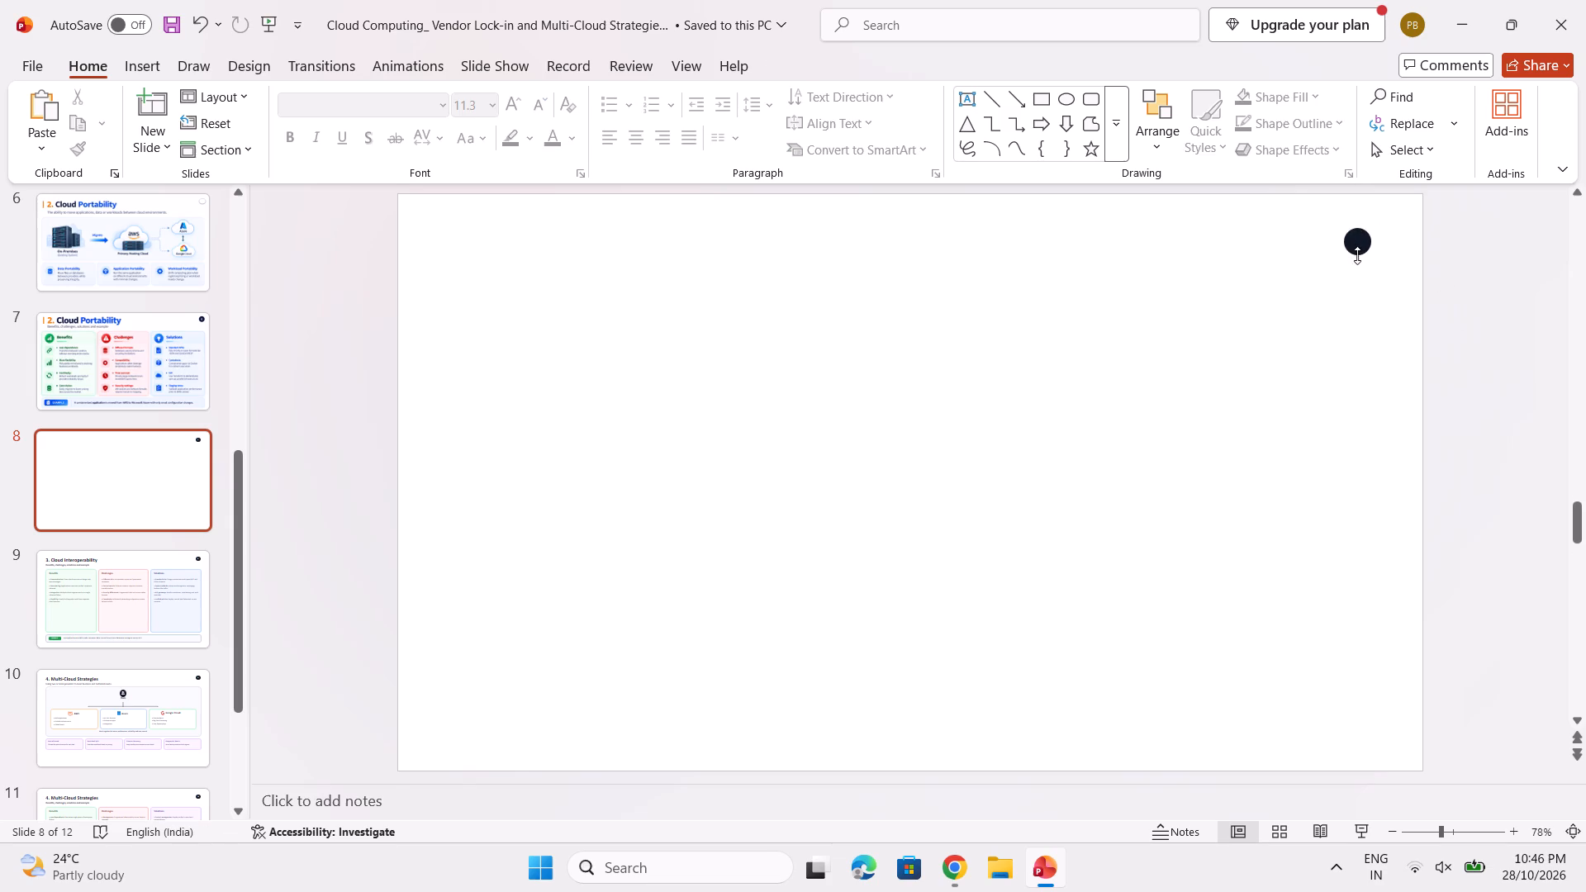
left_click(1360, 253)
key("Delete")
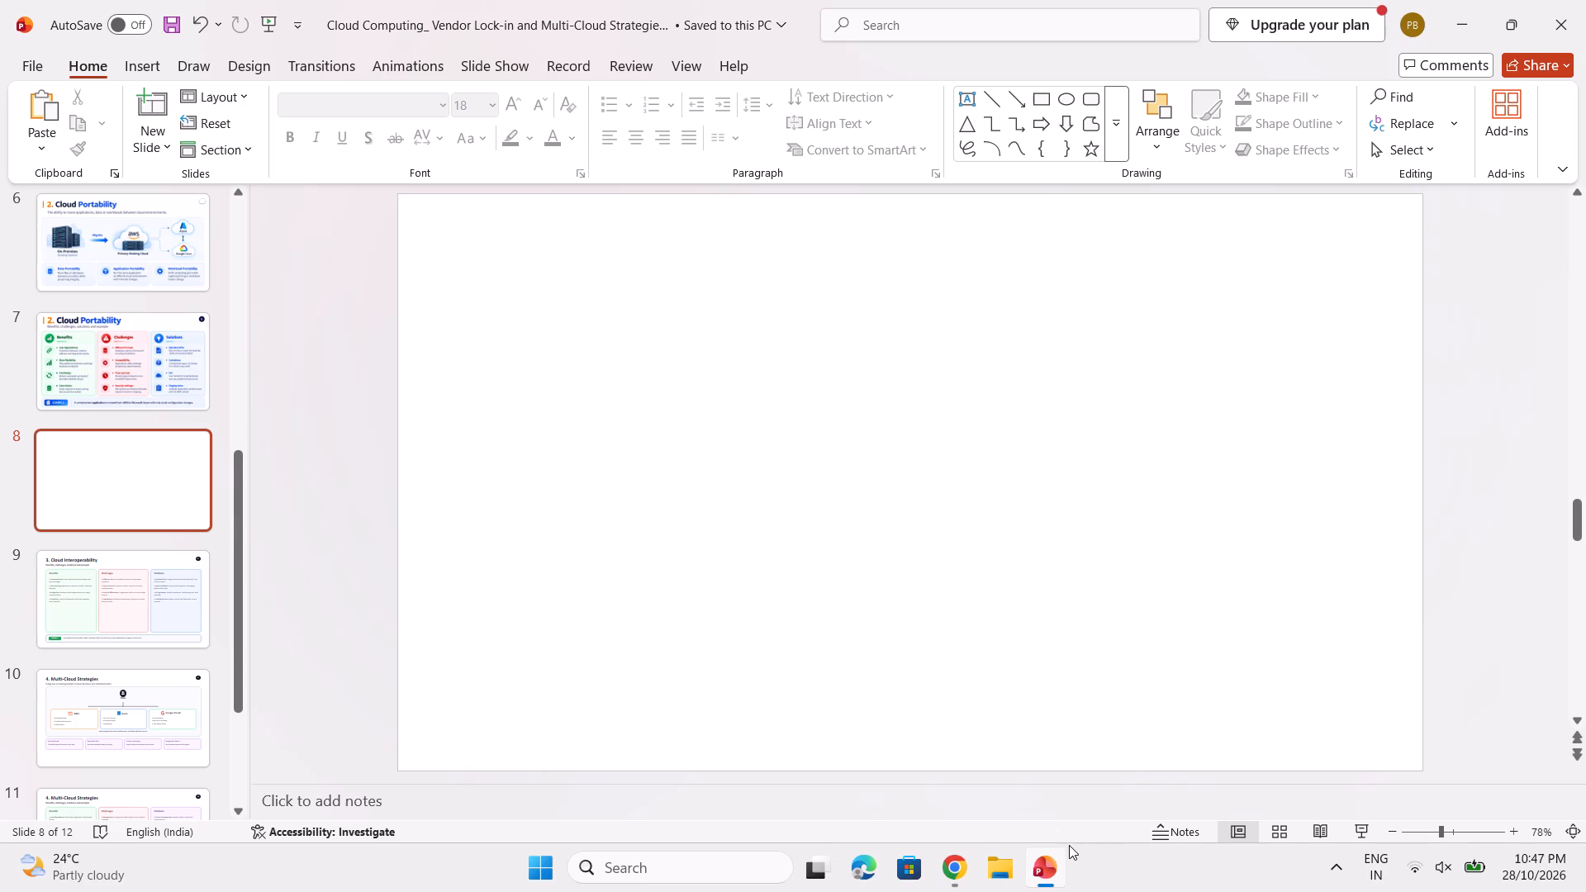
Copy the generated Cloud Interoperability image from the ChatGPT chat and paste it onto the emptied slide 8 in PowerPoint.
left_click(955, 859)
right_click(819, 537)
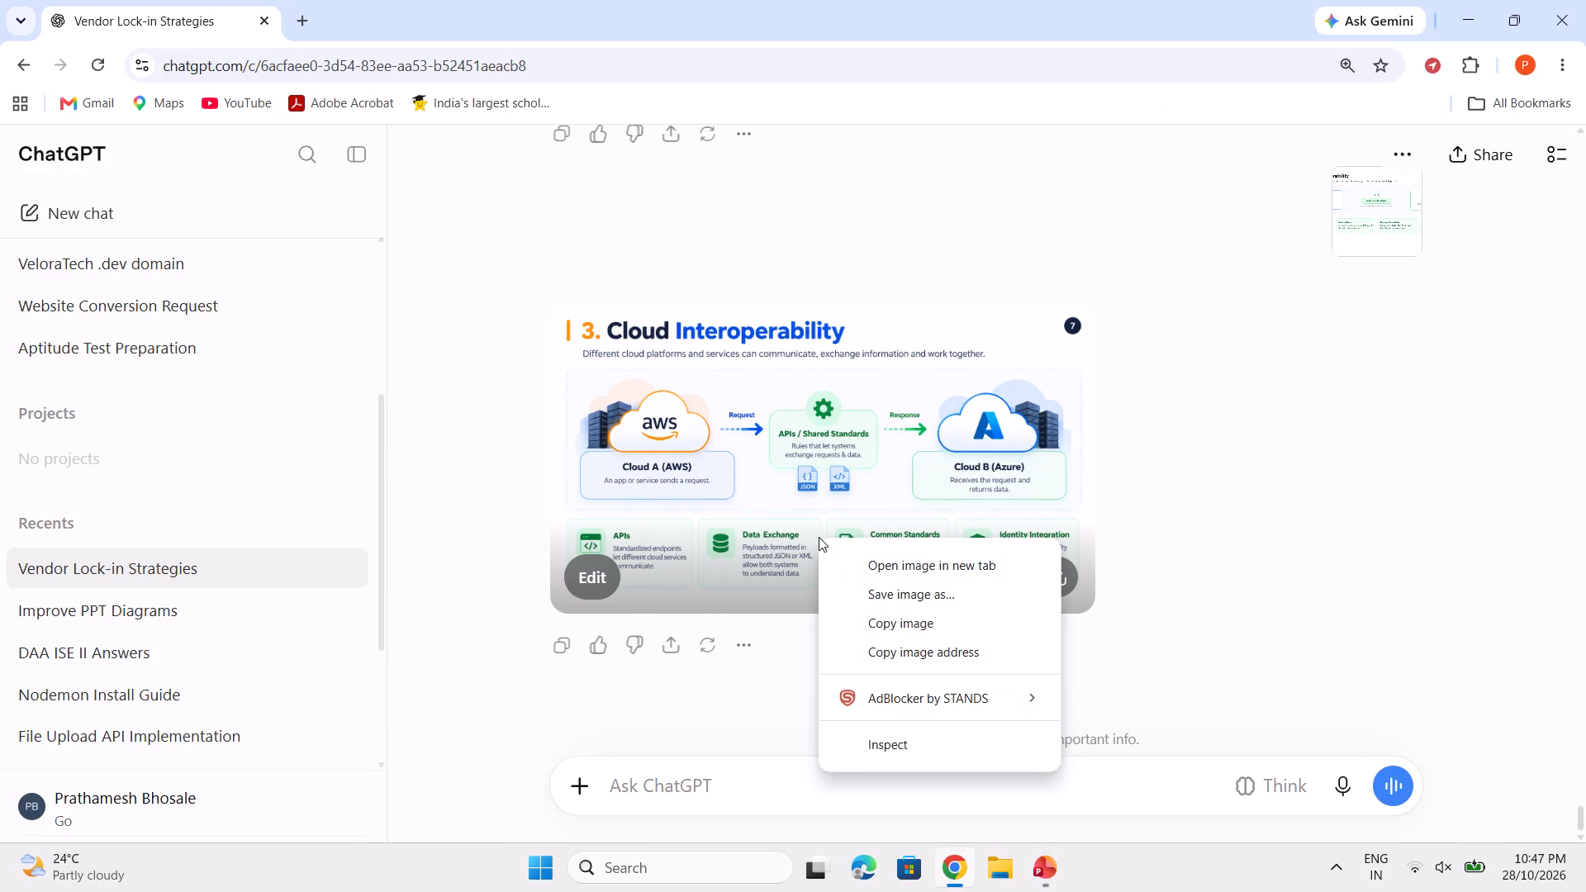
left_click(943, 619)
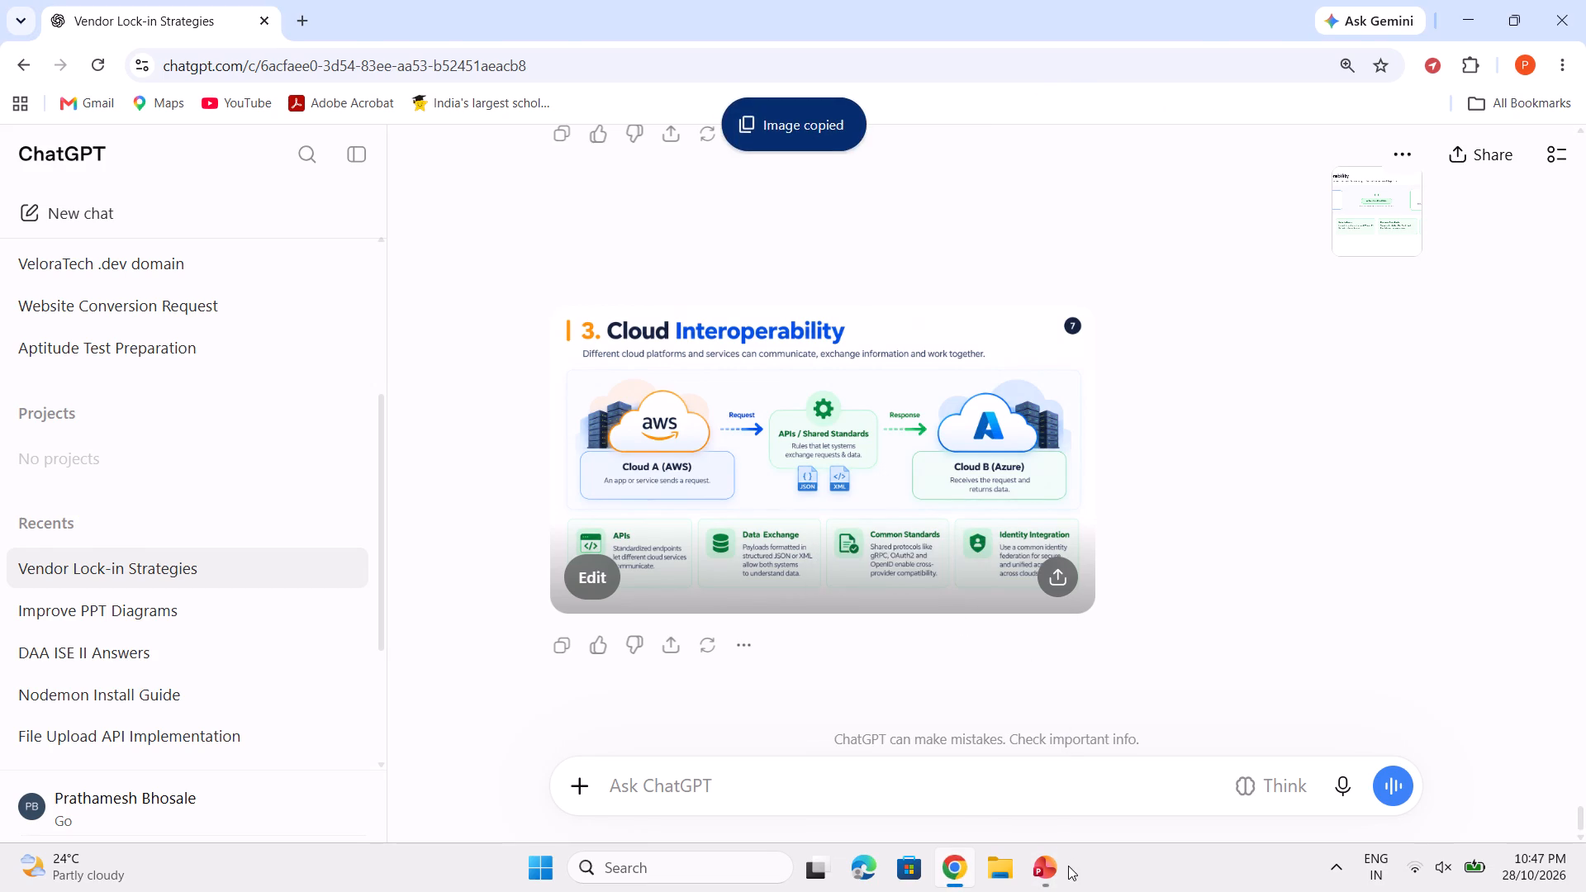
left_click(1051, 862)
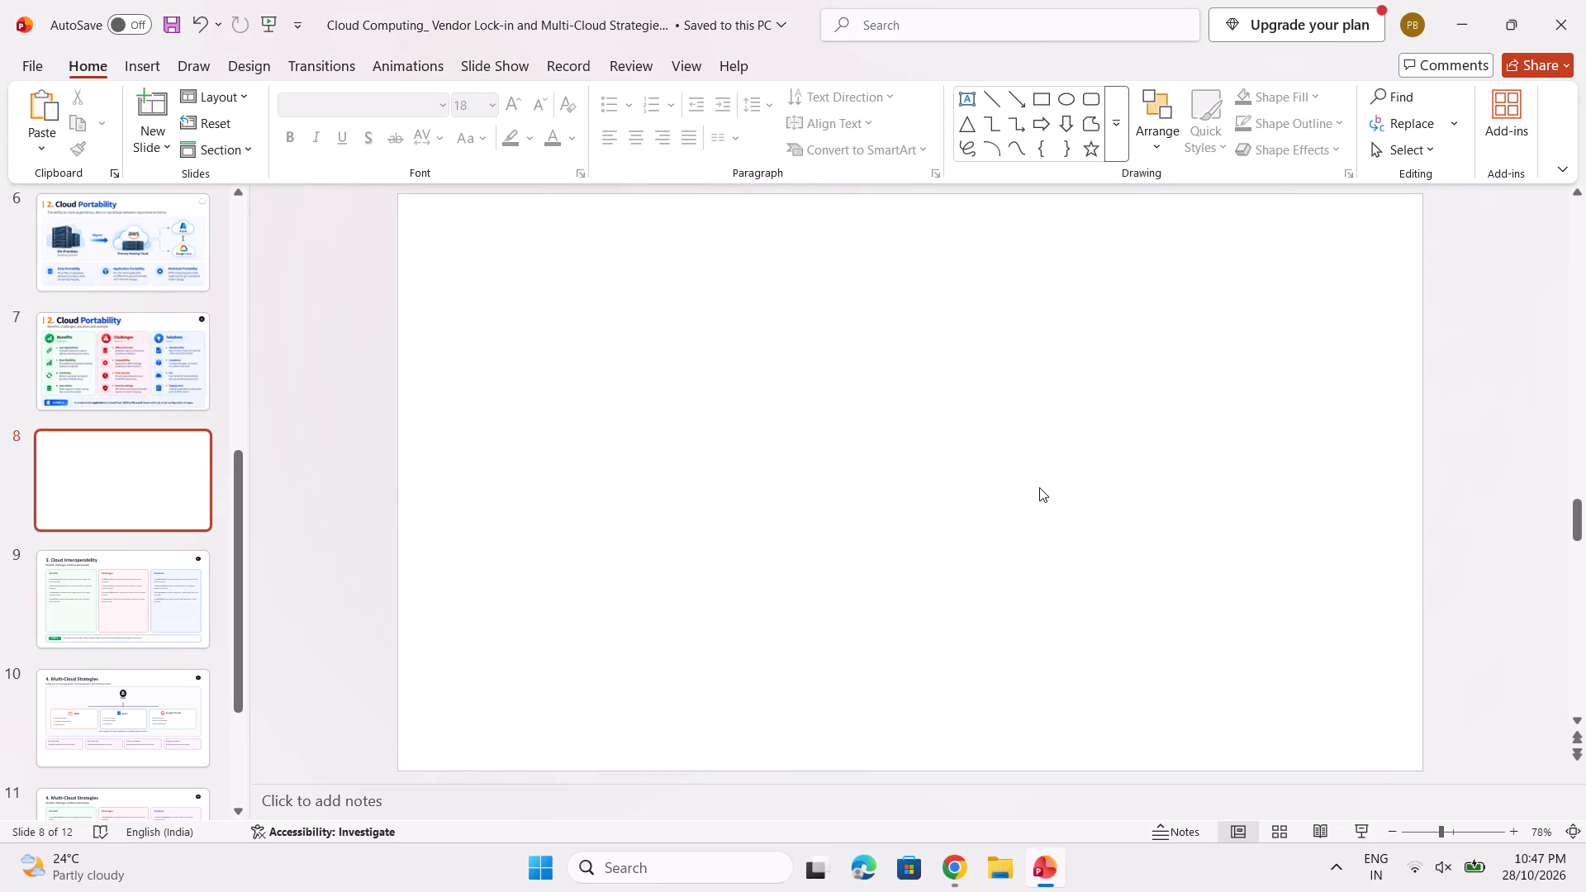
key("ctrl+v")
left_click(1039, 487)
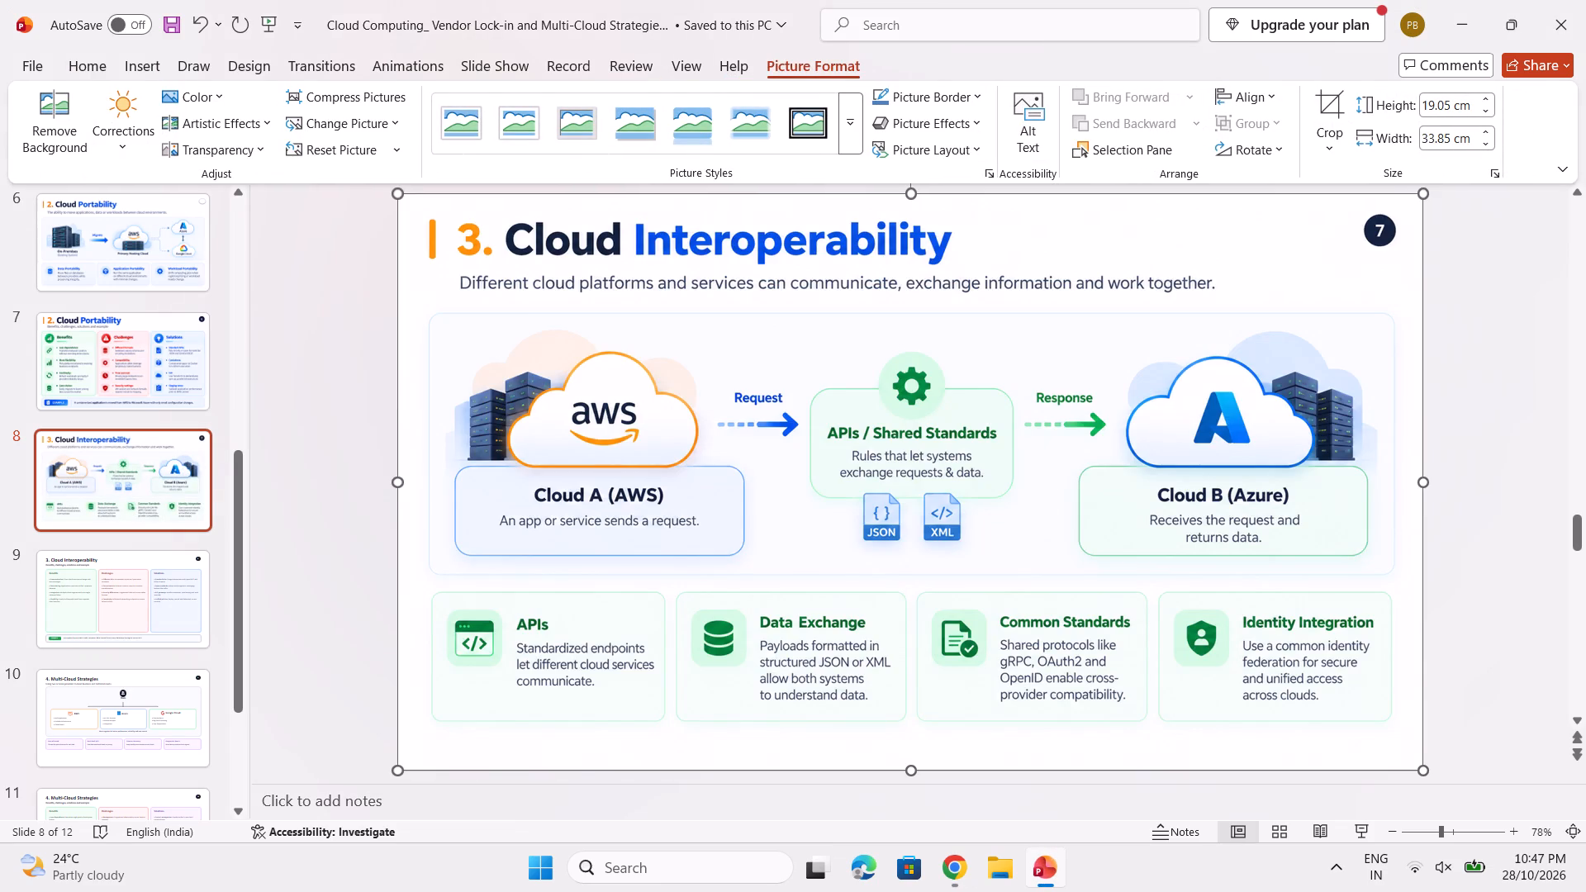
Save the presentation, accepting that the unavailable fonts are not embedded.
key("ctrl+s")
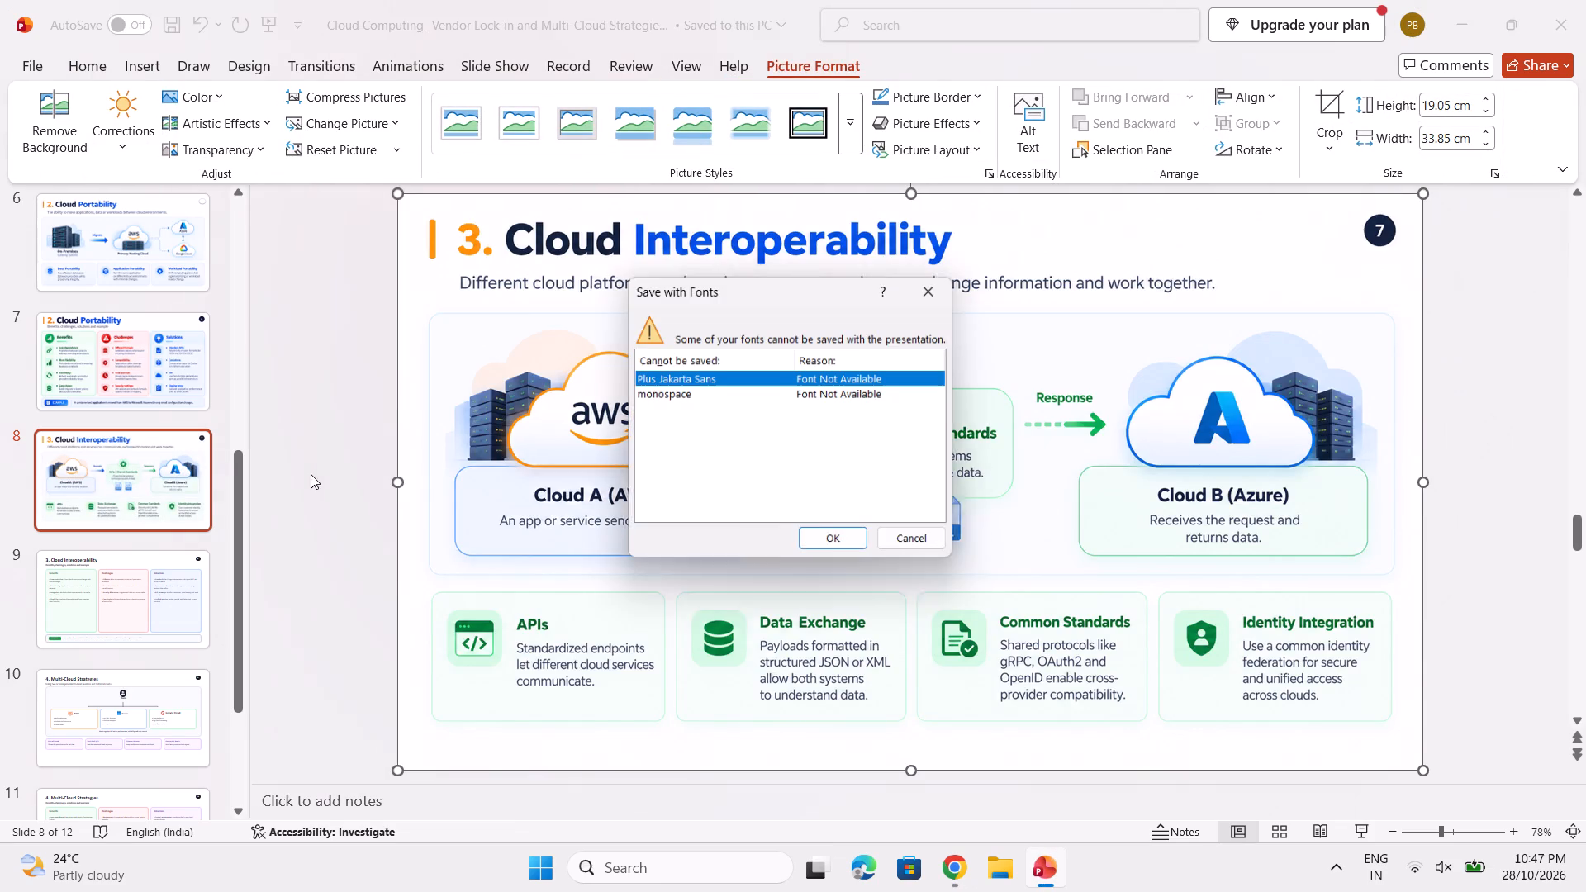
left_click(849, 543)
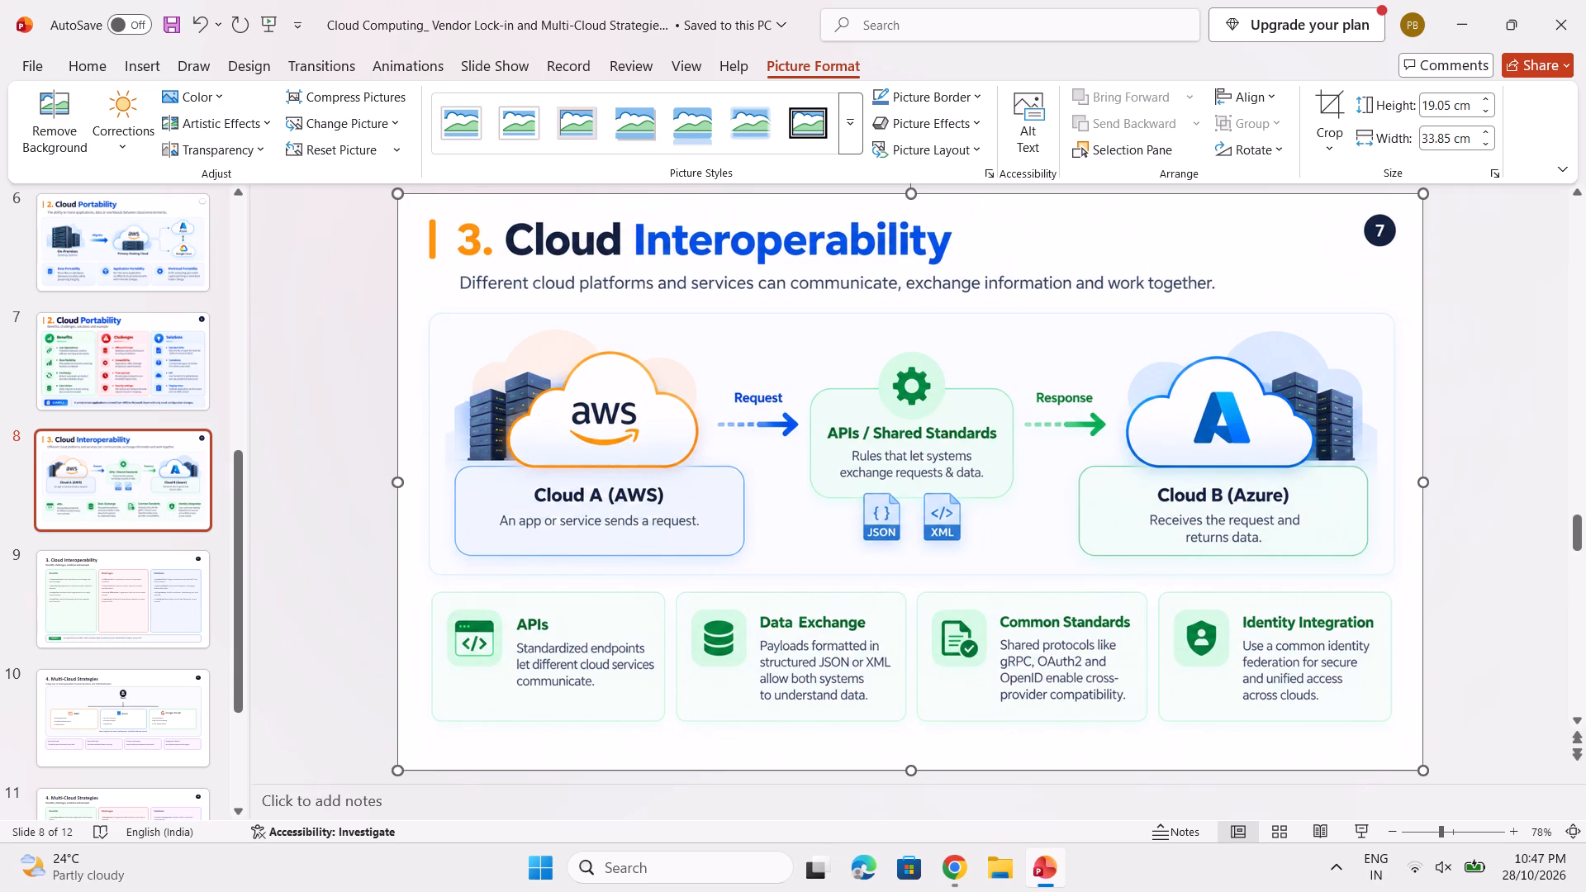
Go to slide 9 and capture a screenshot of its Cloud Interoperability benefits, challenges and solutions layout.
left_click(159, 335)
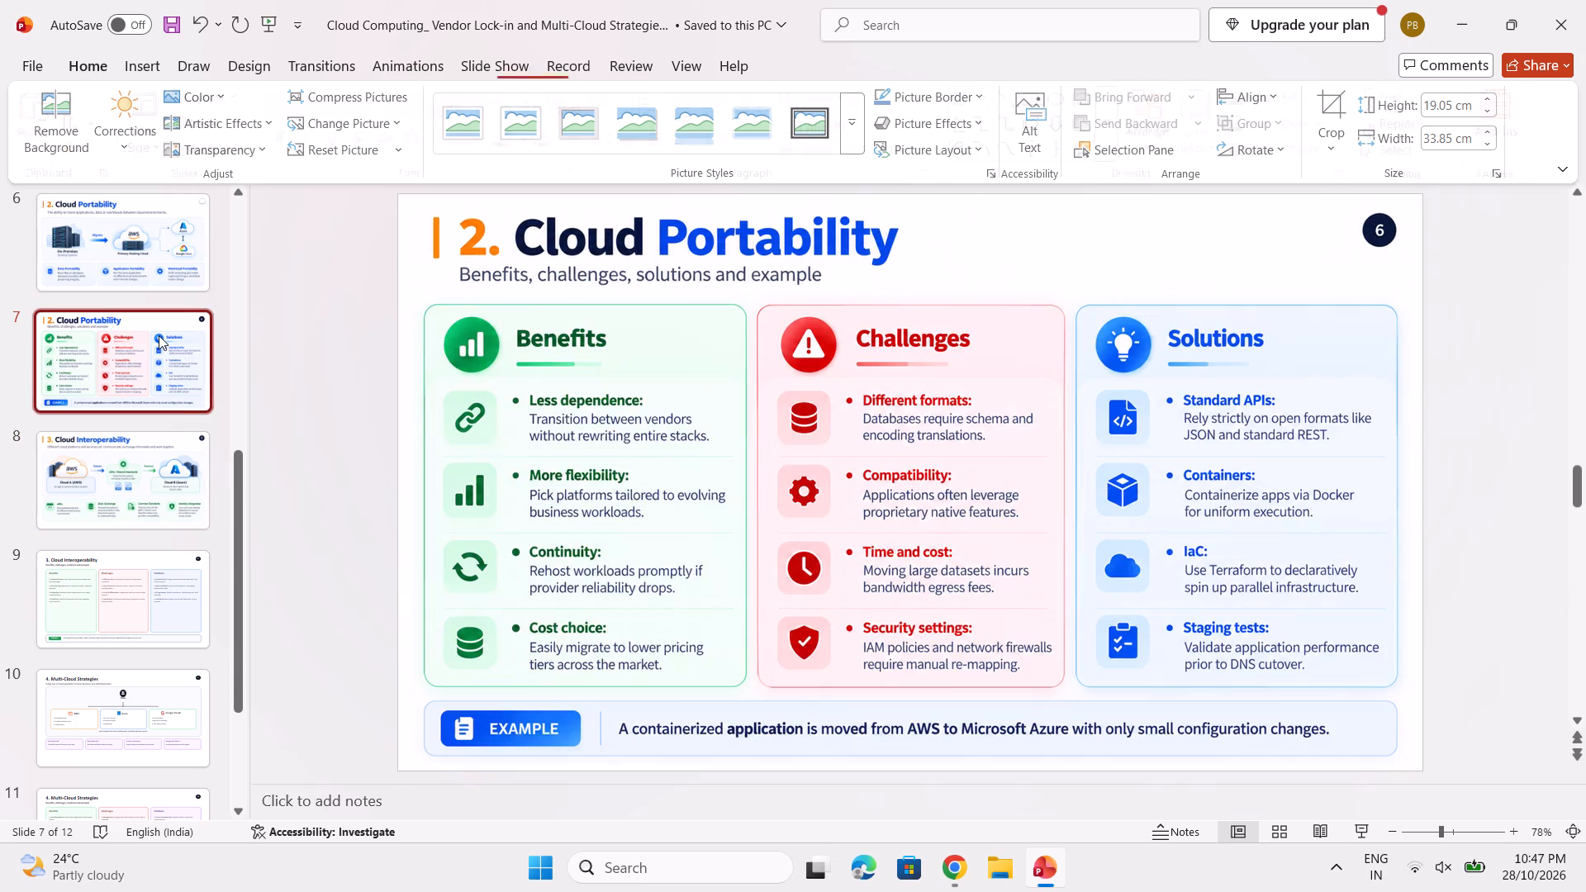
left_click(138, 262)
left_click(143, 353)
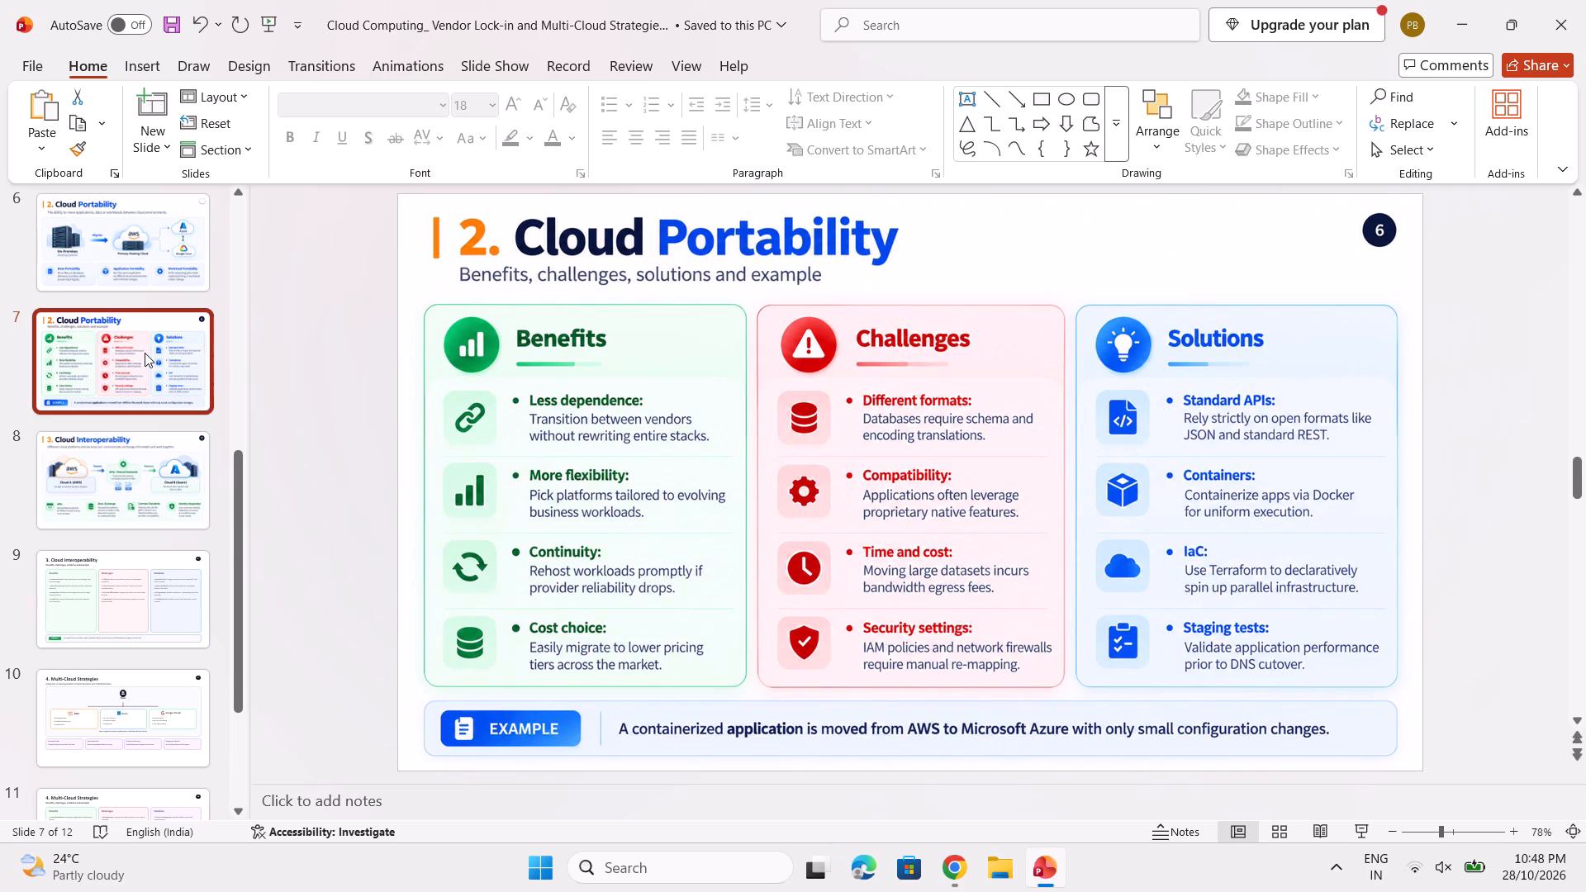
left_click(116, 481)
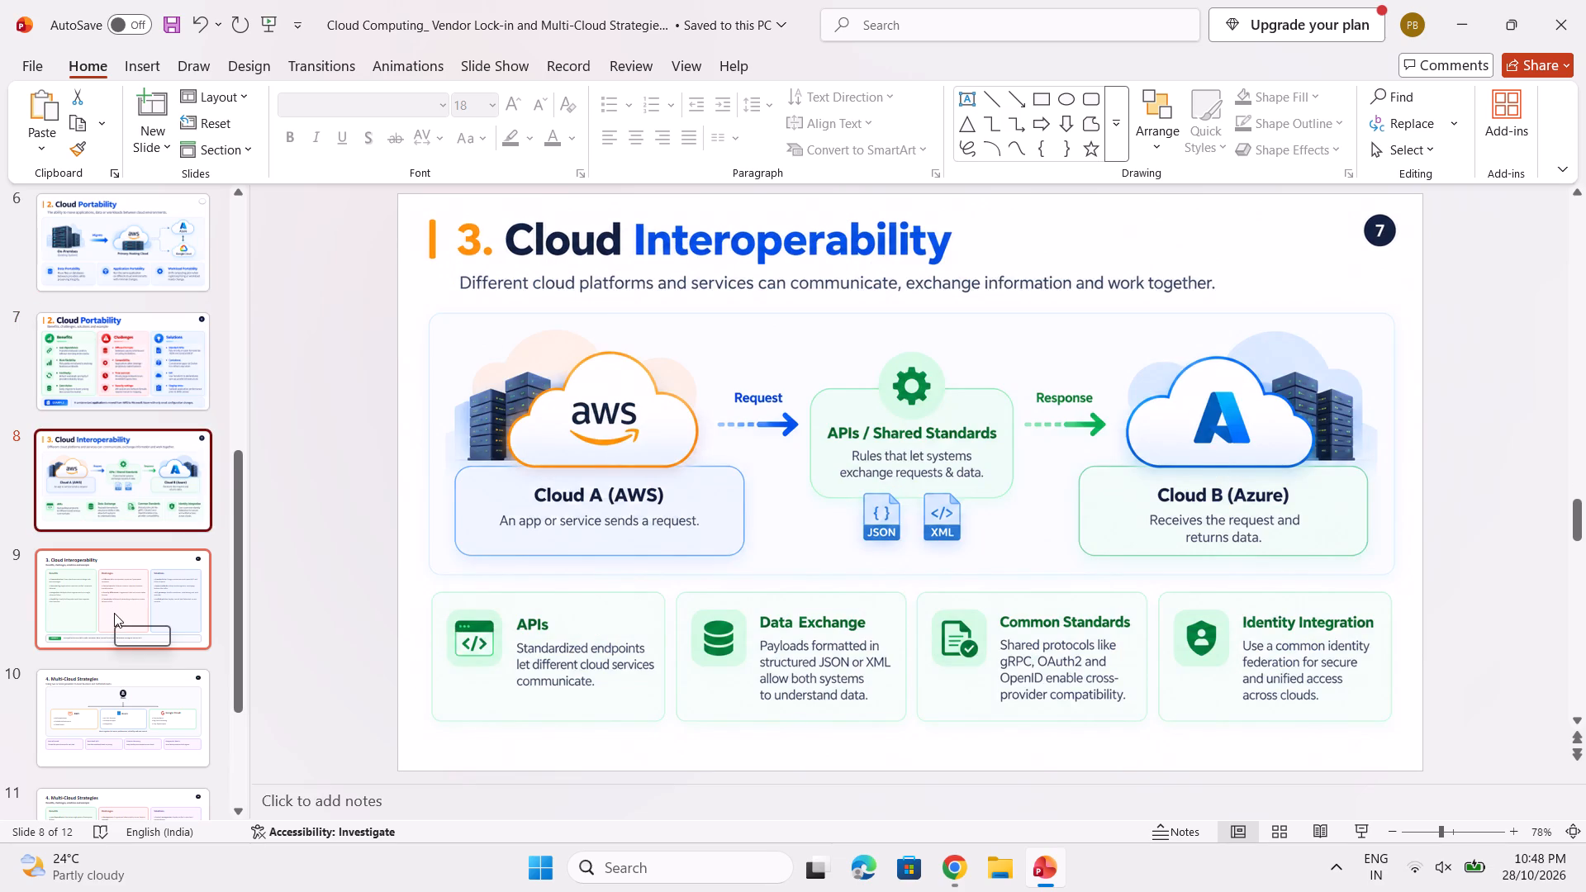
left_click(114, 613)
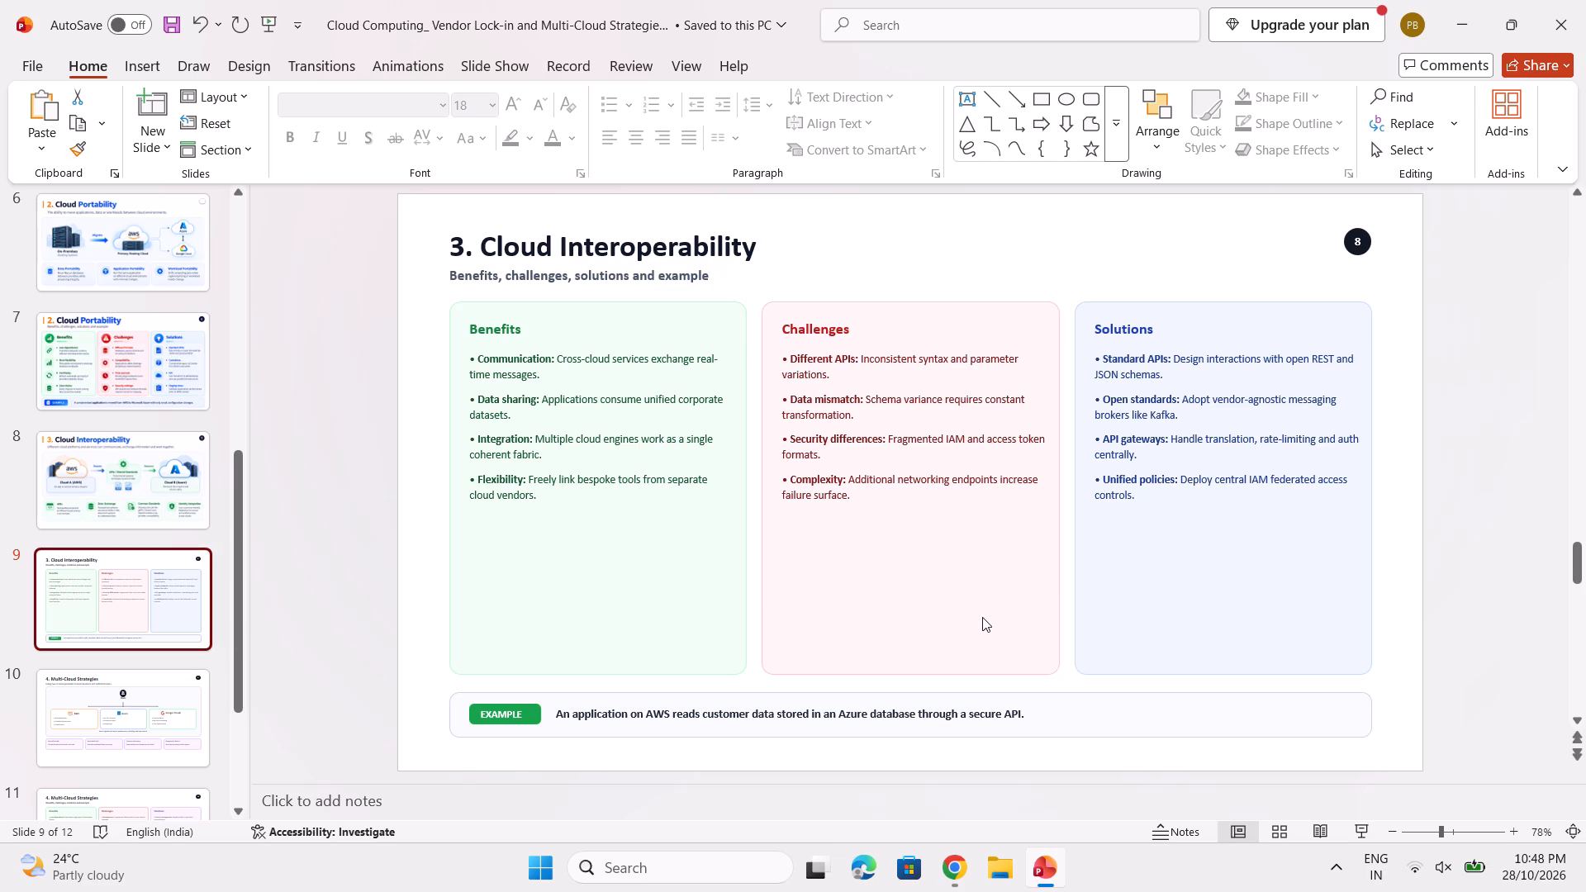
key("shift+super+s")
left_click_drag(406, 200, 769, 664)
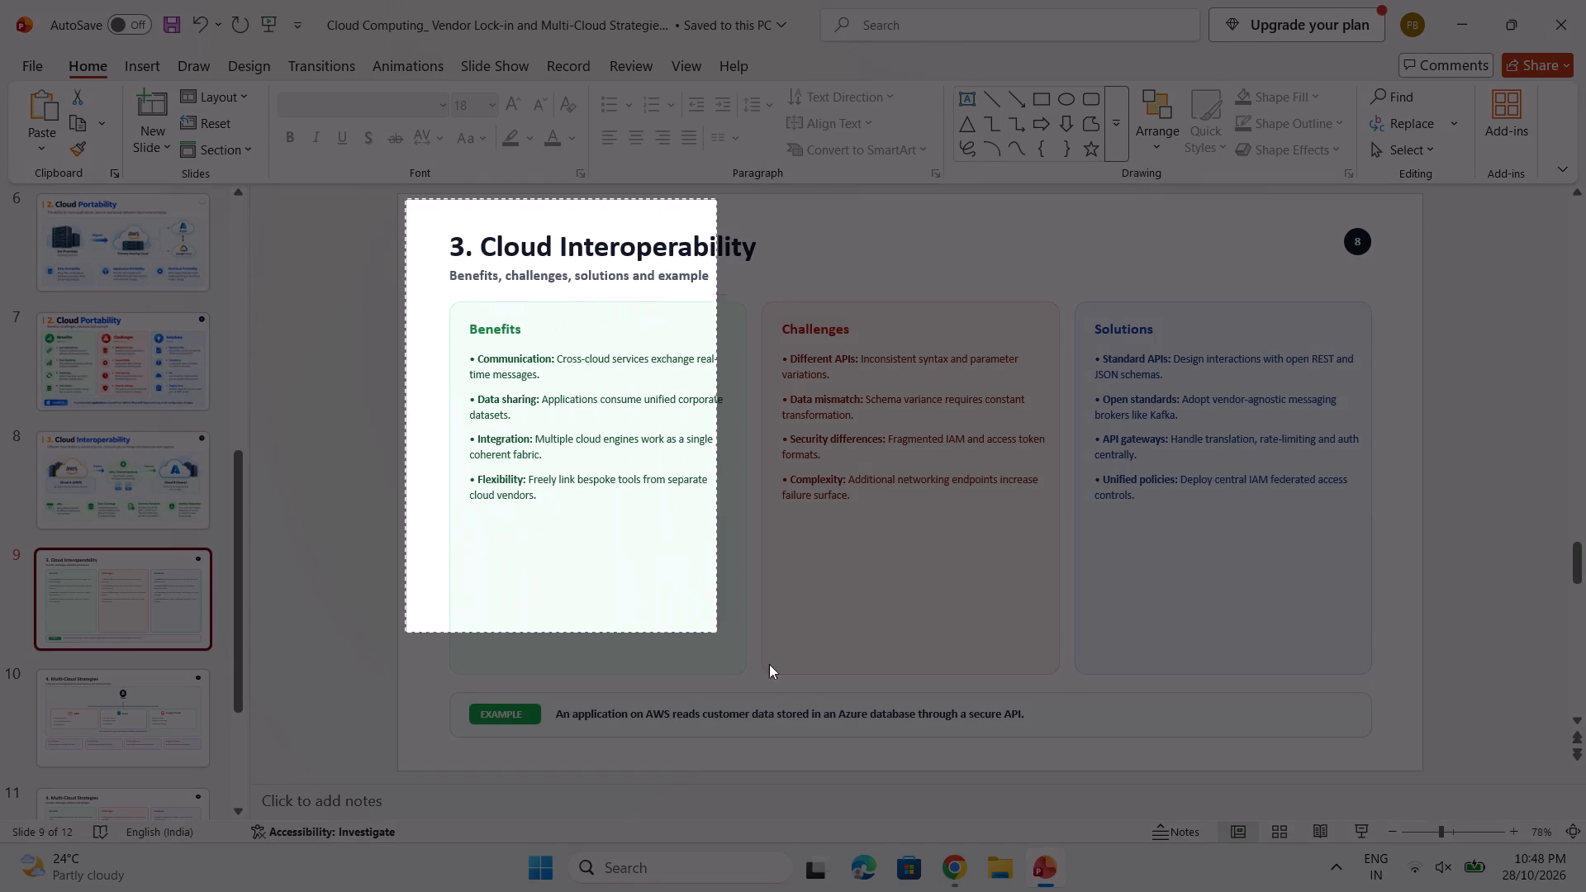
left_click_drag(769, 664, 1400, 771)
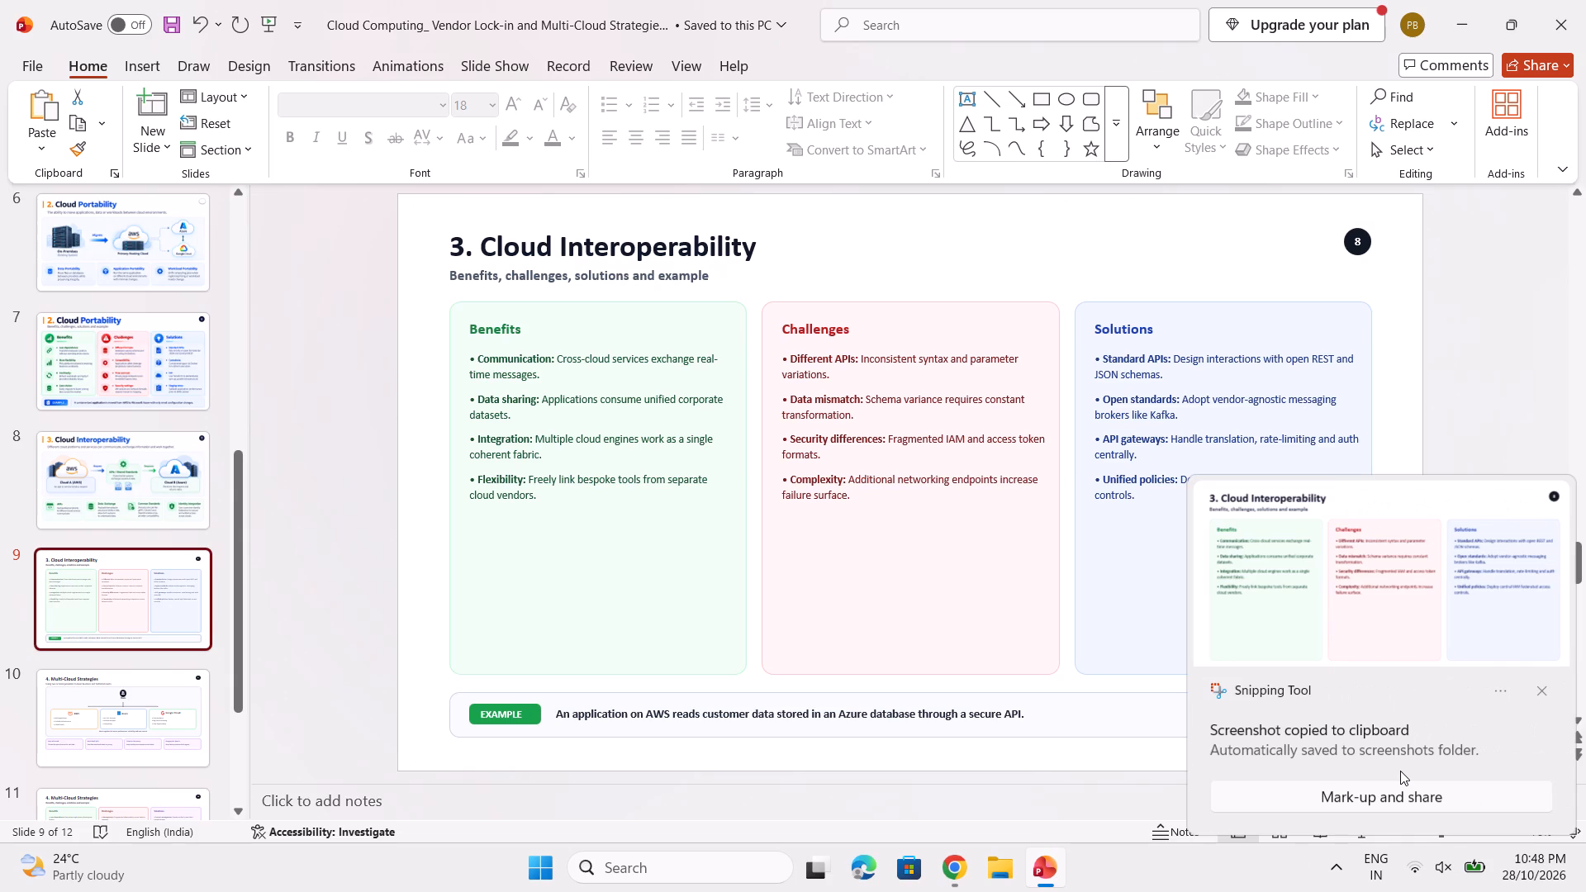
left_click(1546, 685)
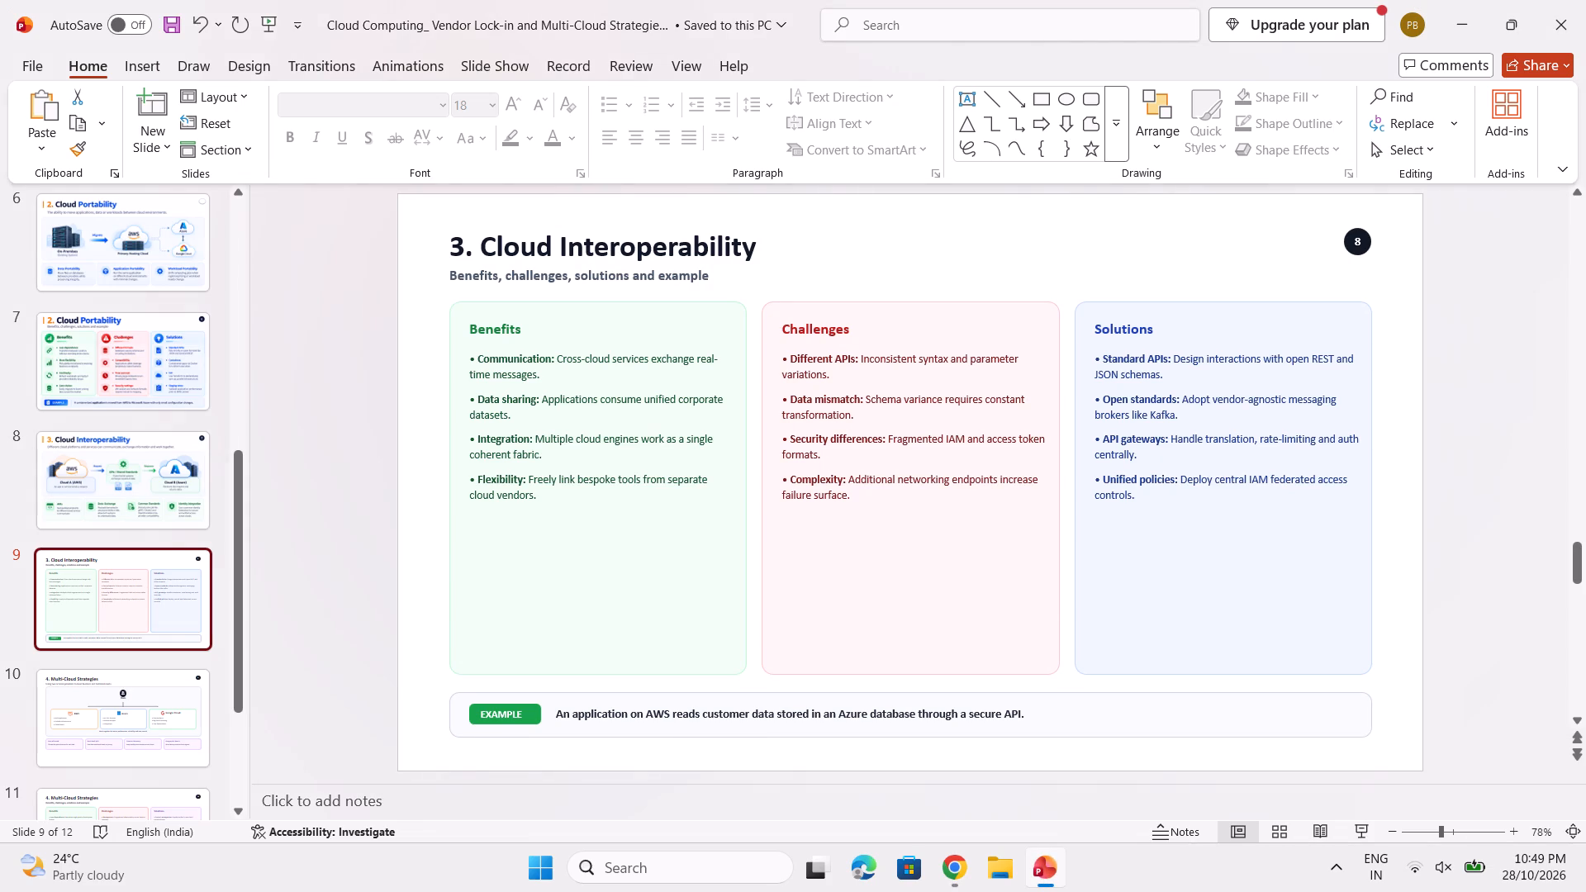
left_click(989, 501)
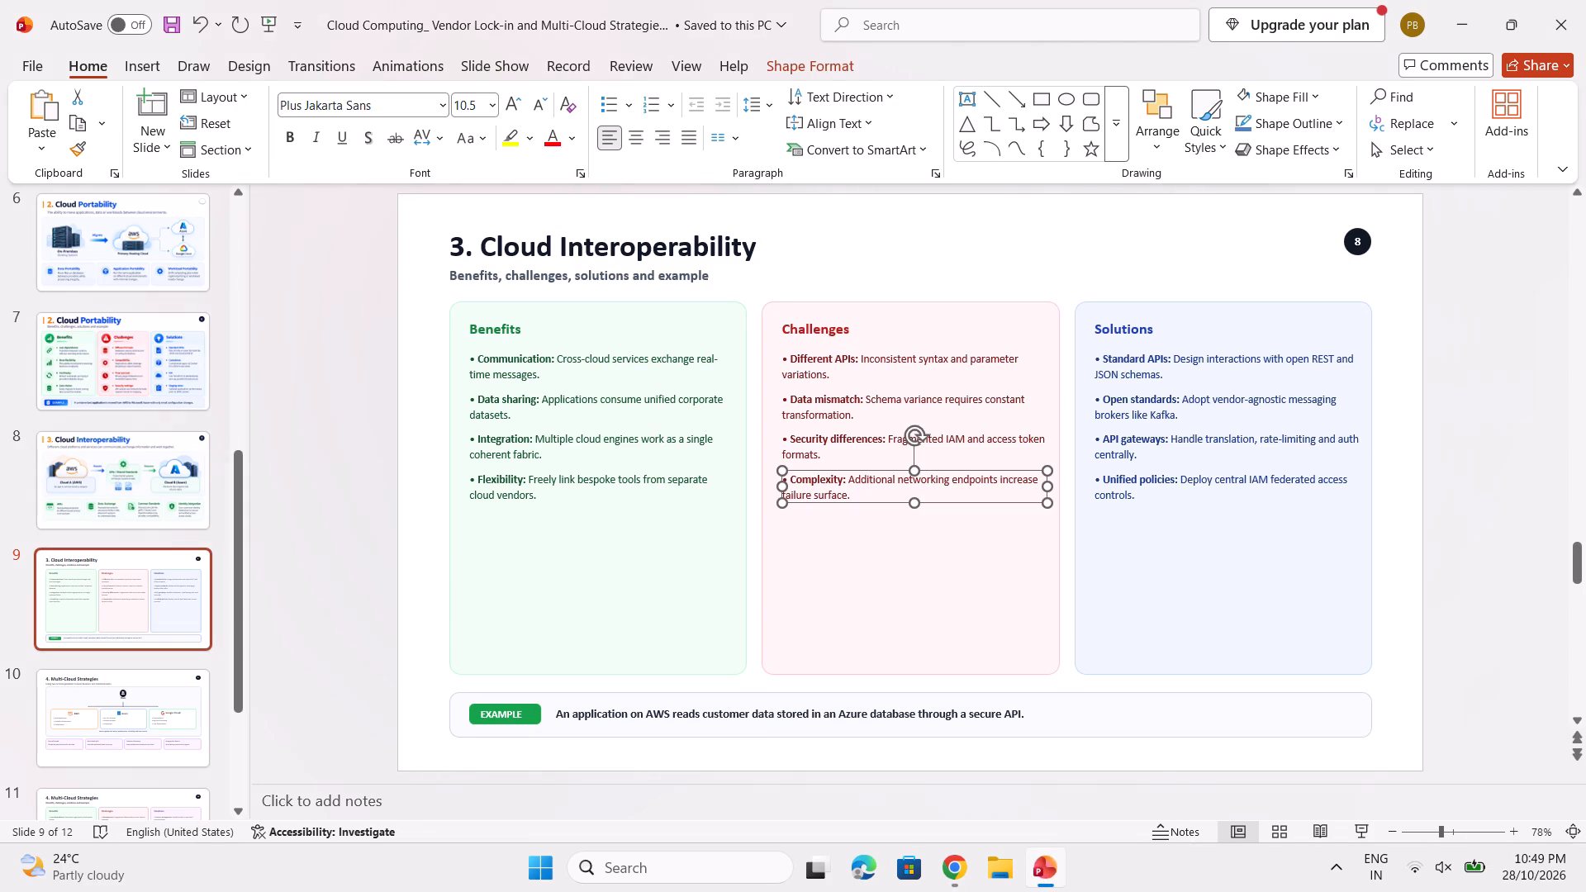
left_click(1052, 714)
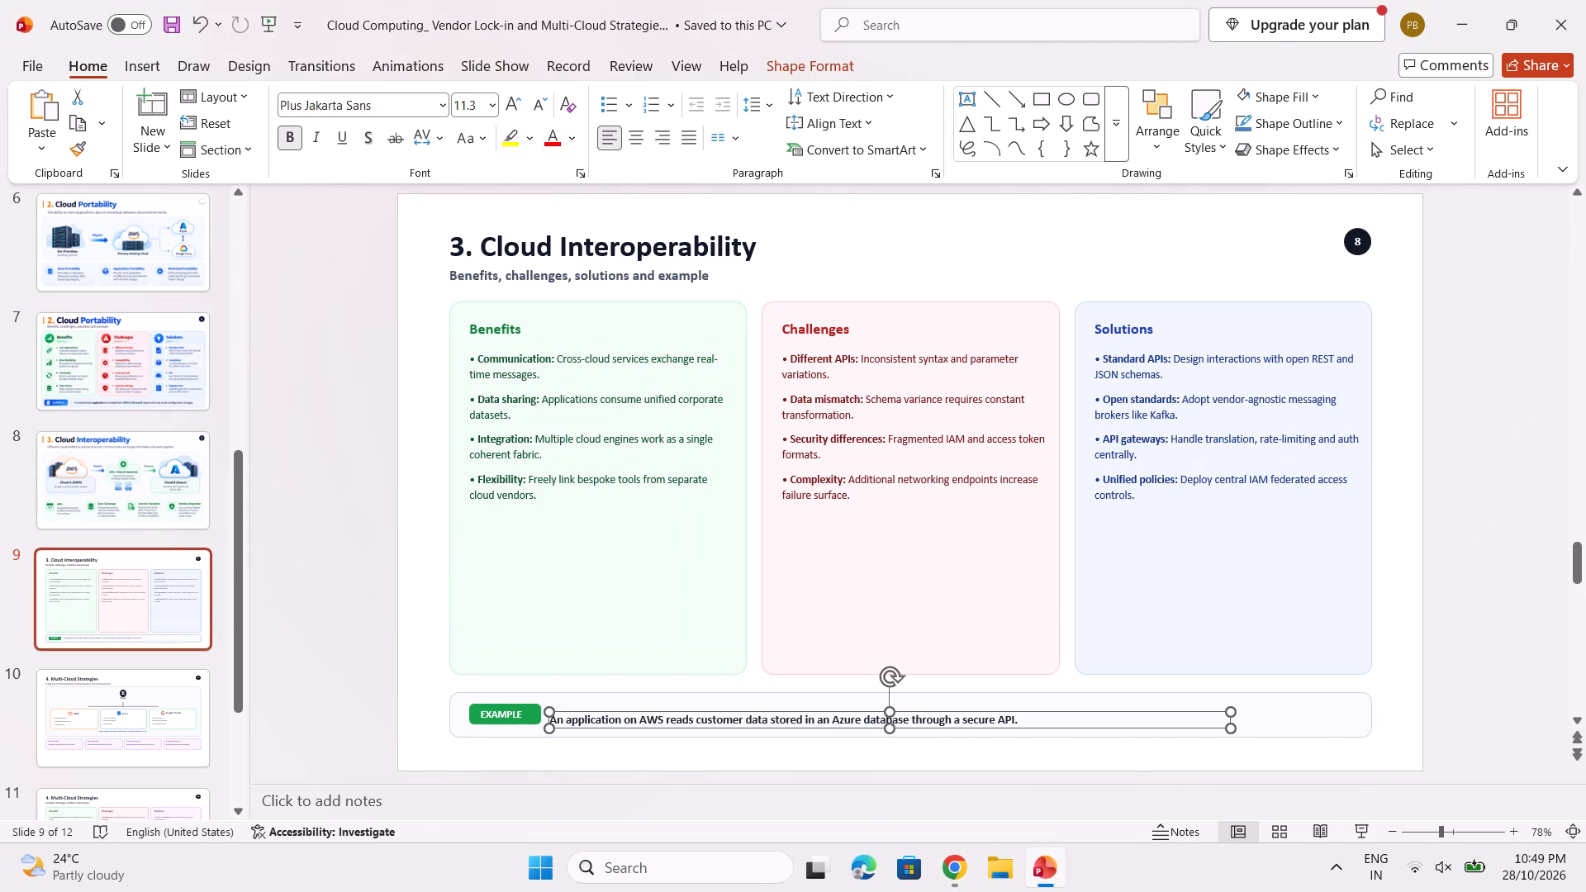
left_click(996, 724)
key("Delete")
left_click_drag(1054, 711, 769, 655)
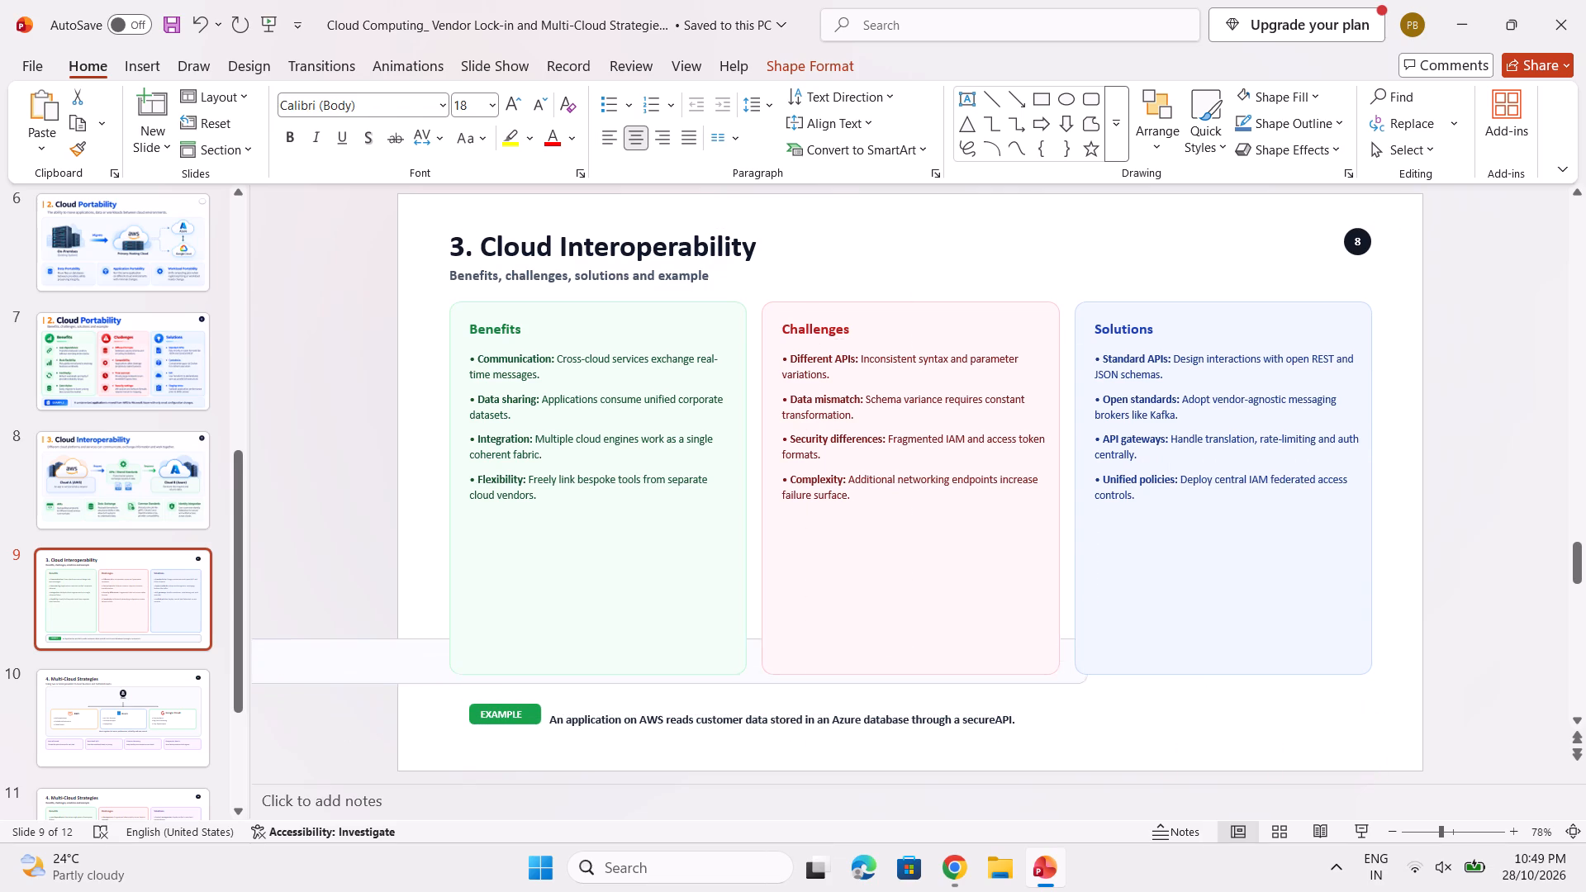
left_click_drag(769, 655, 980, 681)
left_click_drag(1045, 728, 871, 684)
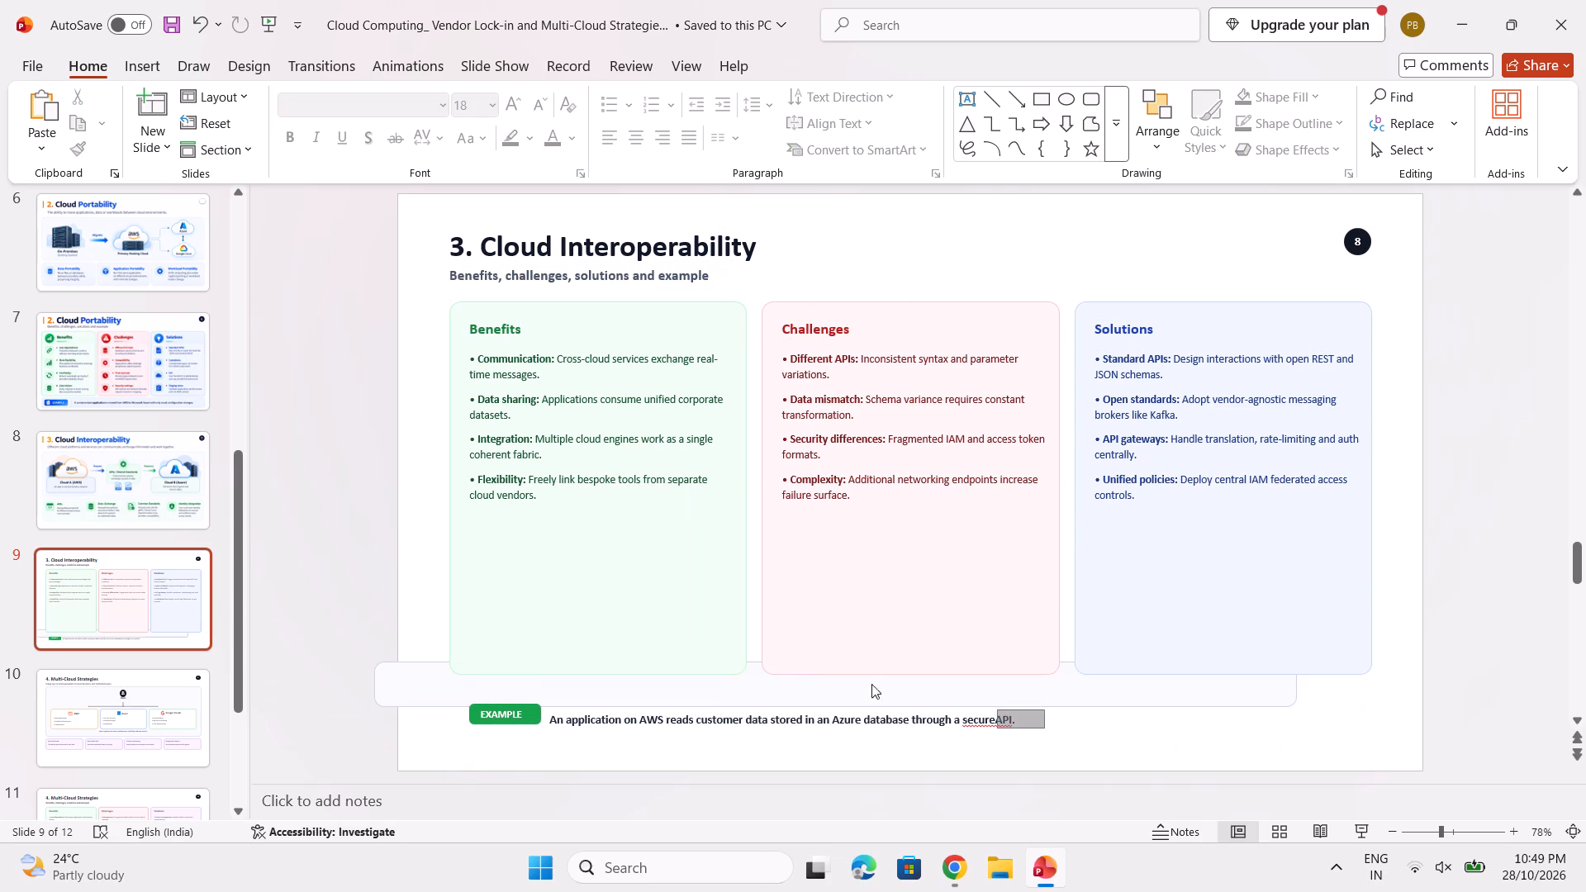
left_click_drag(871, 684, 444, 218)
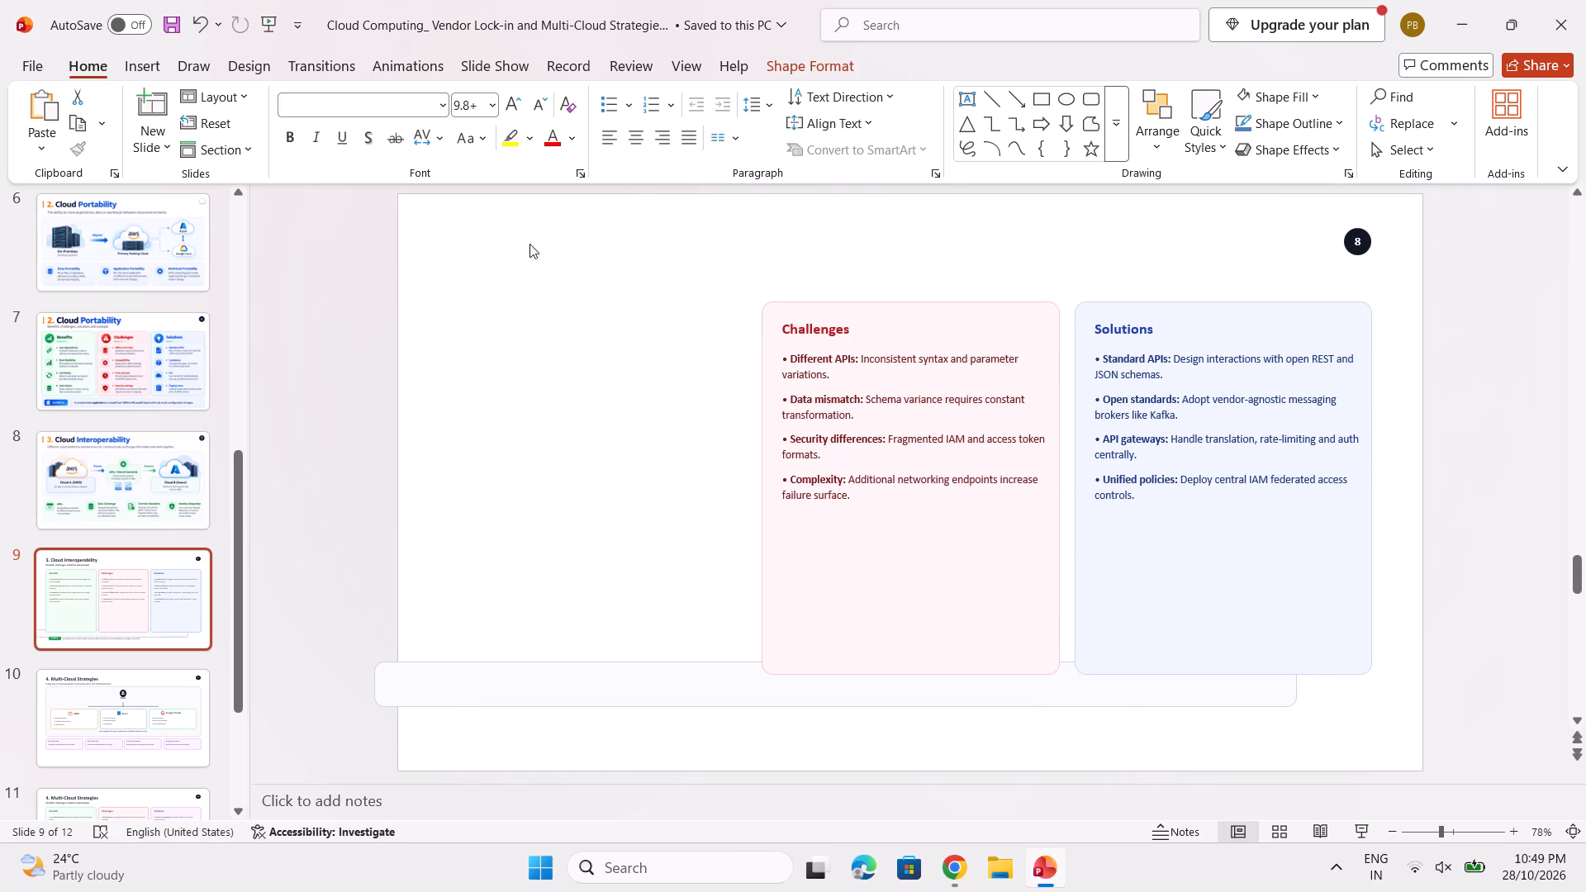
Delete slide 9's Challenges texts, the Challenges and Solutions background panels, the Unified policies bullet and the empty example bar.
left_click_drag(1327, 712, 739, 311)
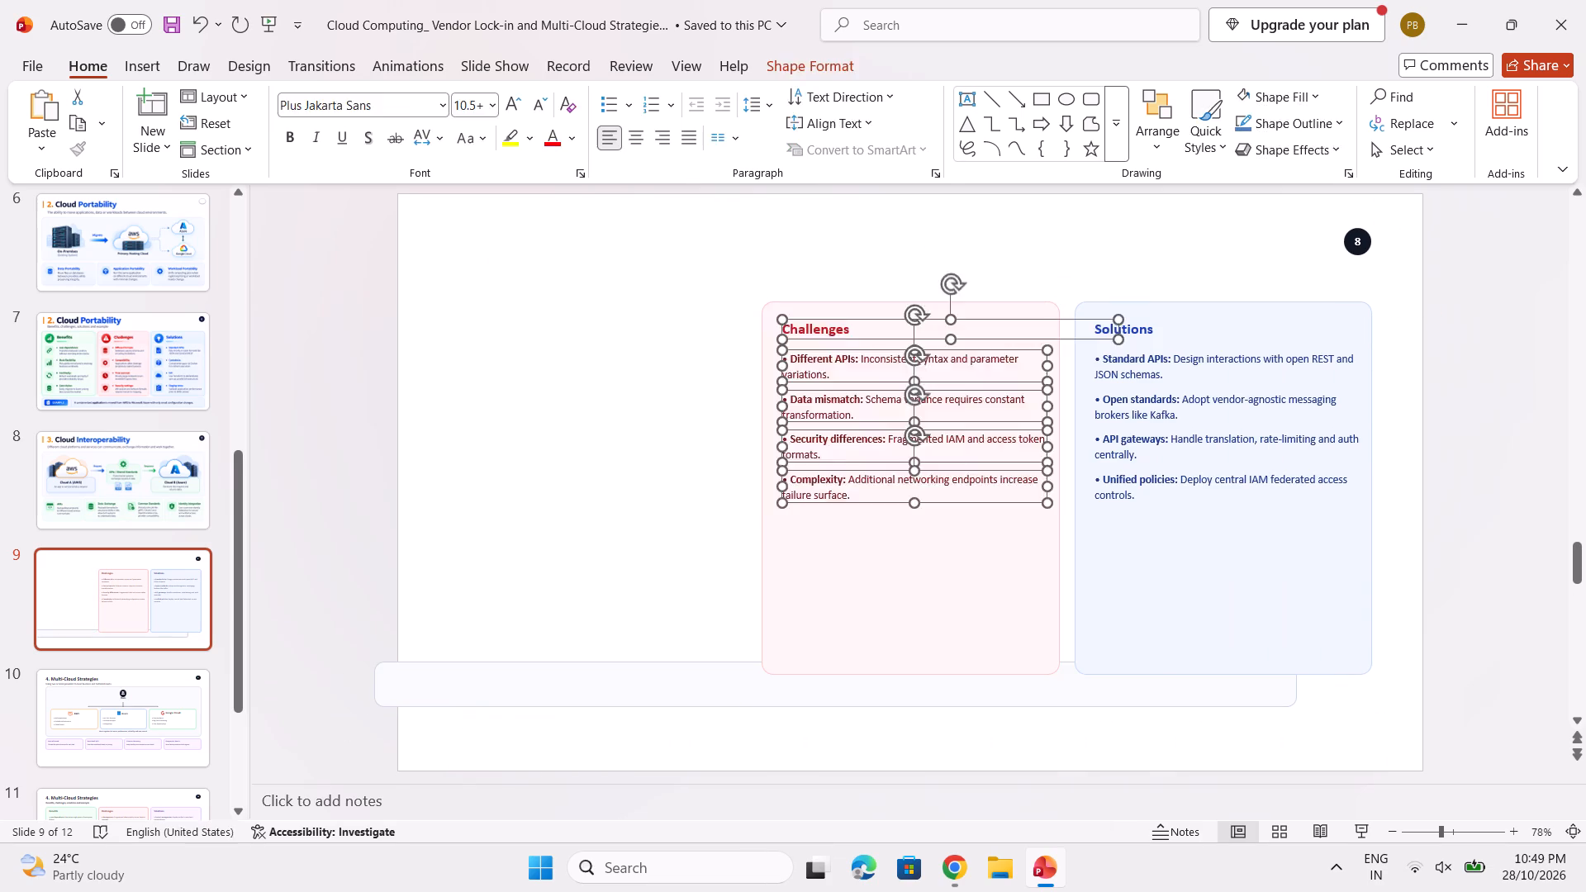
key("Delete")
left_click_drag(1259, 548, 1045, 434)
key("Delete")
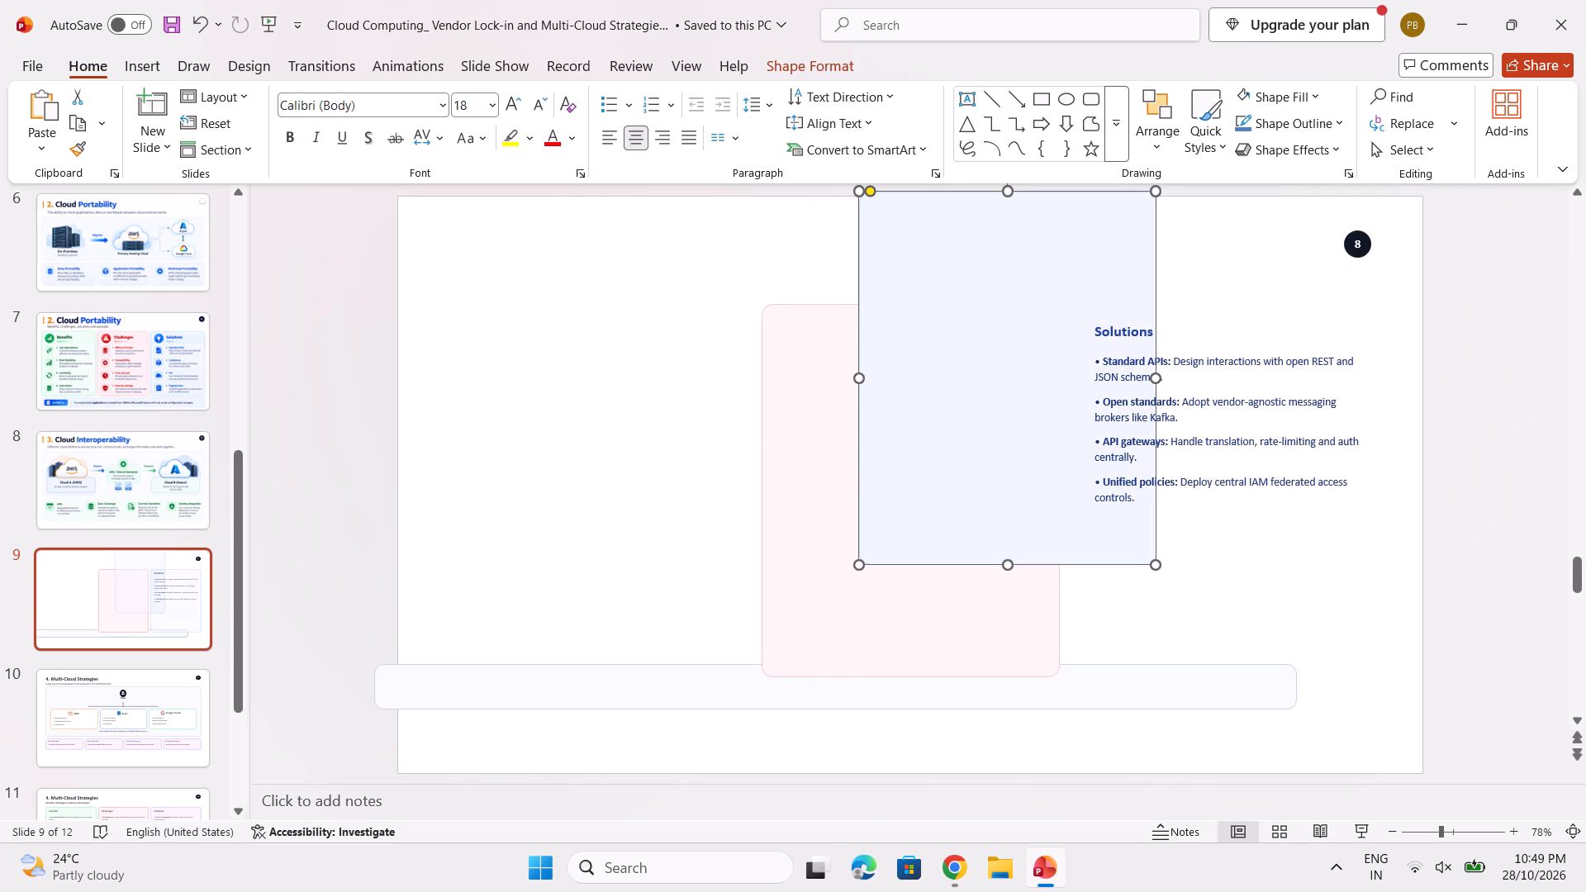
left_click(1059, 492)
key("Delete")
left_click(1137, 465)
key("Delete")
left_click(975, 528)
key("Delete")
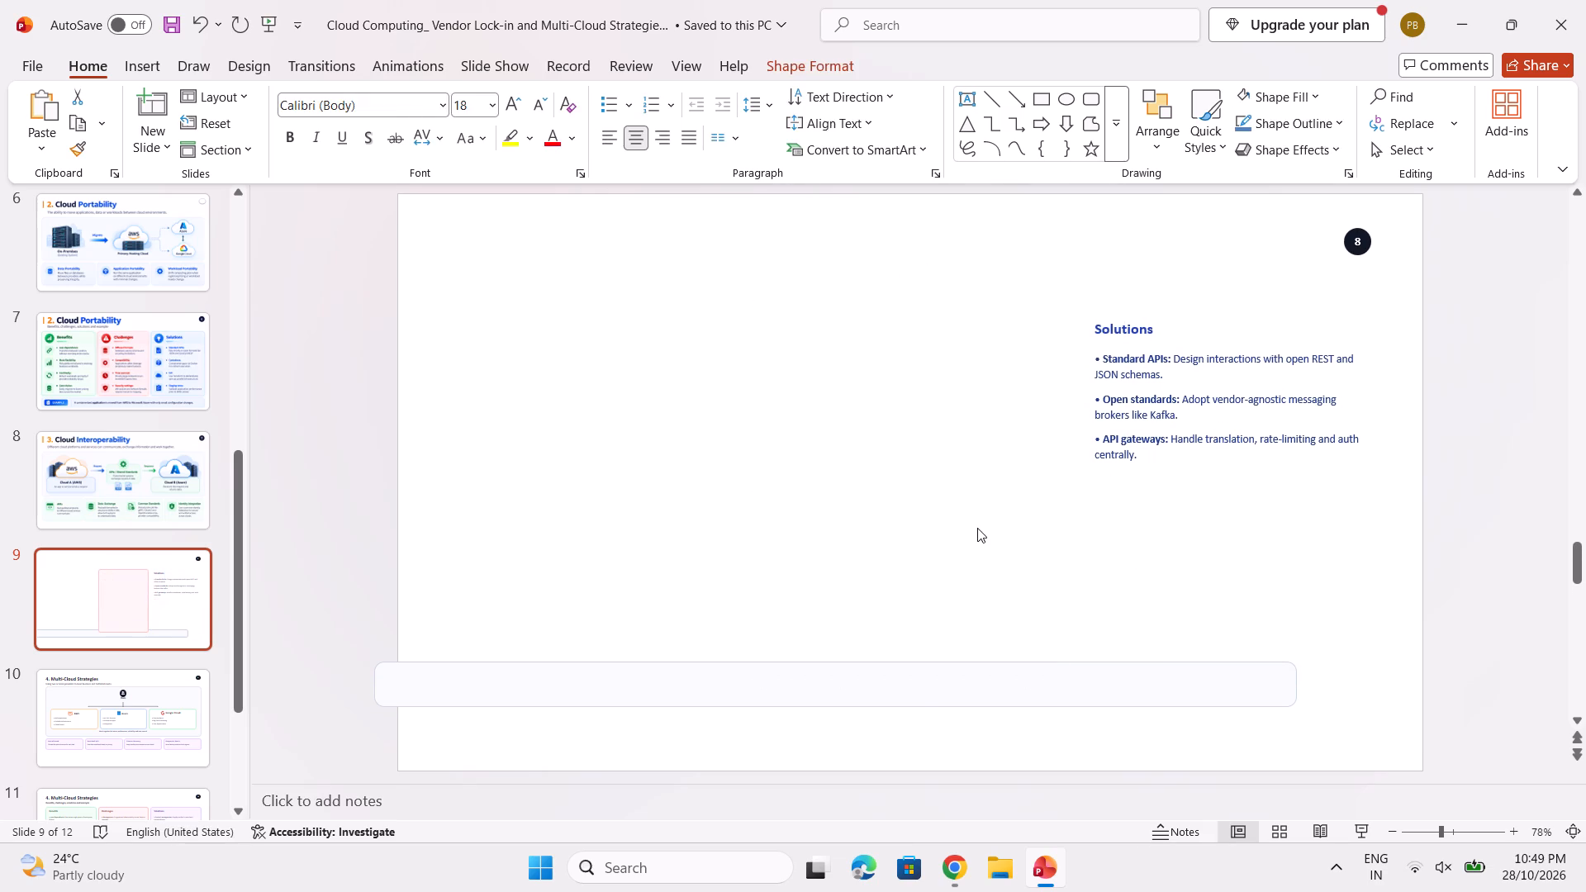
left_click(1185, 695)
key("Delete")
Delete the remaining Solutions heading and its API gateways, Standard APIs and Open standards bullets from slide 9.
left_click_drag(1298, 506, 1107, 430)
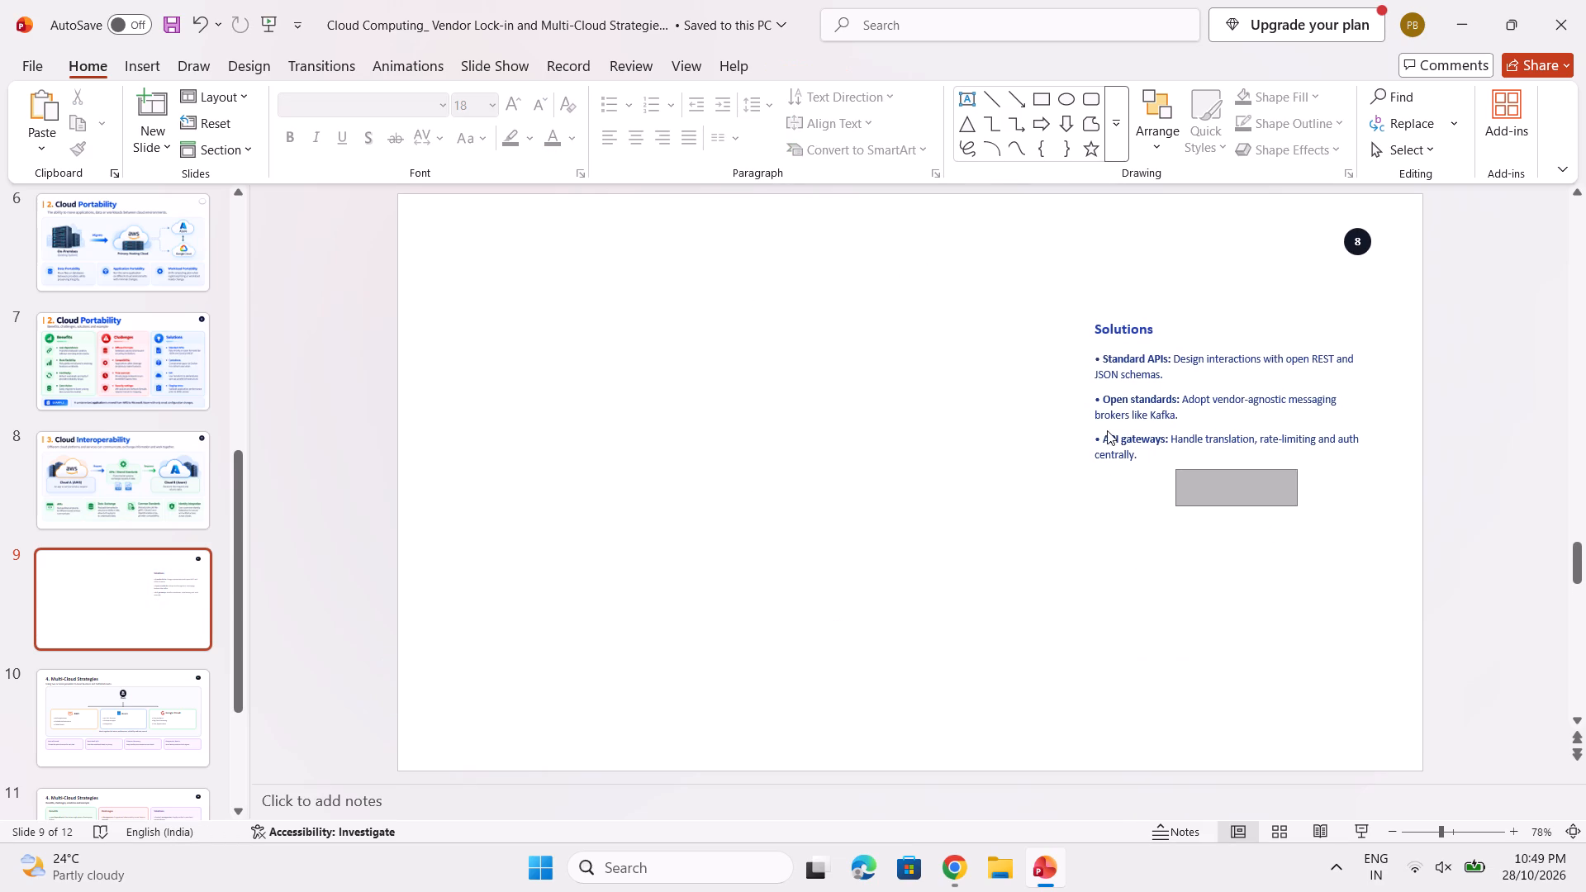
left_click_drag(1107, 430, 1015, 321)
left_click_drag(1164, 463, 1114, 433)
left_click(1099, 417)
key("Delete")
left_click(1121, 420)
left_click(1147, 413)
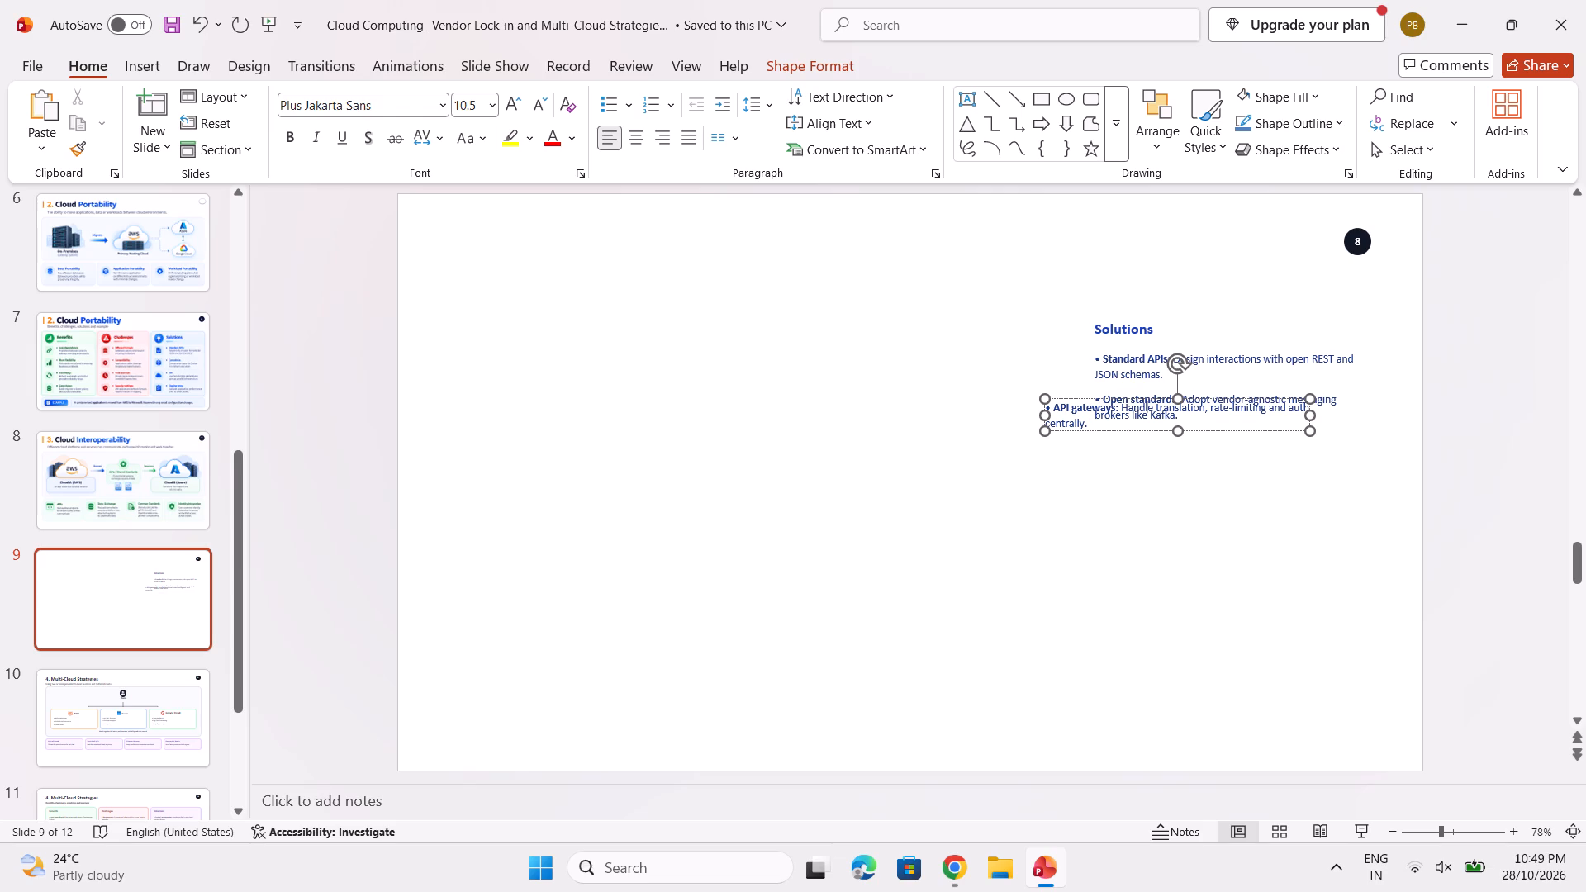
left_click(1178, 363)
key("Delete")
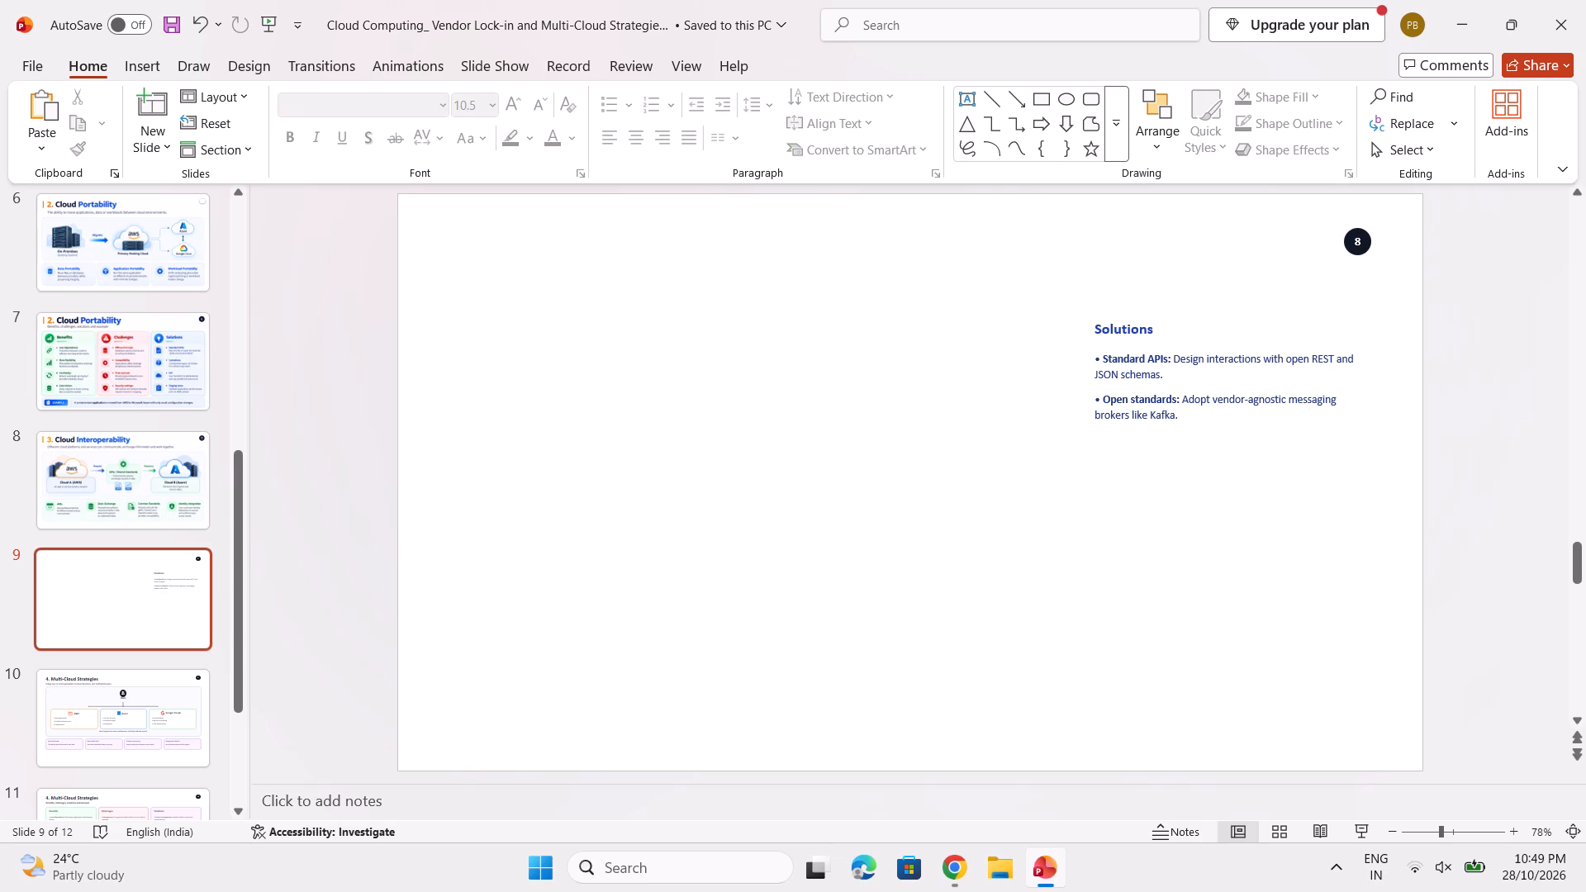
left_click(1179, 365)
left_click(1223, 316)
key("Delete")
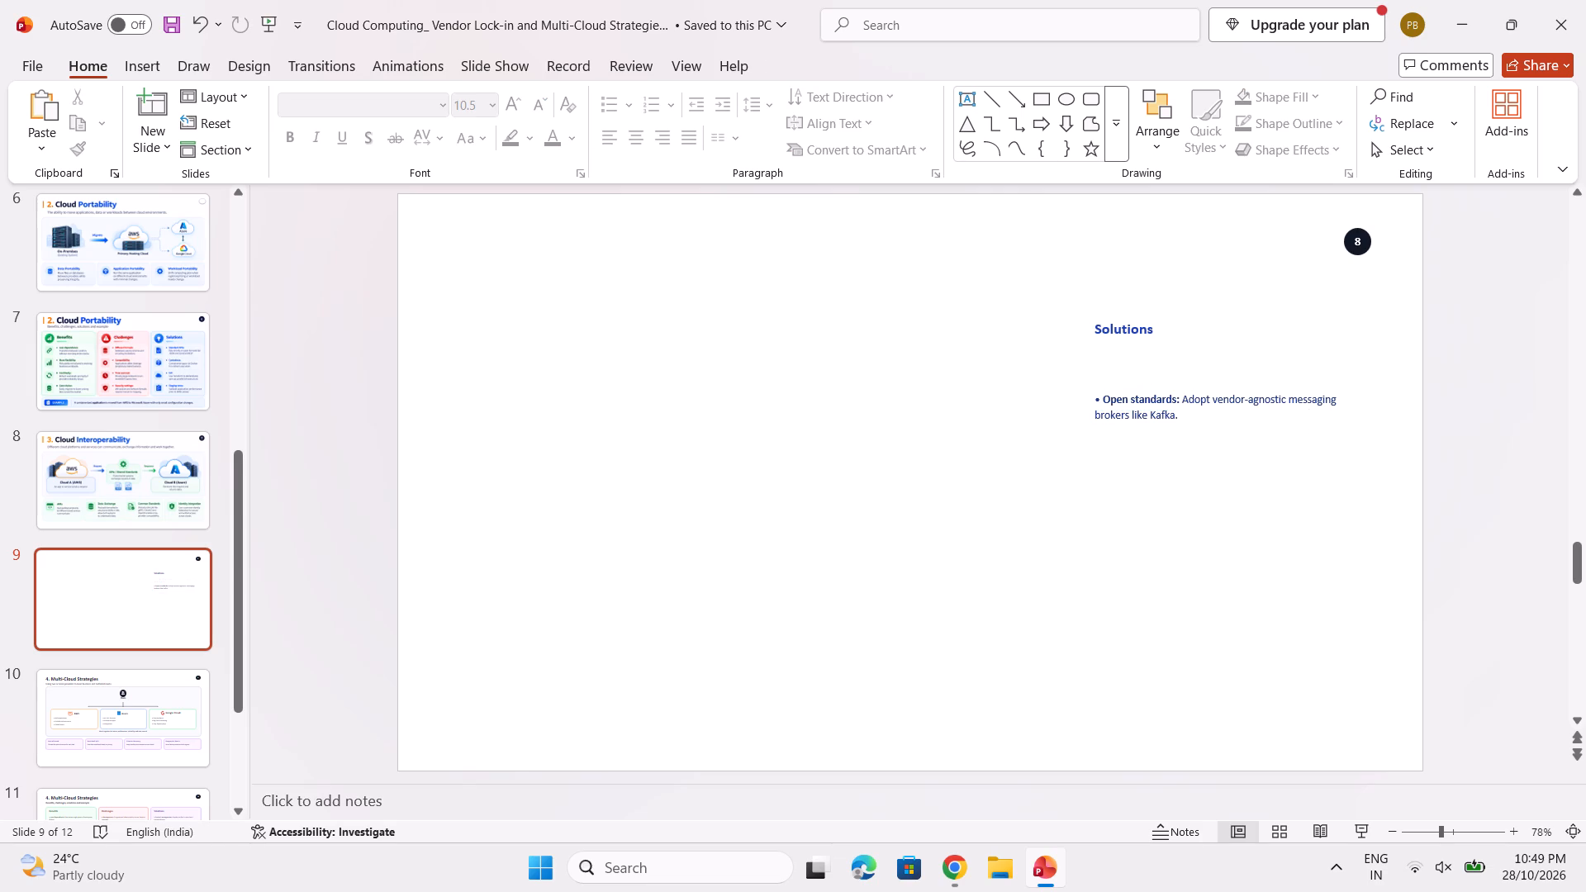
left_click(1208, 387)
left_click(1228, 356)
key("Delete")
left_click(1129, 324)
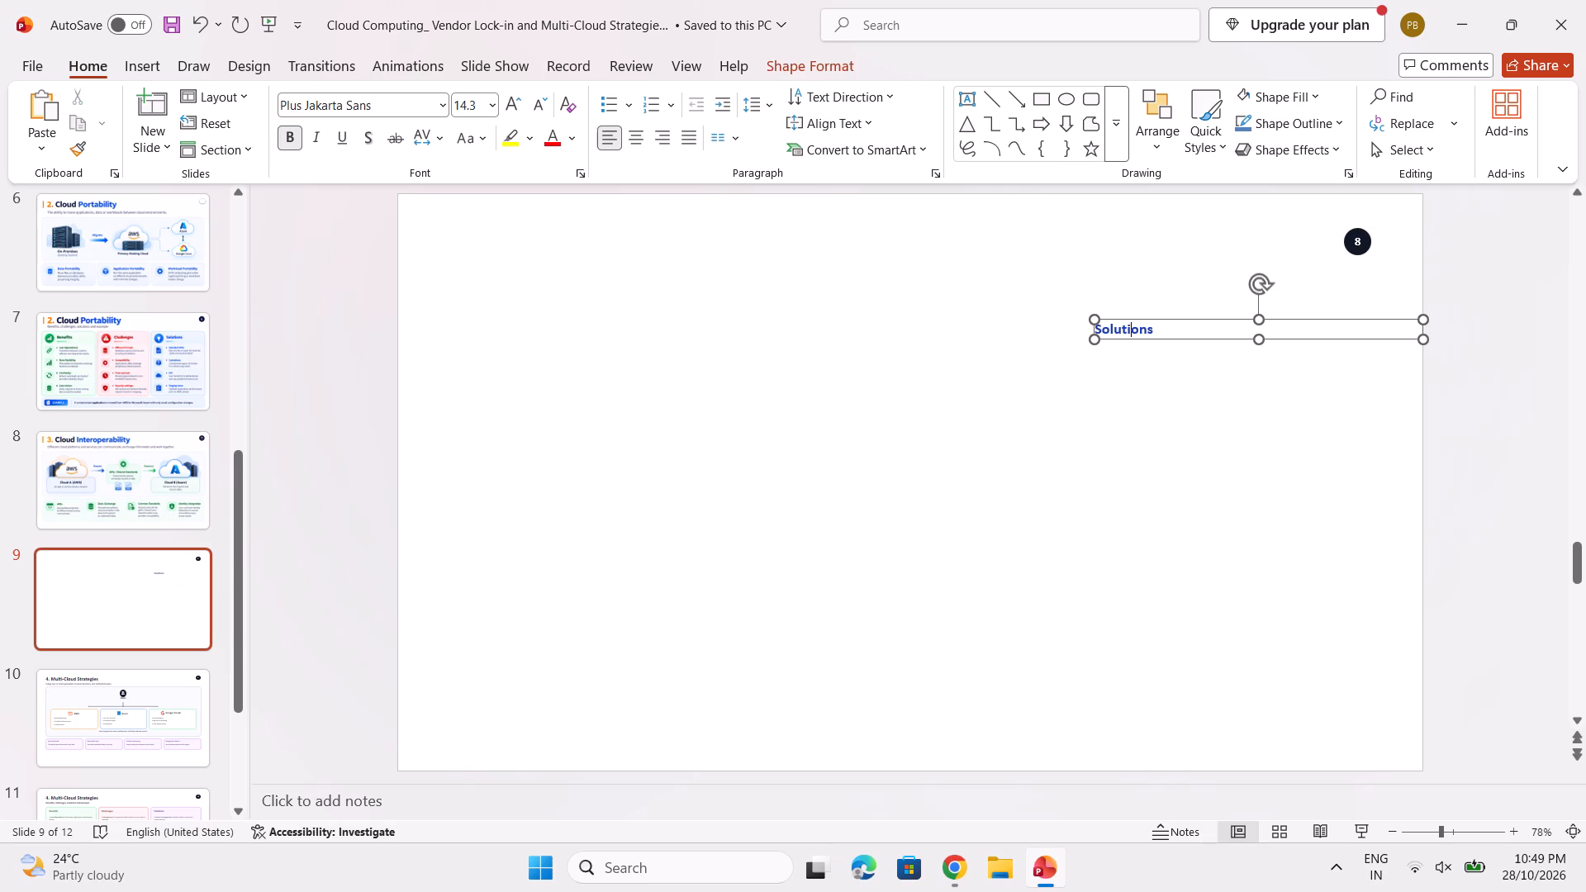
left_click(1256, 288)
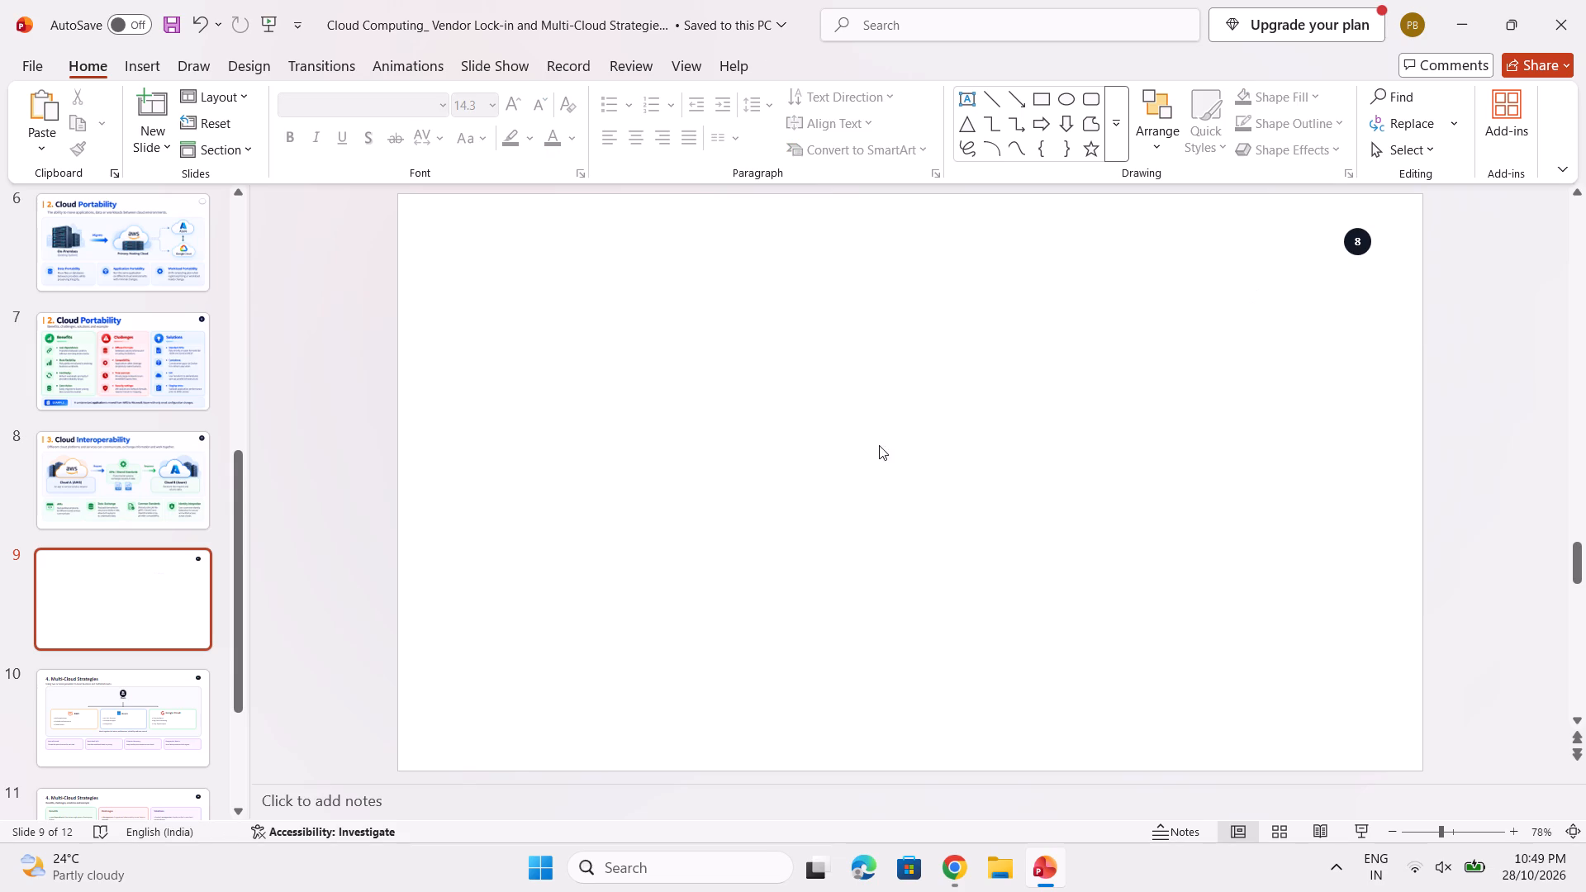
Delete the round page-number badge from slide 9.
left_click(1362, 233)
left_click(1362, 233)
key("Delete")
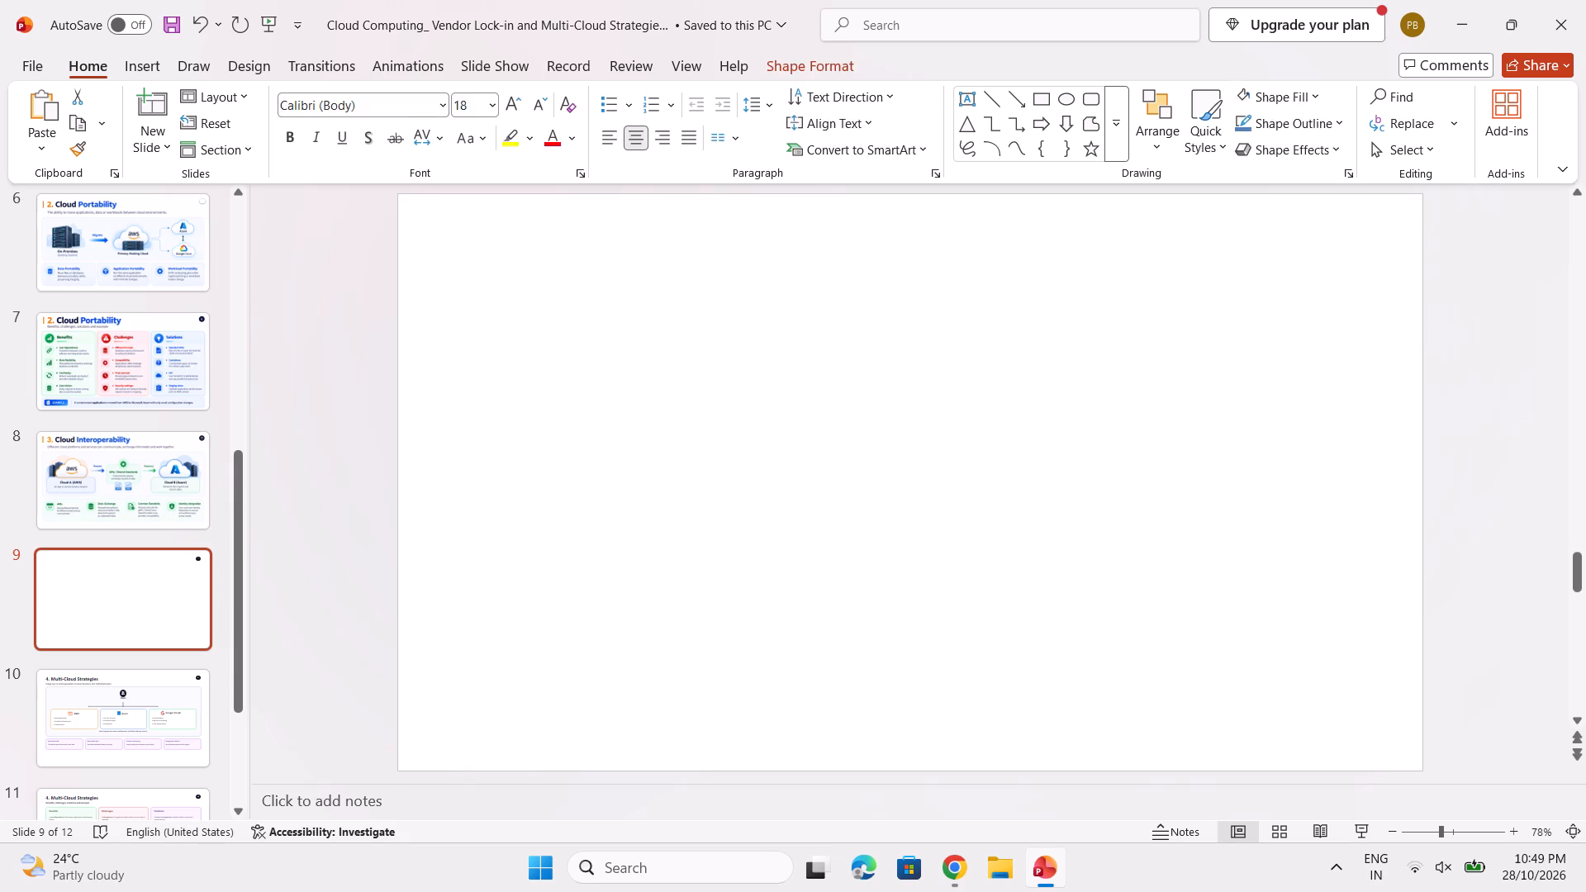
Save the presentation, accepting that the unavailable fonts are not embedded.
key("ctrl+s")
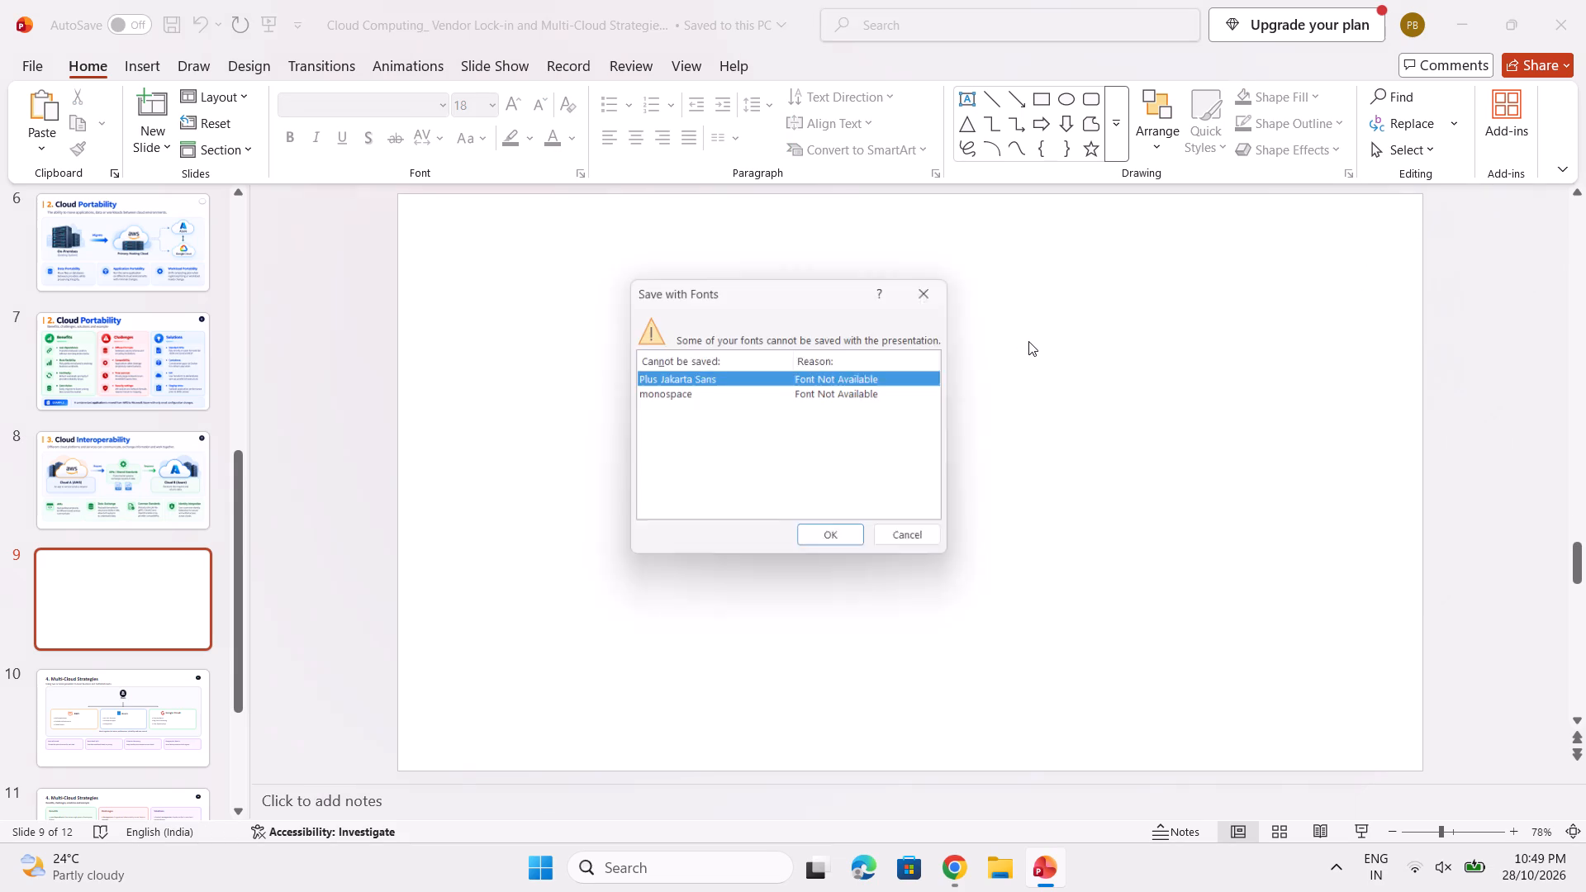
left_click(866, 547)
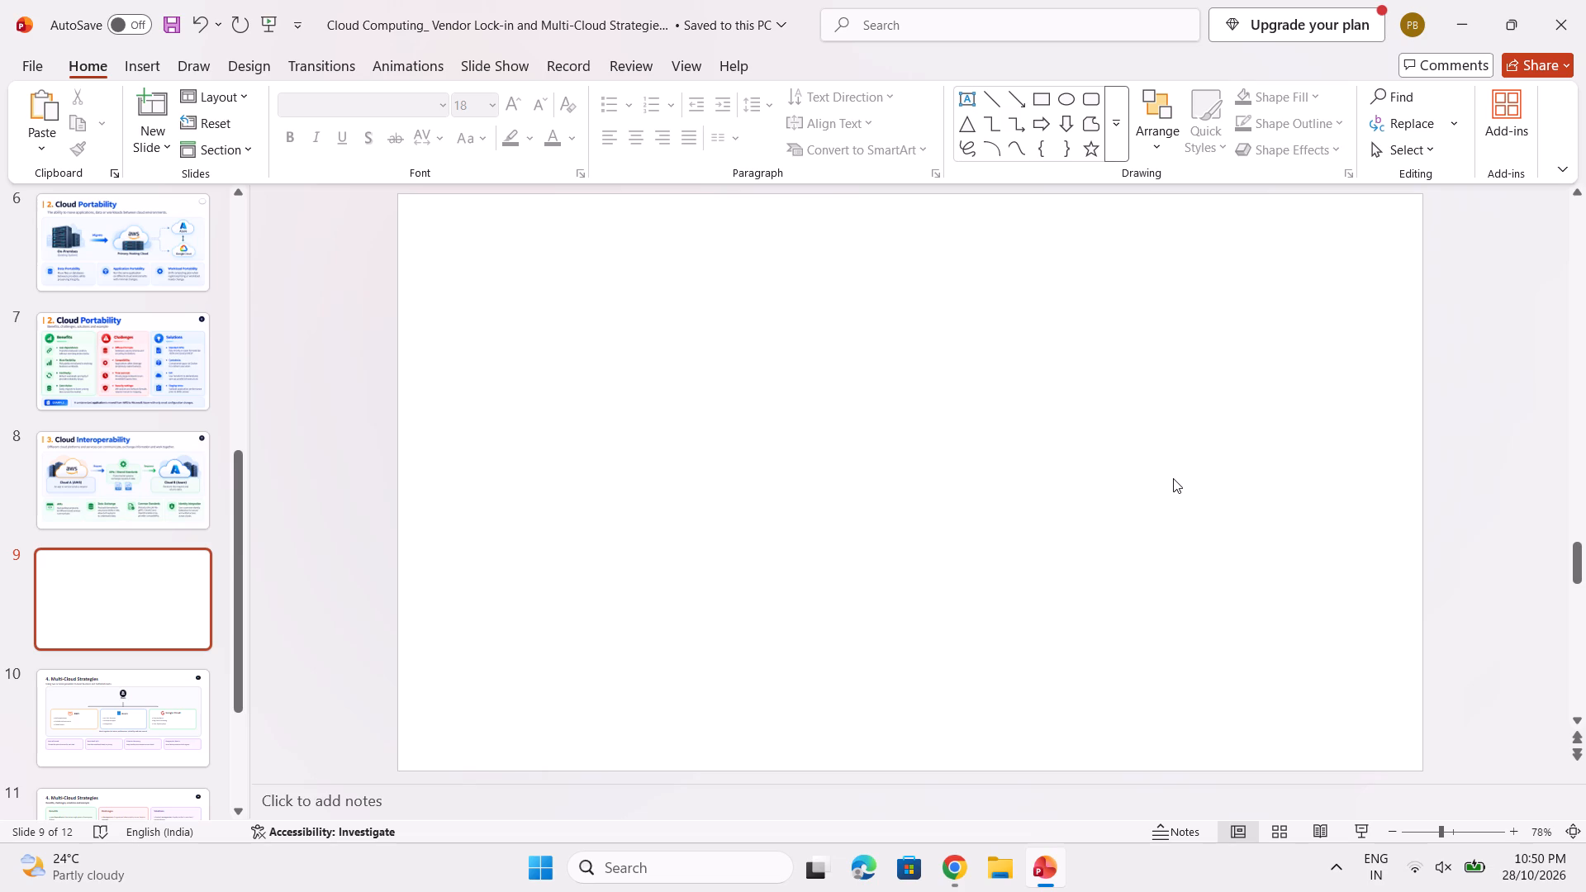
Copy the generated Cloud Interoperability benefits, challenges and solutions image from the ChatGPT chat in Chrome and return to PowerPoint.
left_click(954, 861)
right_click(855, 415)
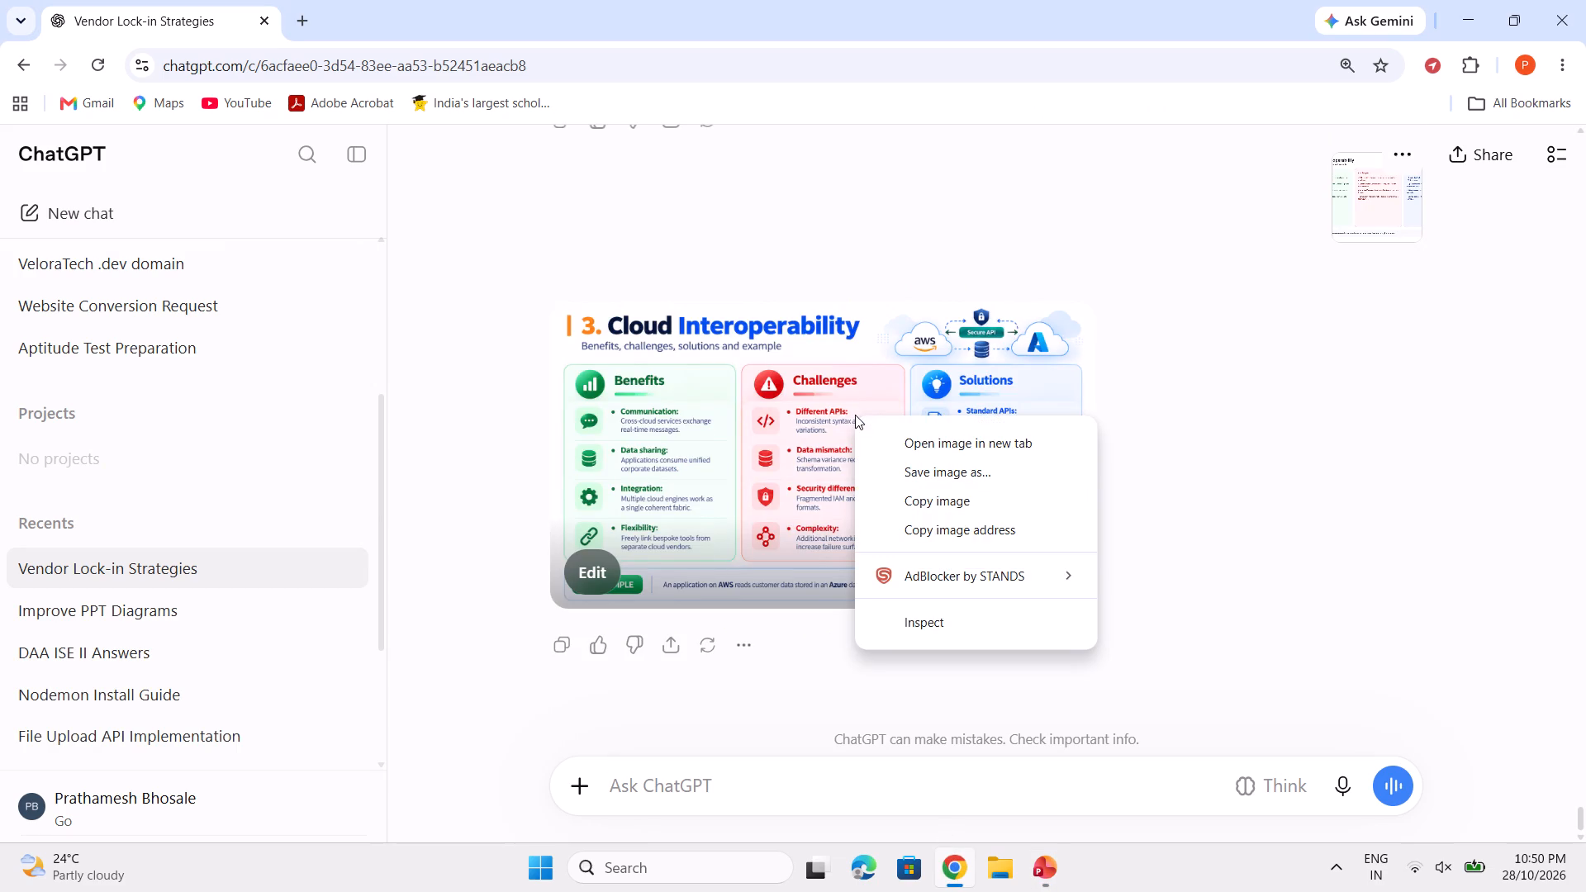
left_click(977, 508)
left_click(1056, 862)
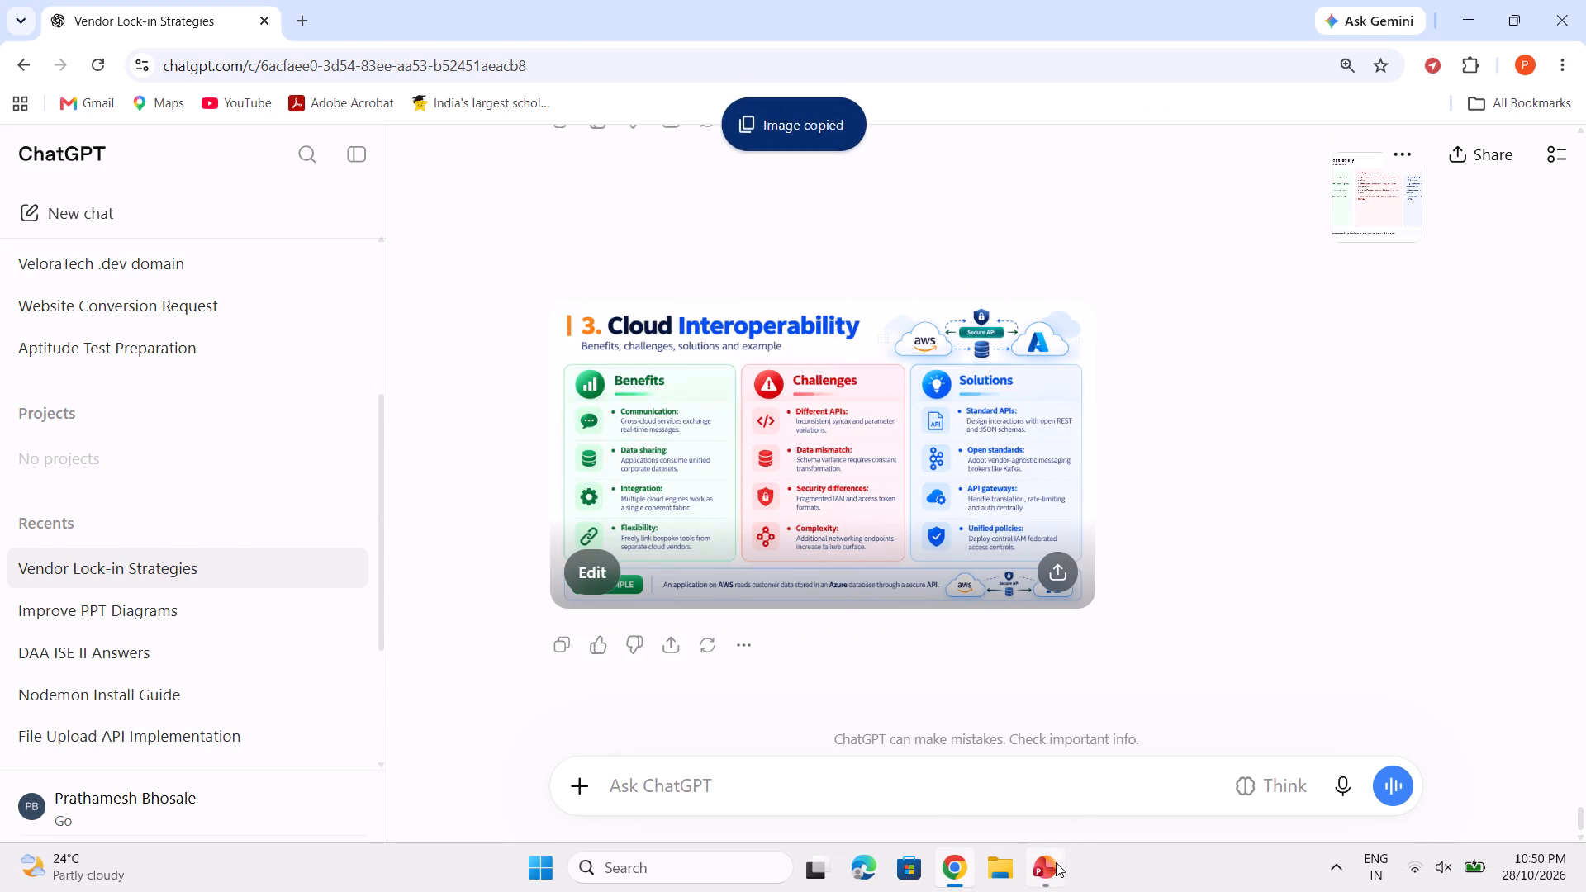
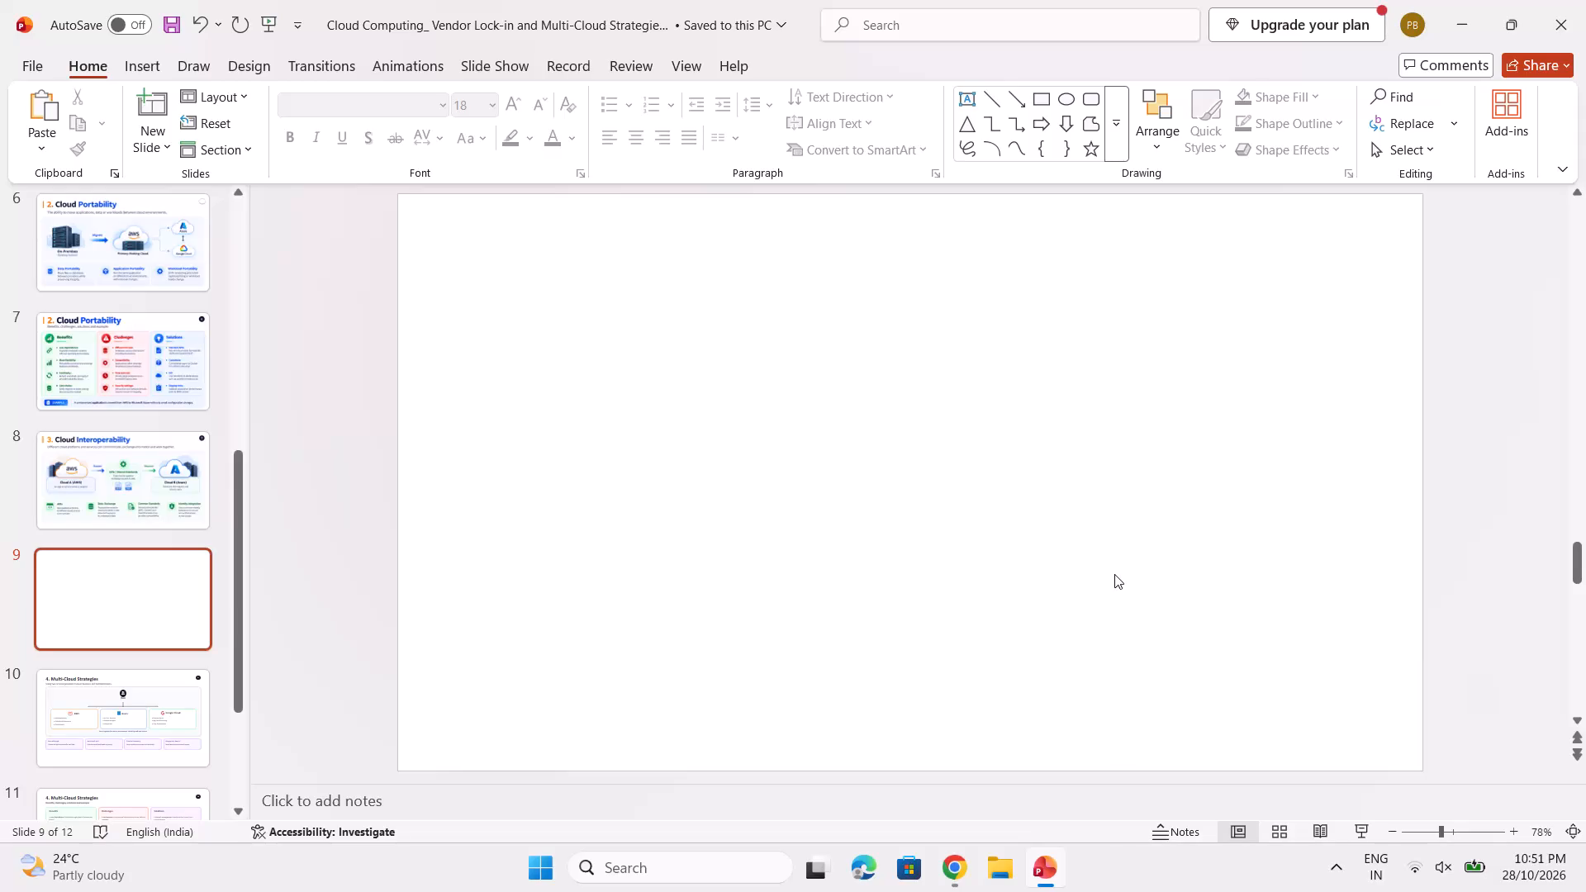
Paste the copied Cloud Interoperability benefits, challenges and solutions image onto the empty slide 9.
key("ctrl+v")
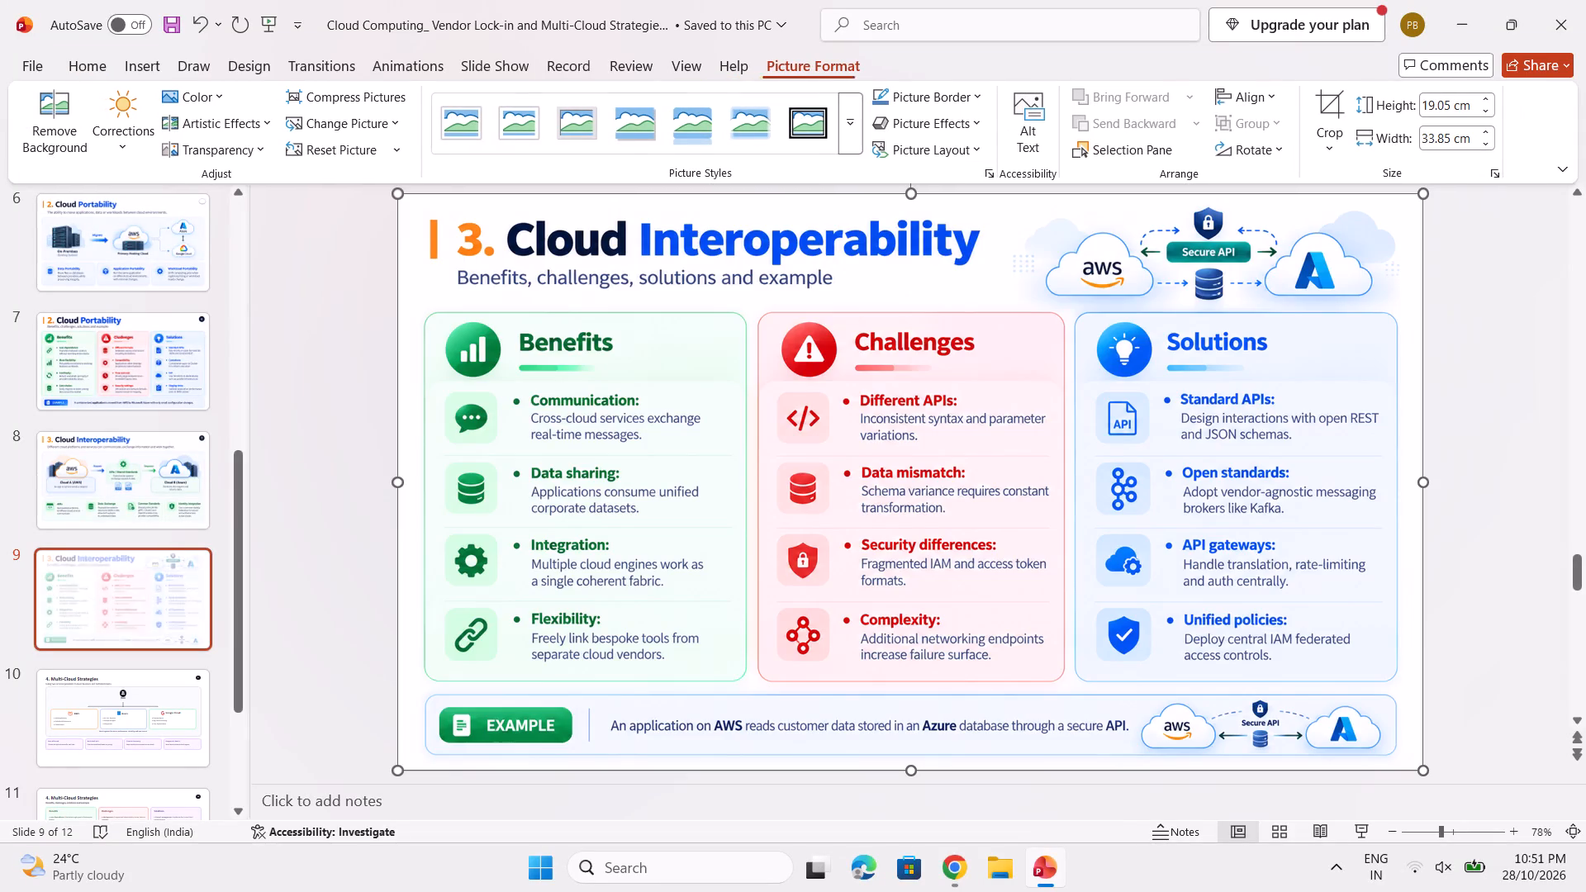
left_click(1141, 530)
Save the presentation, accepting that the unavailable fonts are not embedded.
key("ctrl+s")
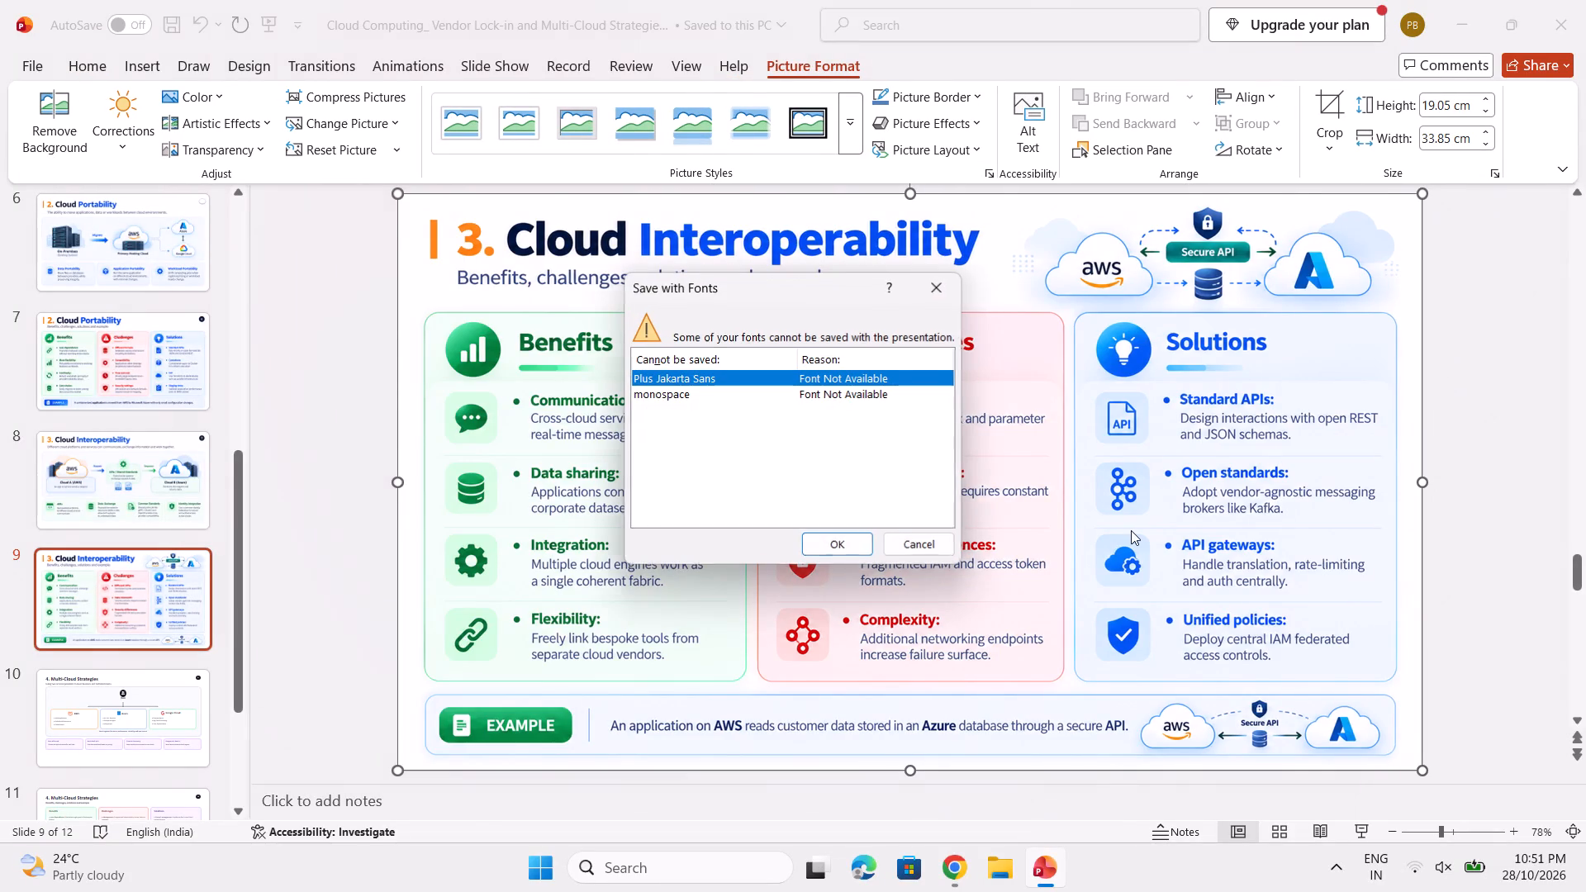
left_click(833, 534)
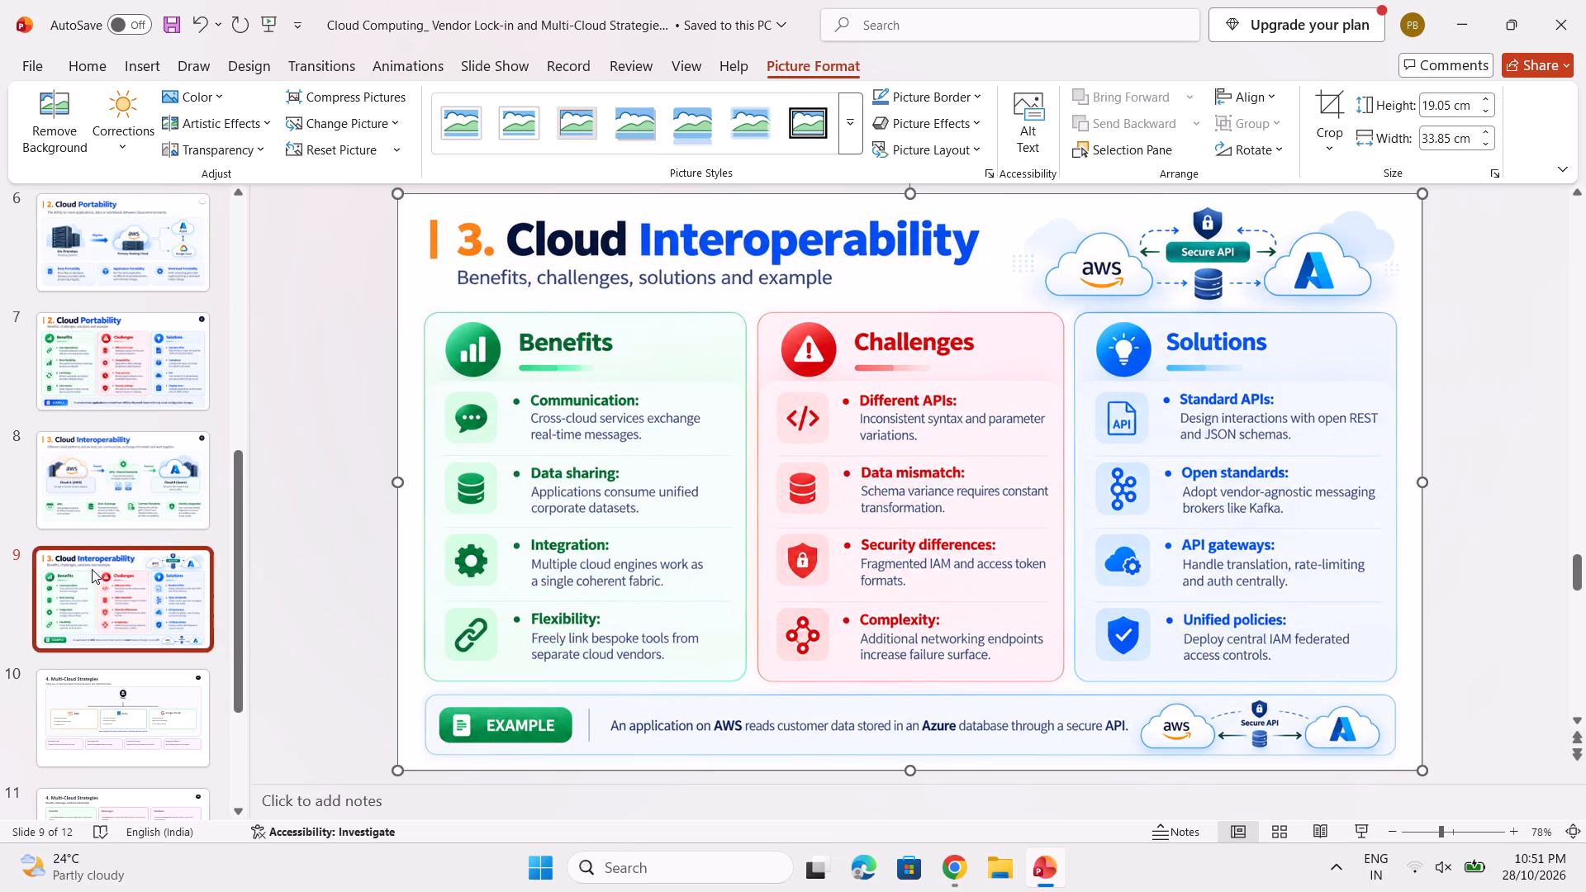
Go to slide 10 and capture a screenshot of its Multi-Cloud Strategies content to the clipboard.
left_click(58, 702)
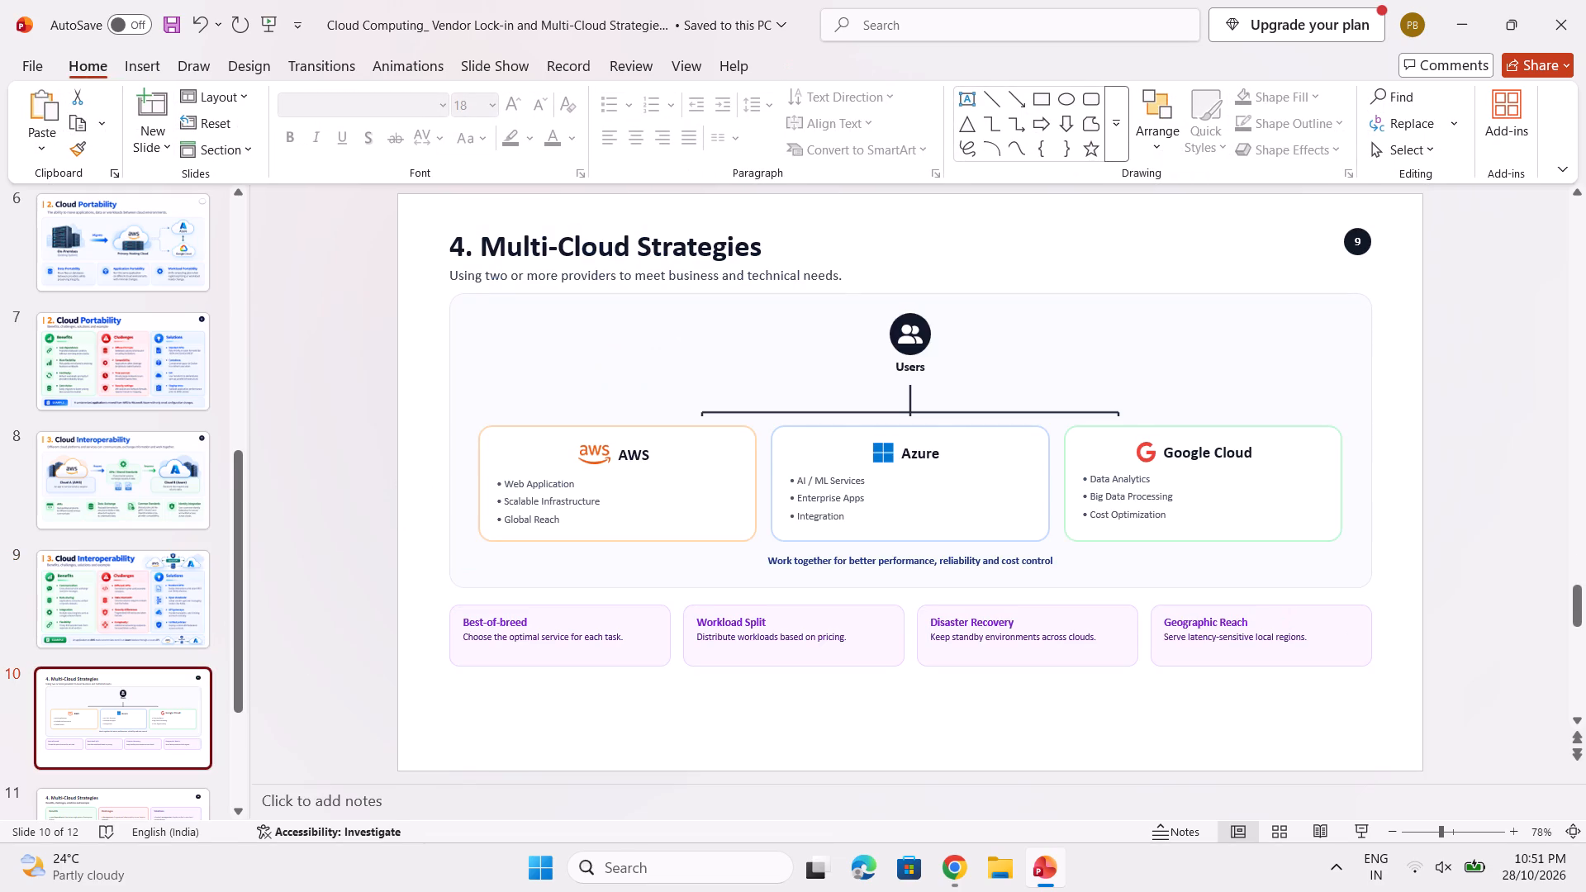
key("shift+super+s")
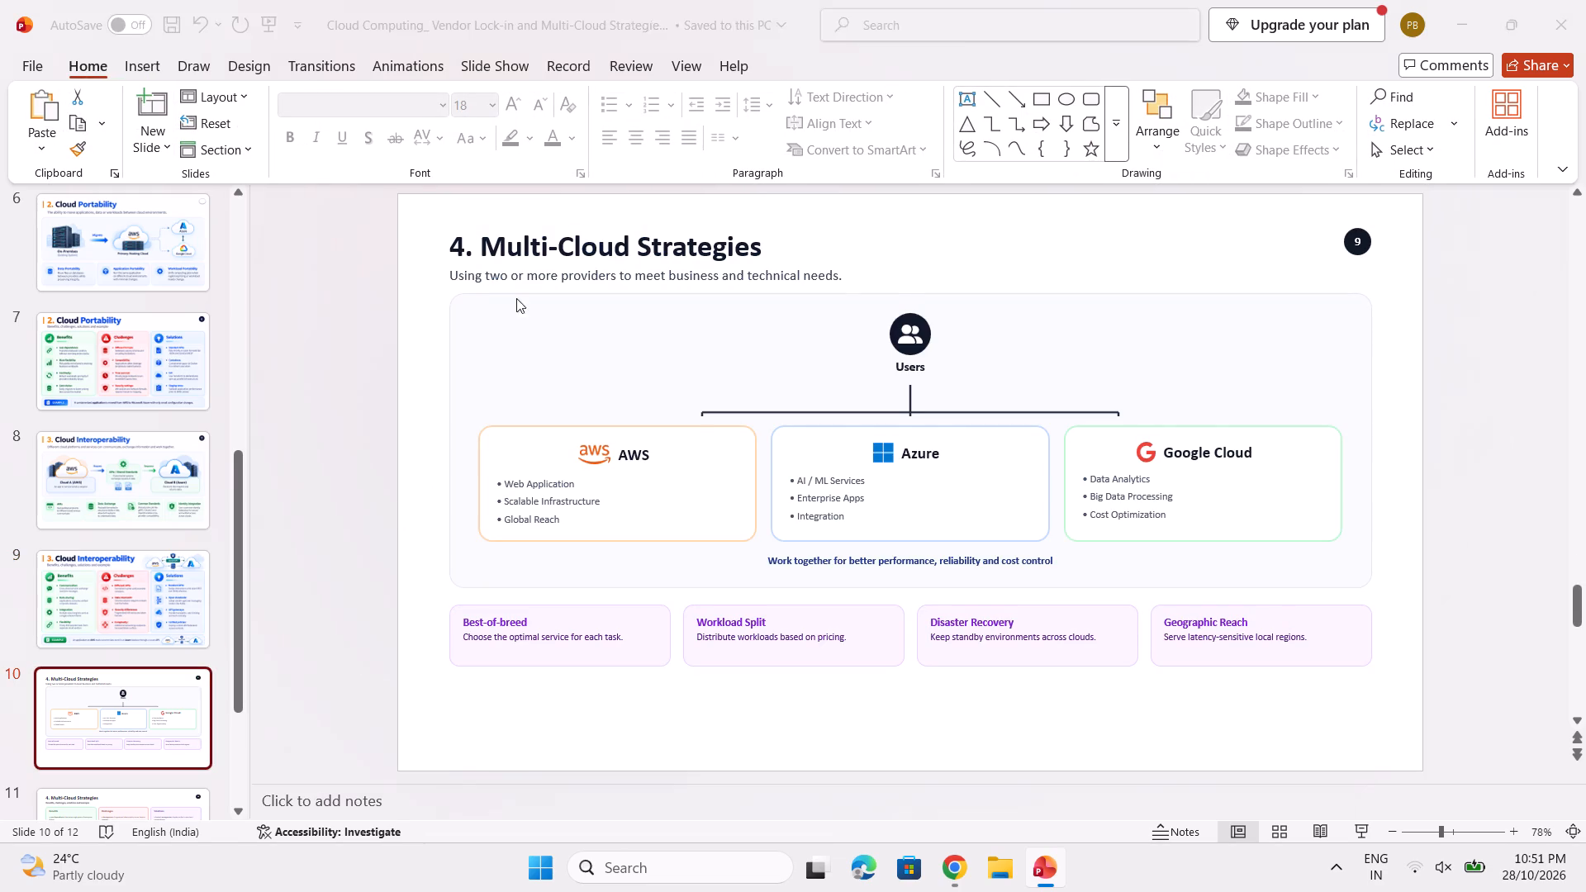
left_click_drag(407, 214, 1413, 723)
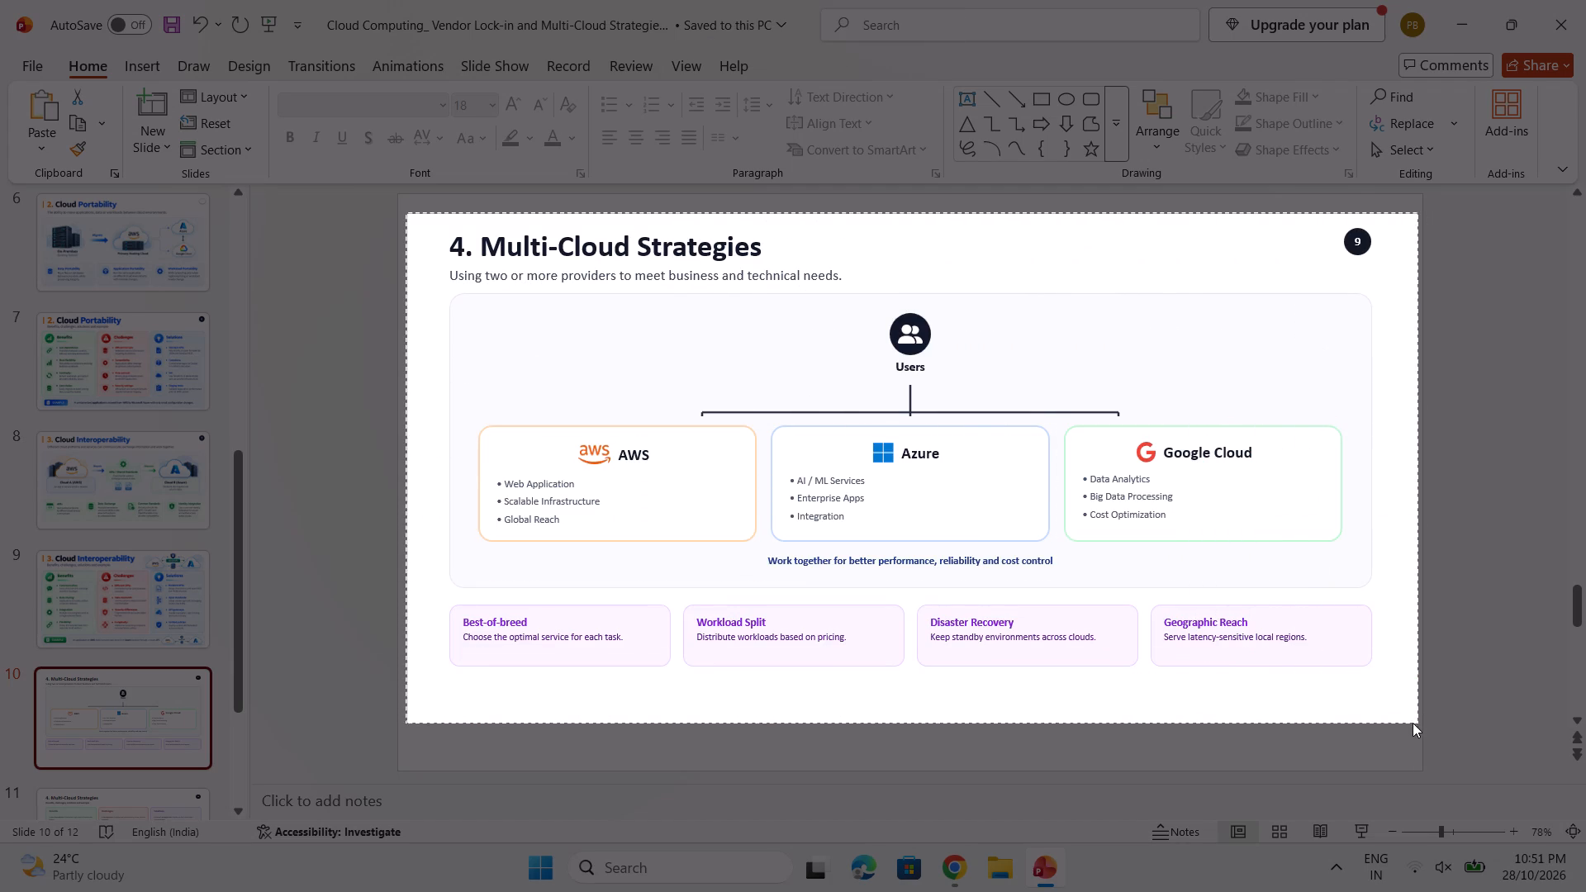
left_click_drag(1413, 723, 1413, 724)
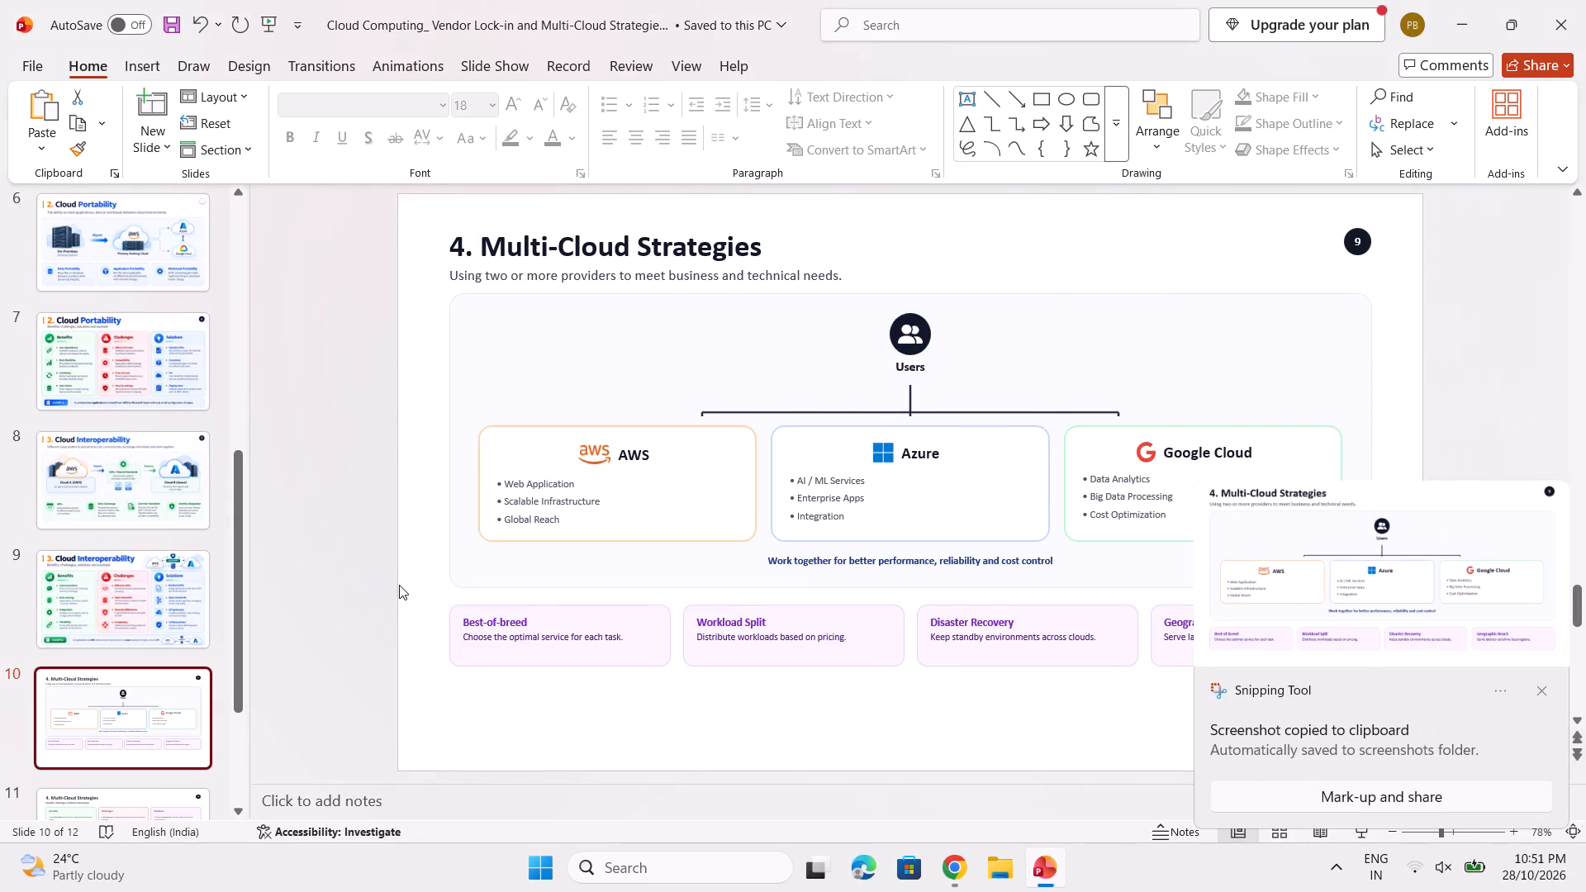
left_click(1537, 690)
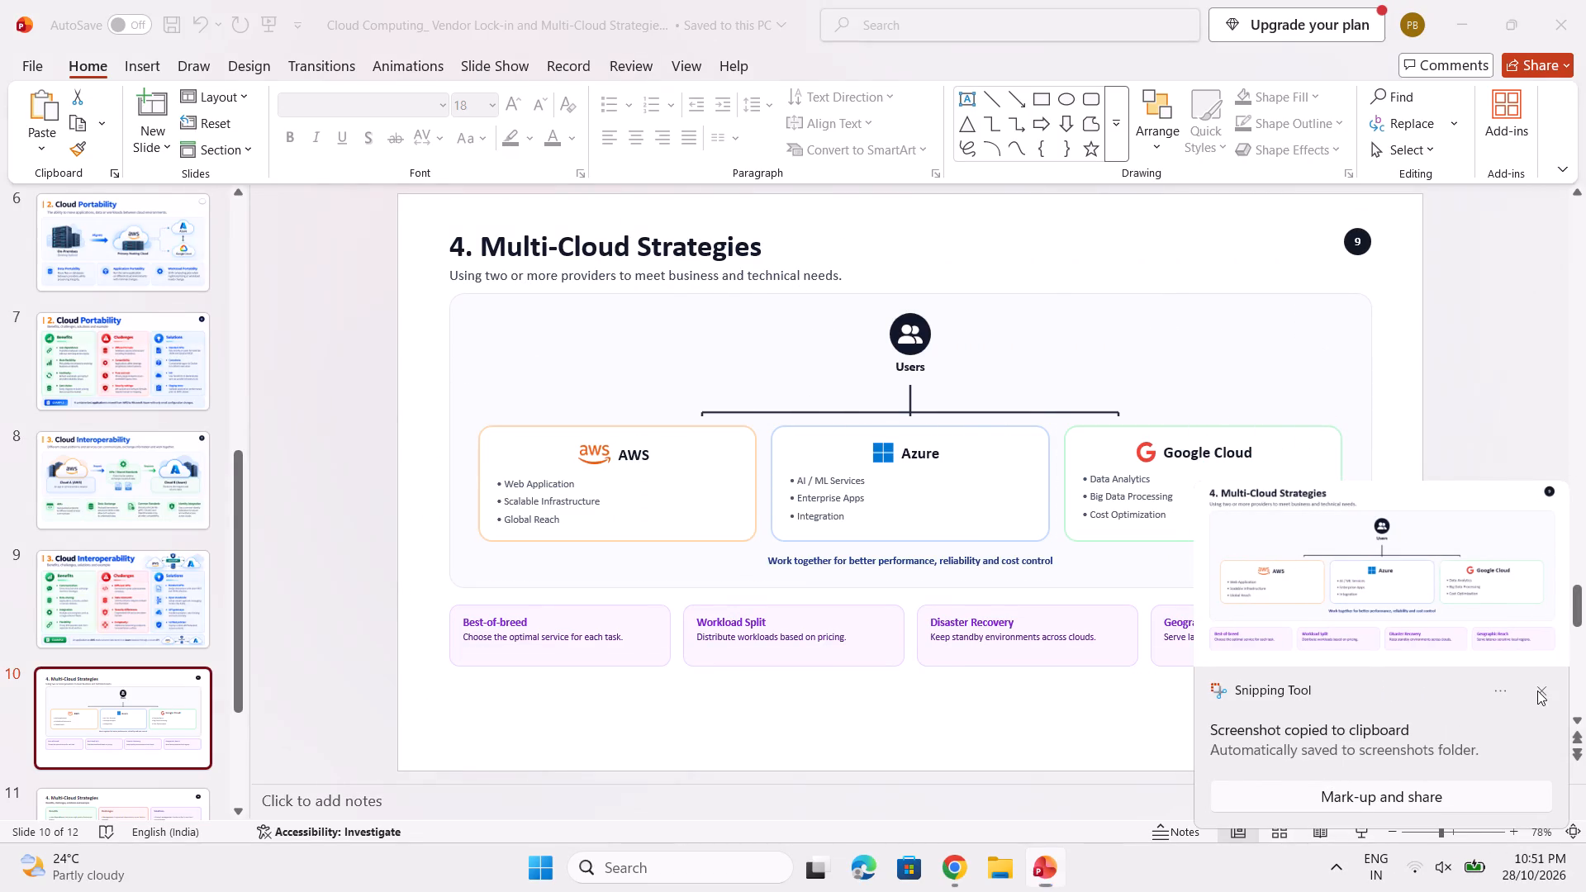
scroll(1212, 603, "down", 1)
scroll(1212, 603, "up", 1)
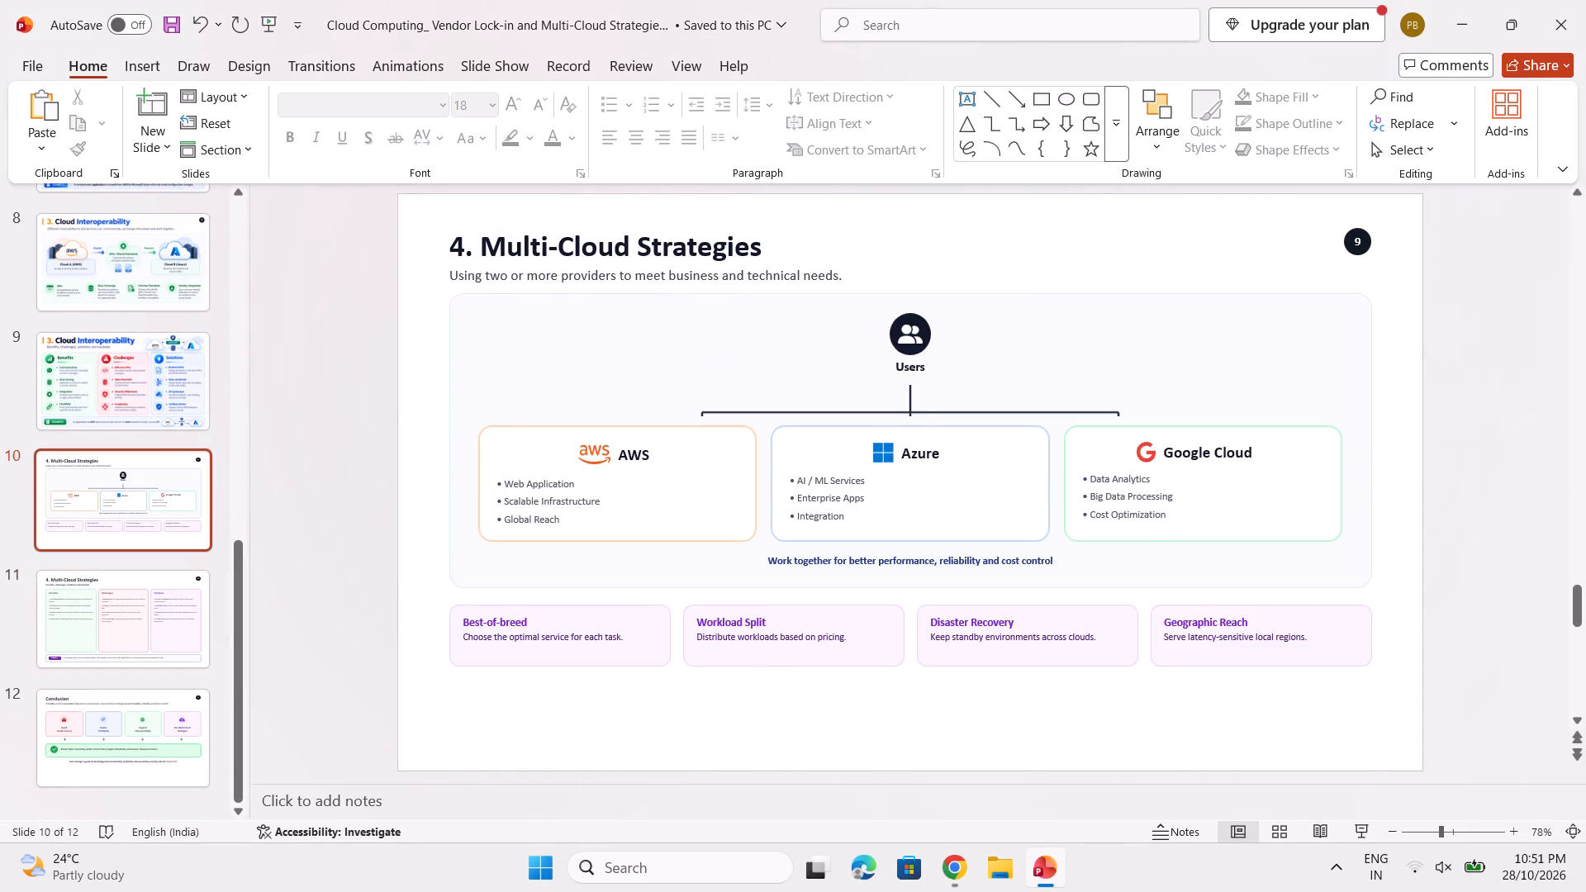
scroll(1212, 603, "up", 1)
scroll(1212, 603, "down", 1)
left_click(960, 871)
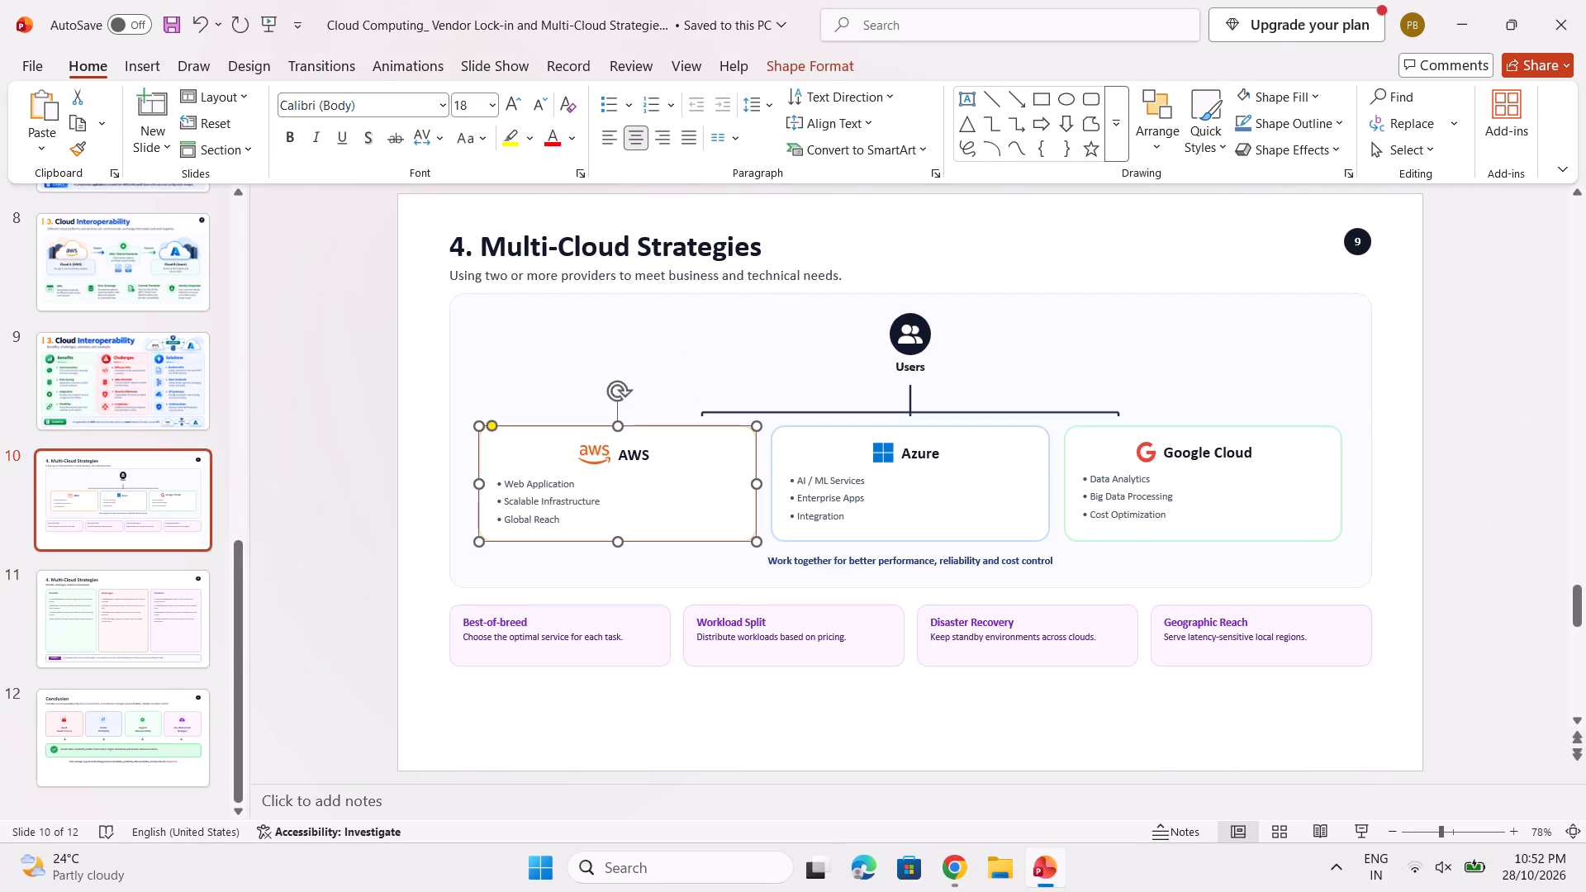
key("Delete")
Delete the AWS card's Global Reach bullet and the large background panel behind the diagram on slide 10.
left_click(708, 490)
left_click(573, 505)
key("Delete")
double_click(562, 505)
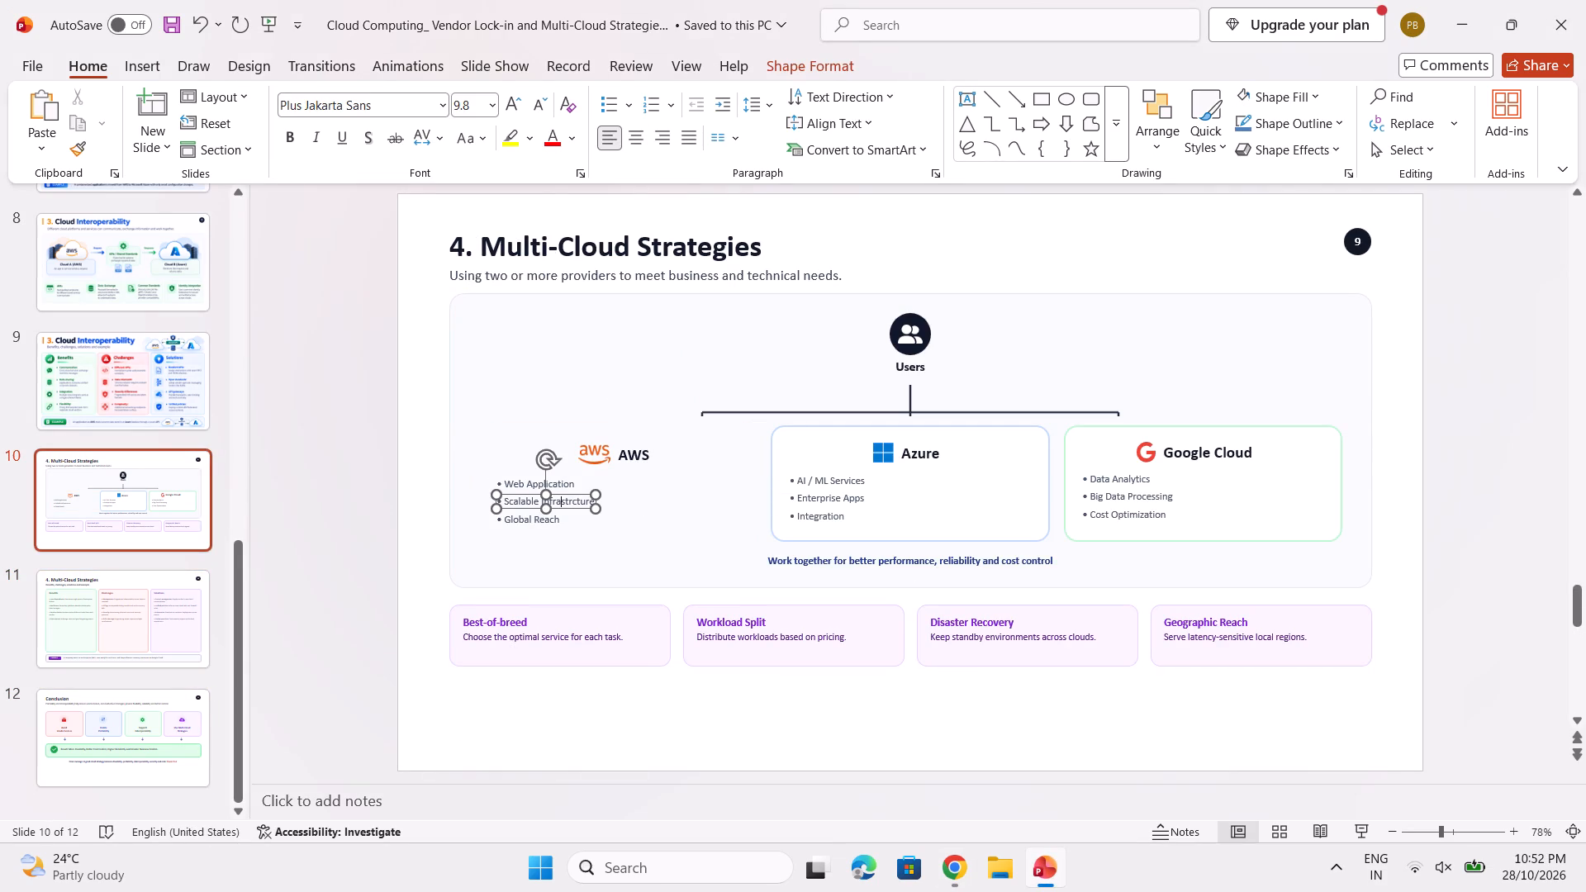
left_click(563, 493)
left_click(561, 482)
key("Delete")
left_click(561, 482)
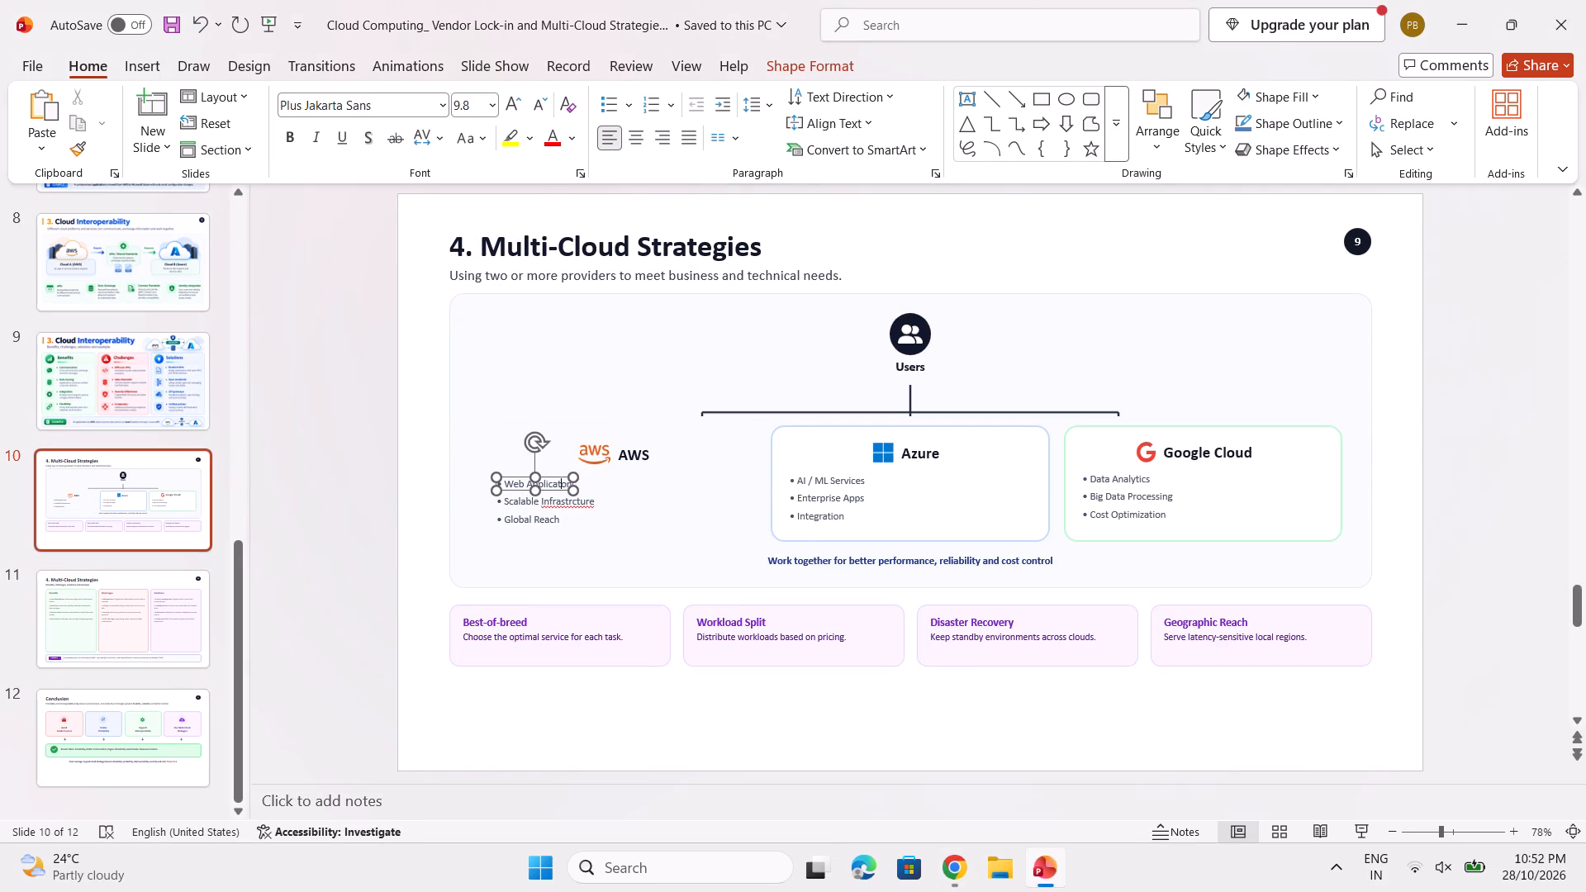
left_click(564, 517)
key("Delete")
left_click(553, 507)
key("Delete")
left_click(566, 496)
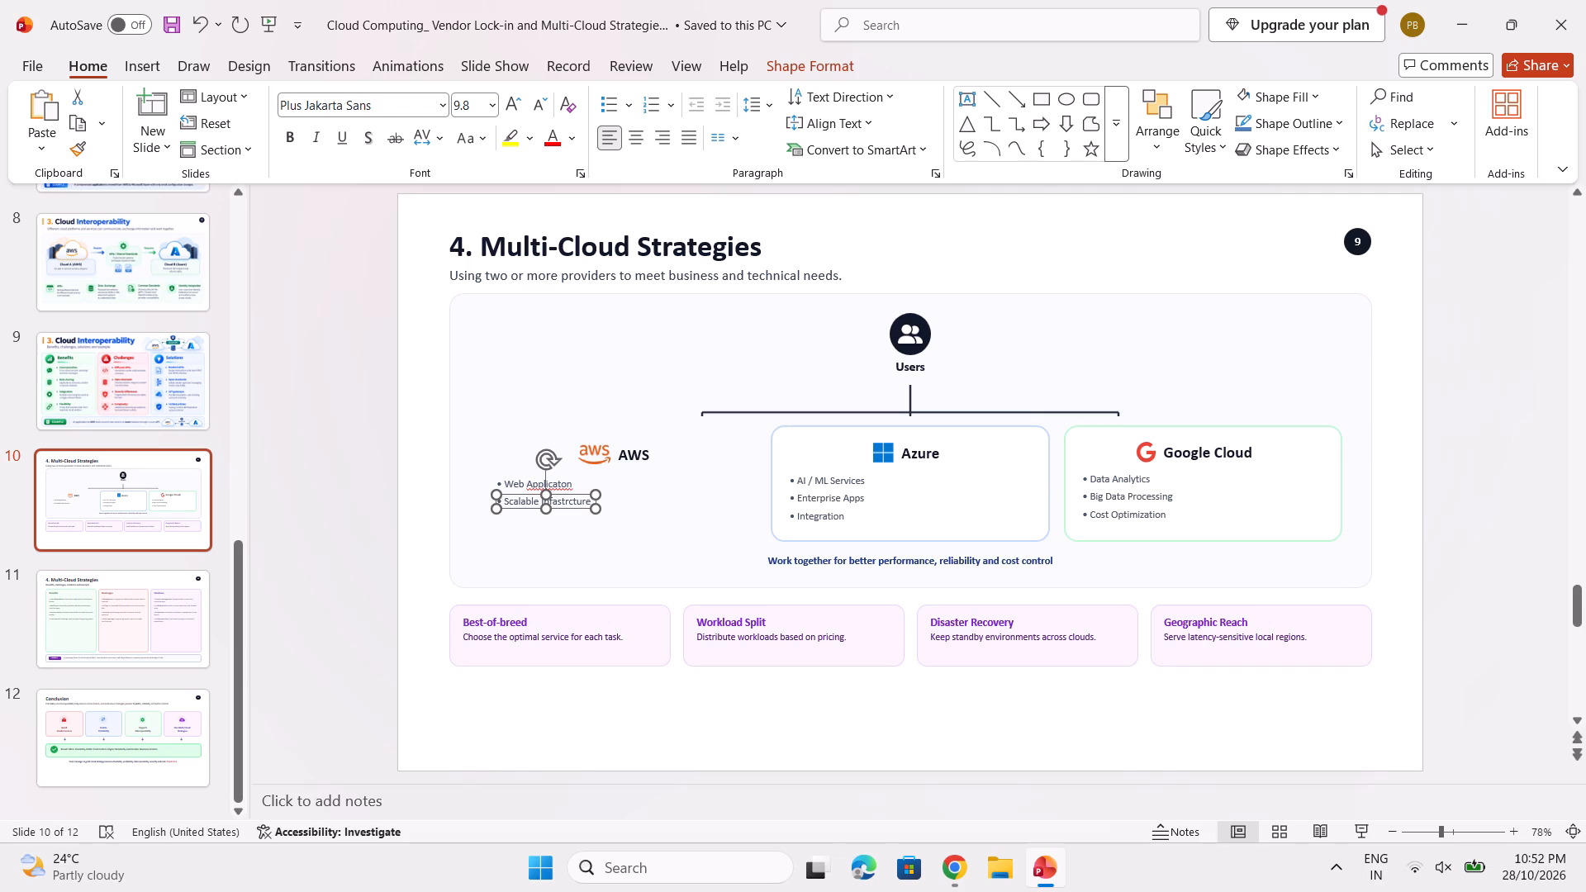
left_click(548, 467)
key("Delete")
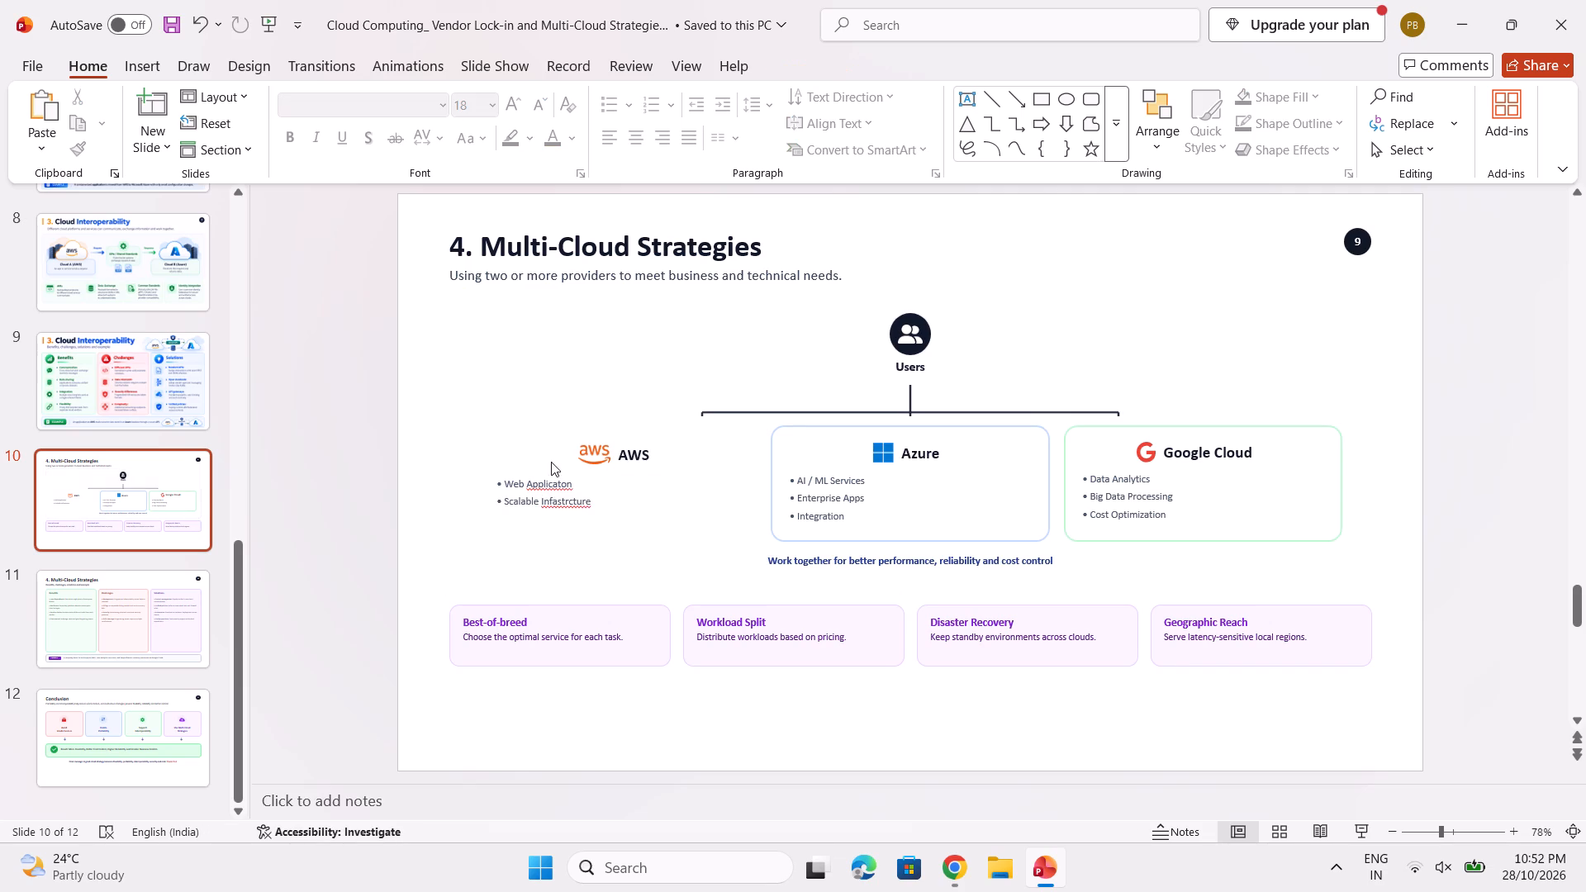
Delete the Web Application bullet and the AWS logo picture from slide 10.
left_click(540, 477)
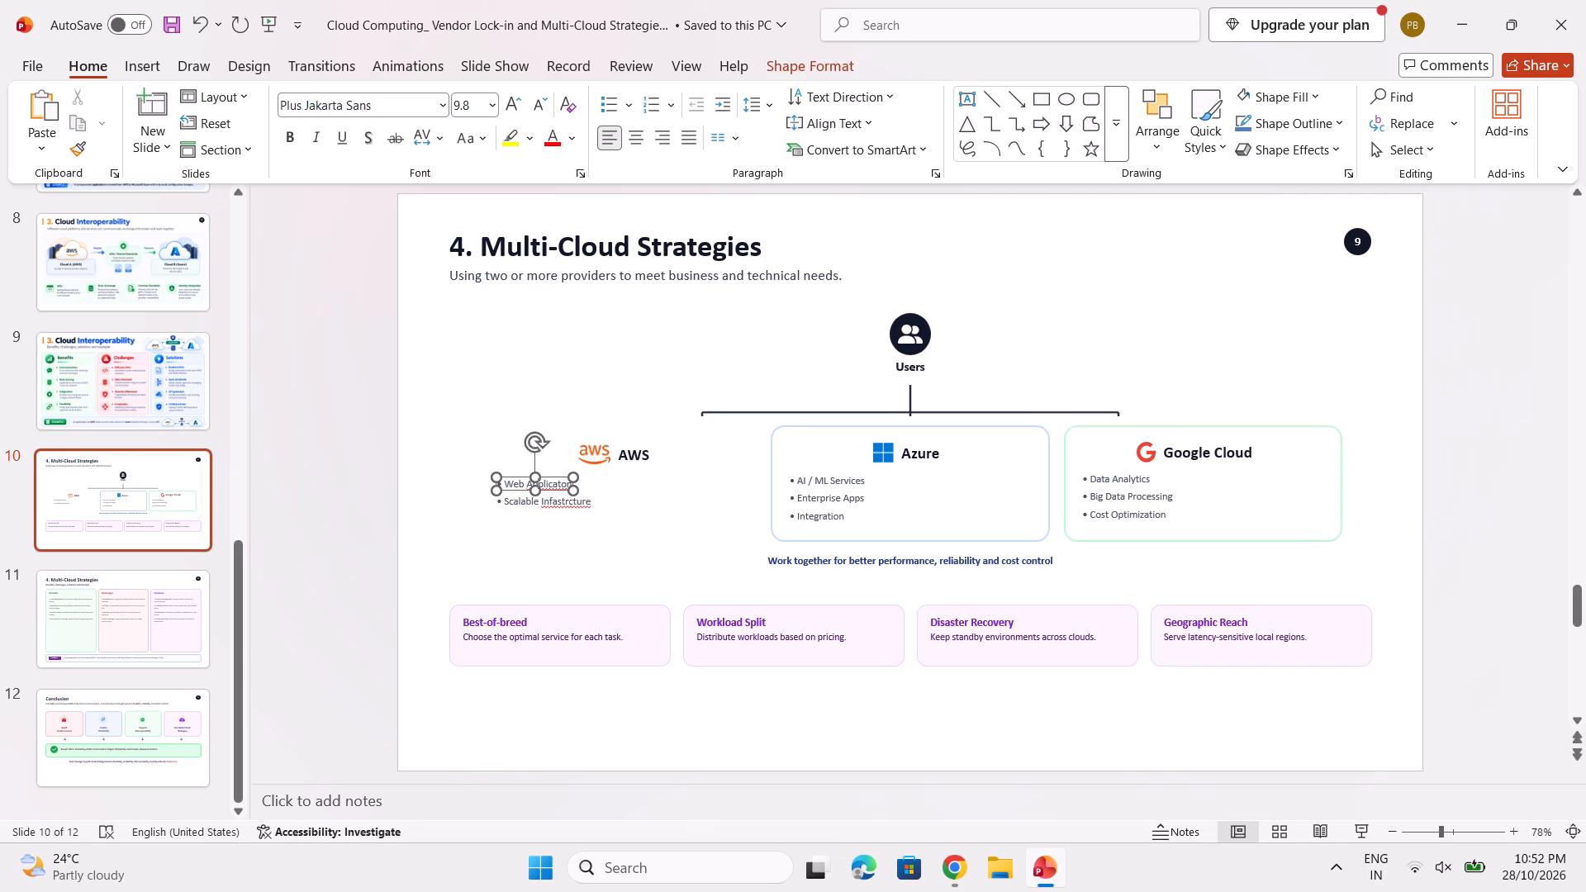
left_click(533, 441)
key("Delete")
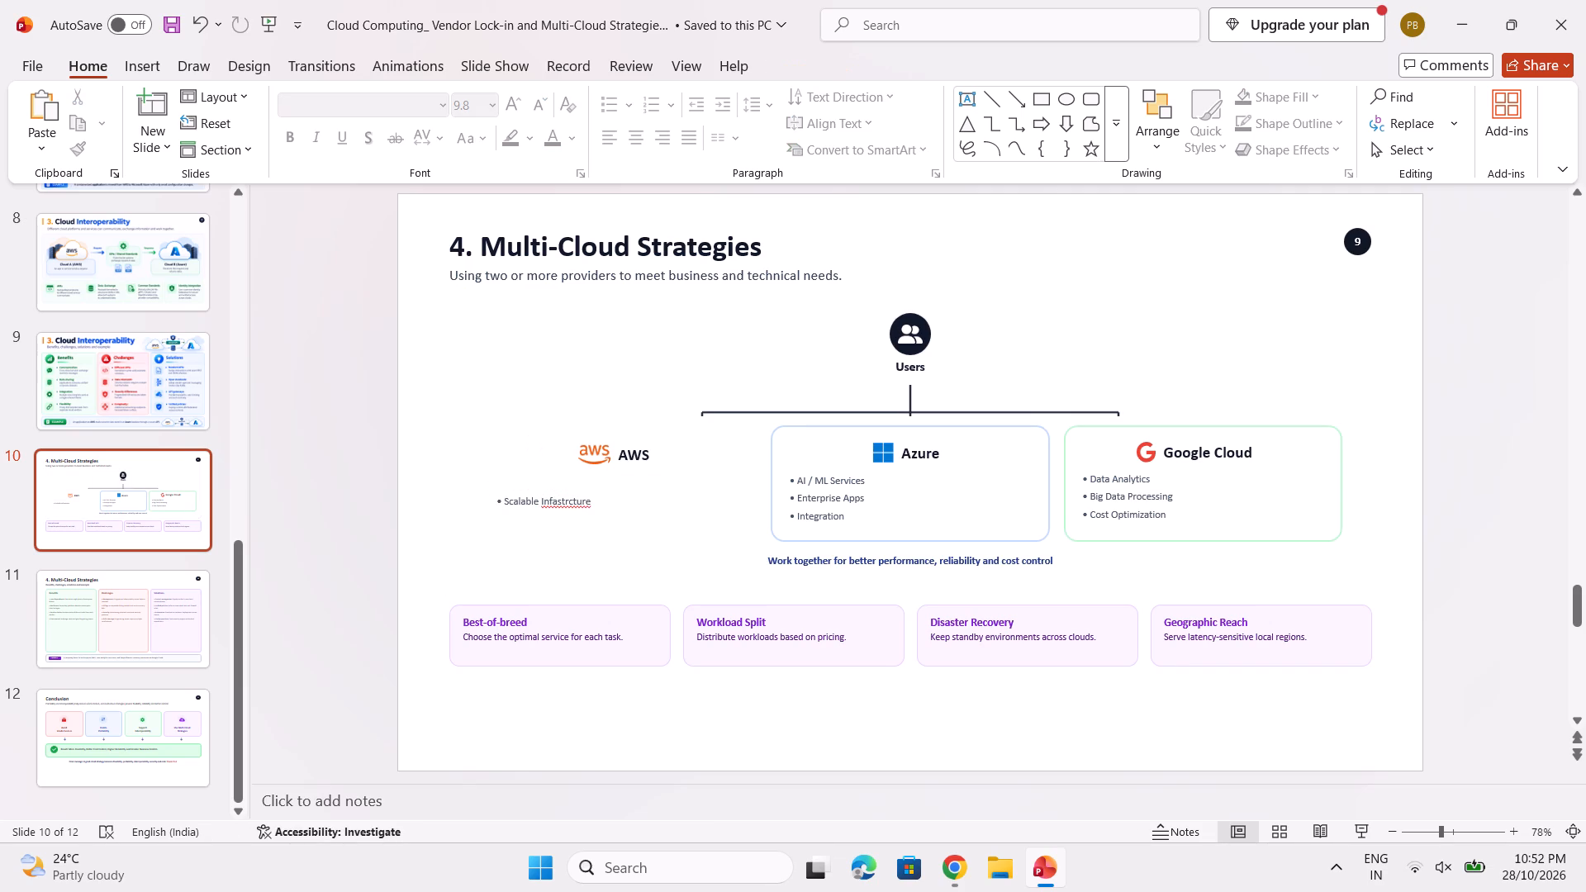
left_click(593, 445)
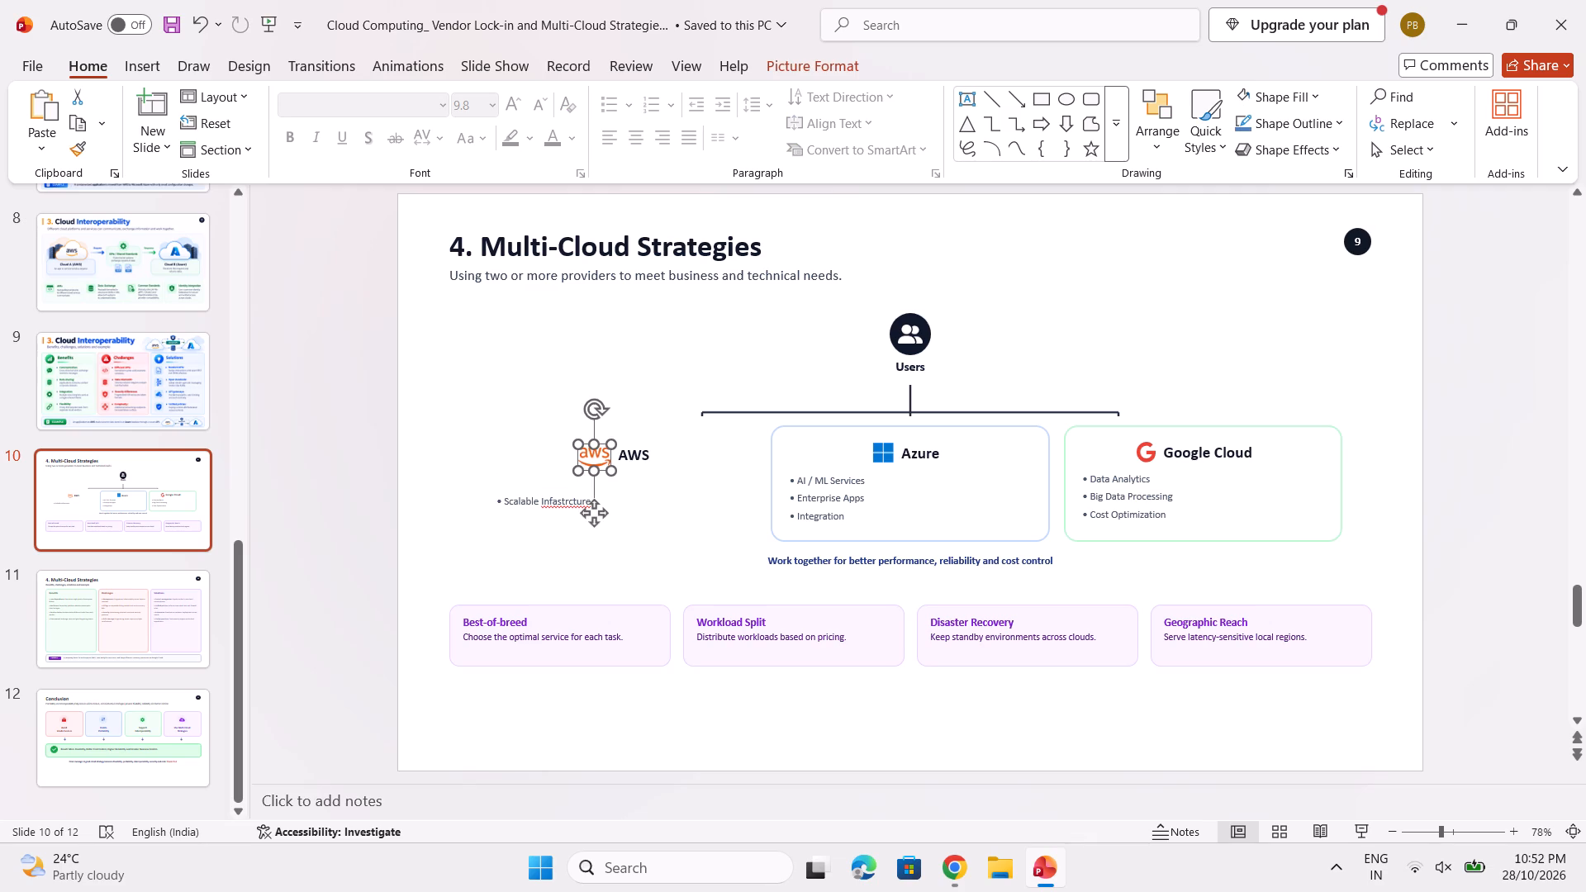
left_click(589, 411)
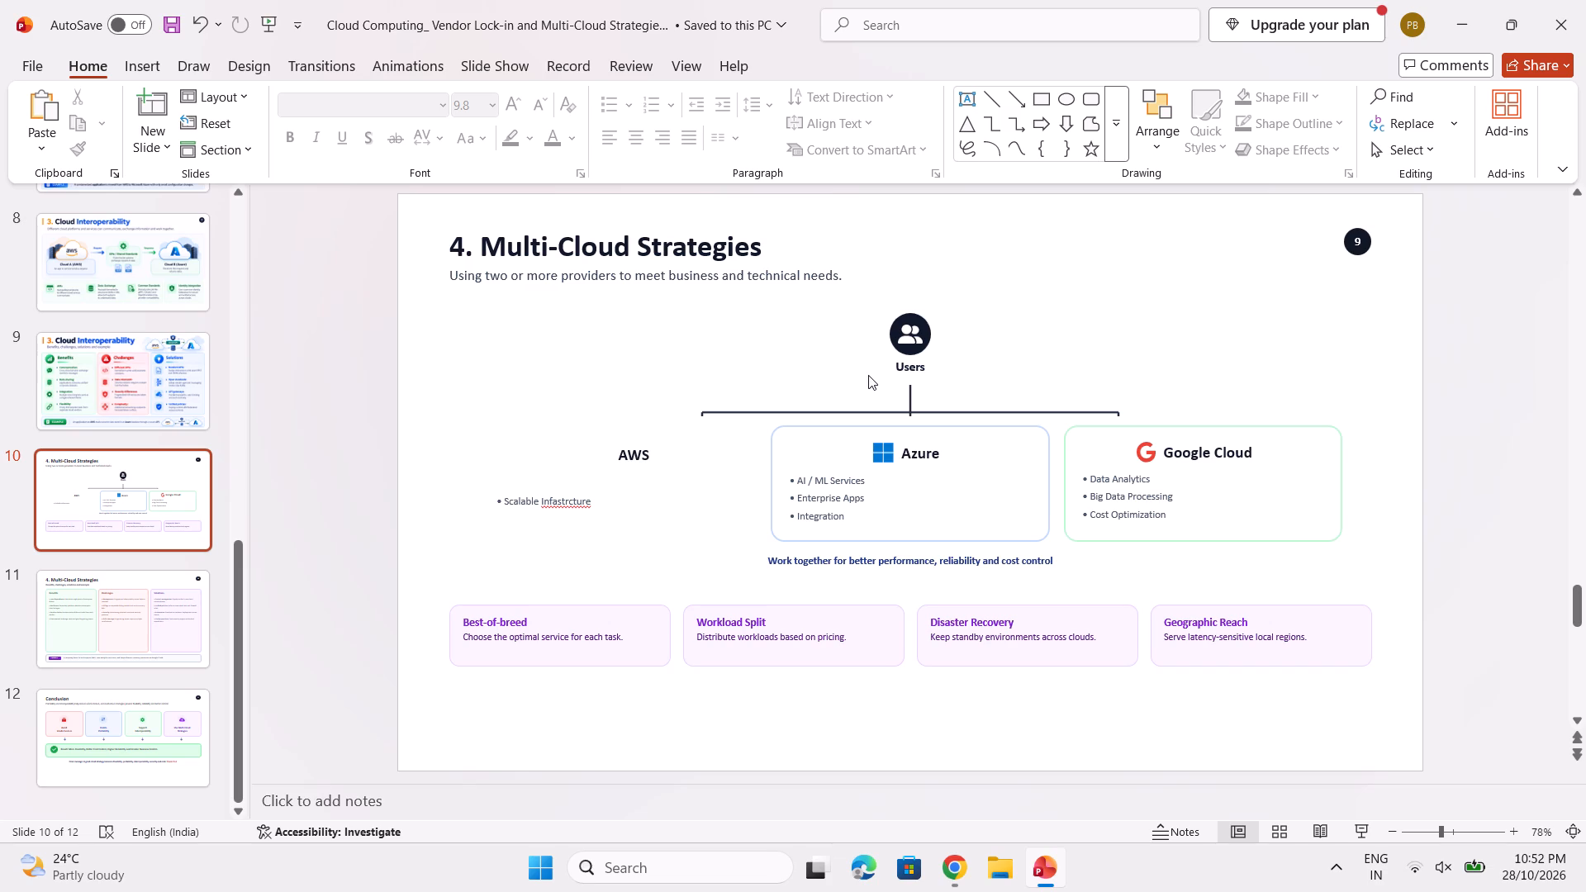
Delete the users icon and the dark circle behind it at the top of slide 10's diagram.
left_click(904, 358)
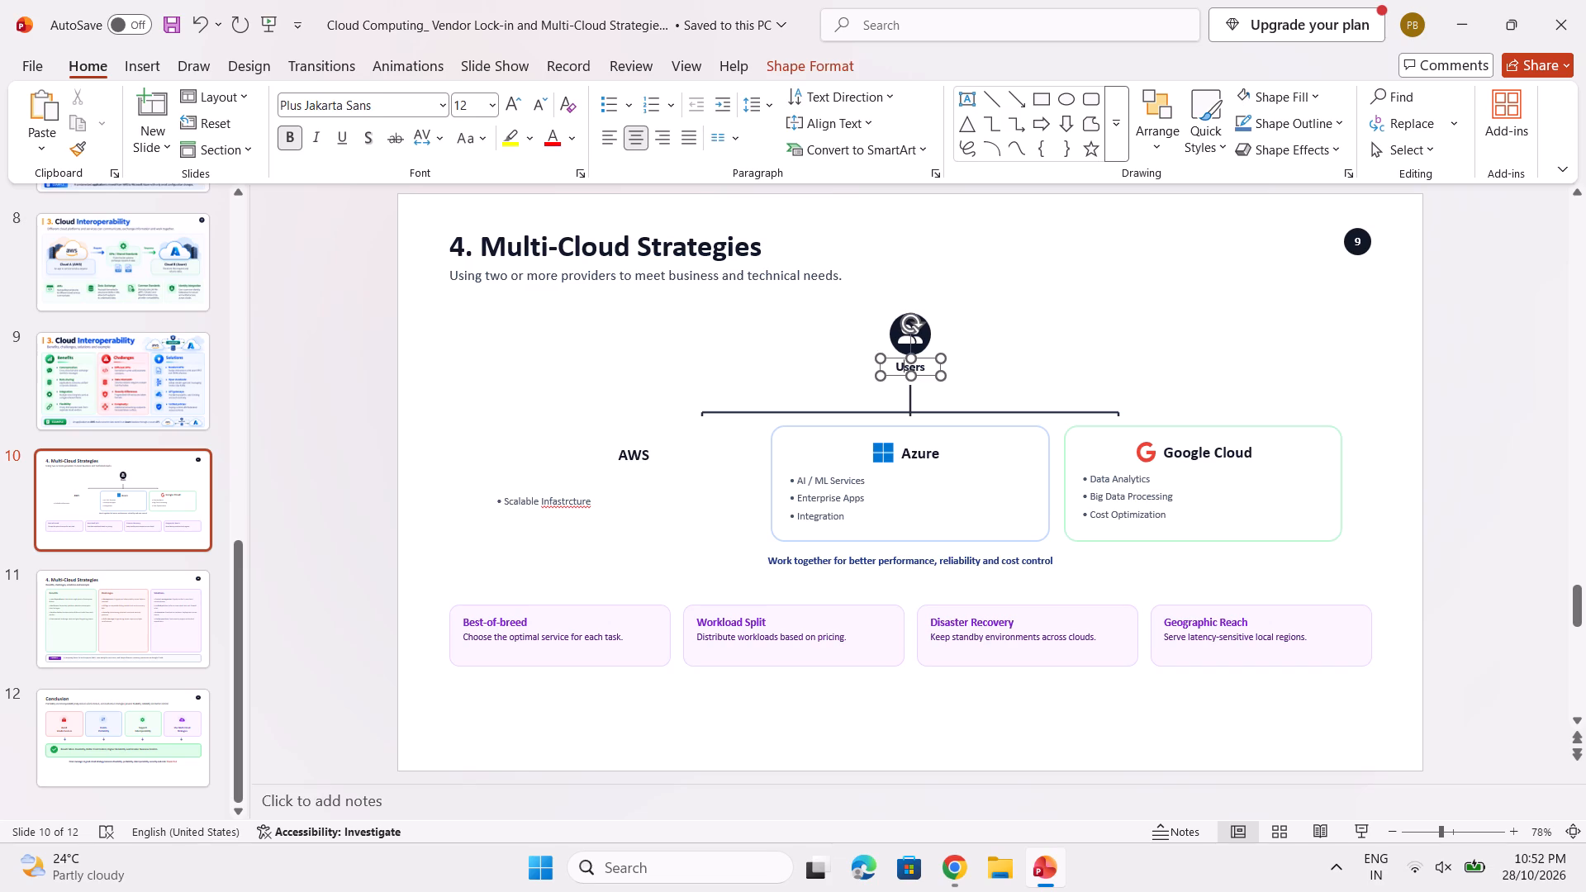
key("Delete")
left_click(898, 329)
key("Delete")
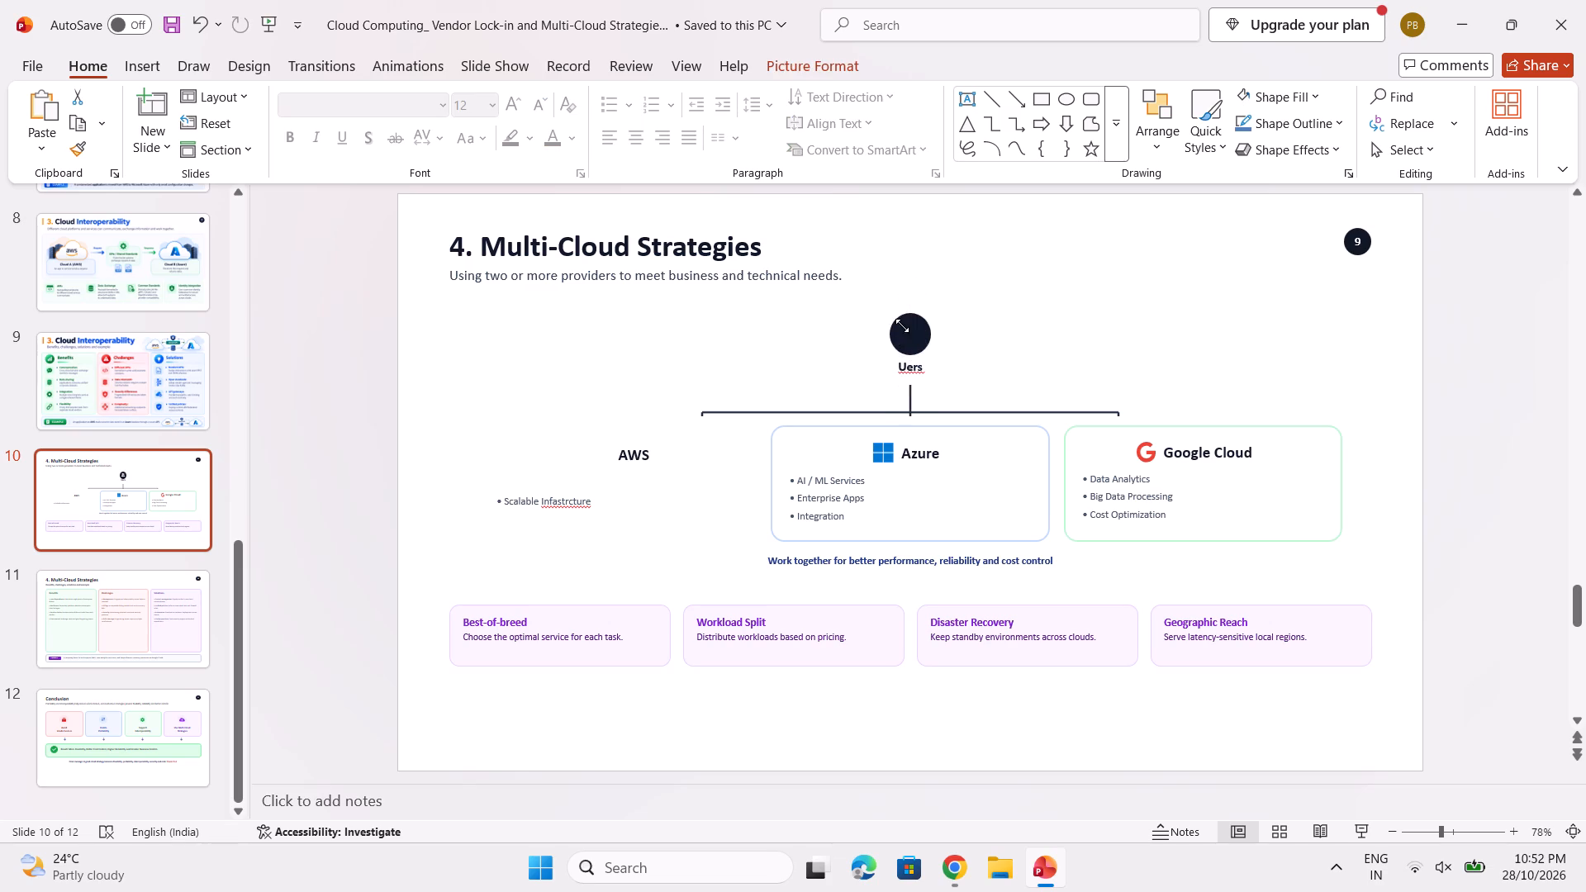
left_click(908, 315)
key("Delete")
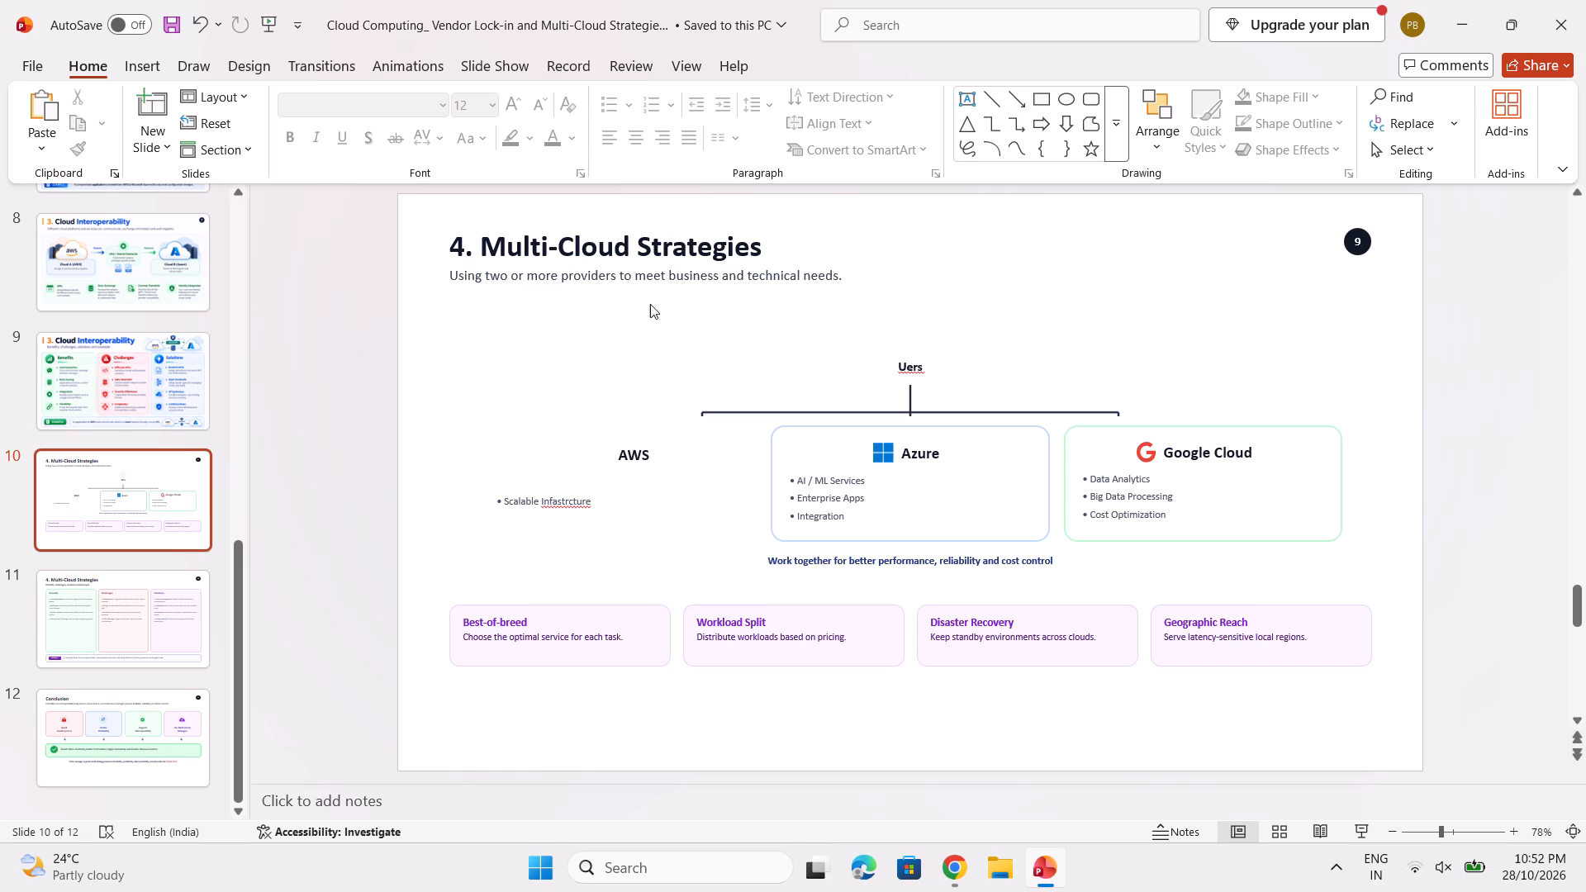
Delete the 4. Multi-Cloud Strategies title and the subtitle beneath it from slide 10.
left_click(617, 254)
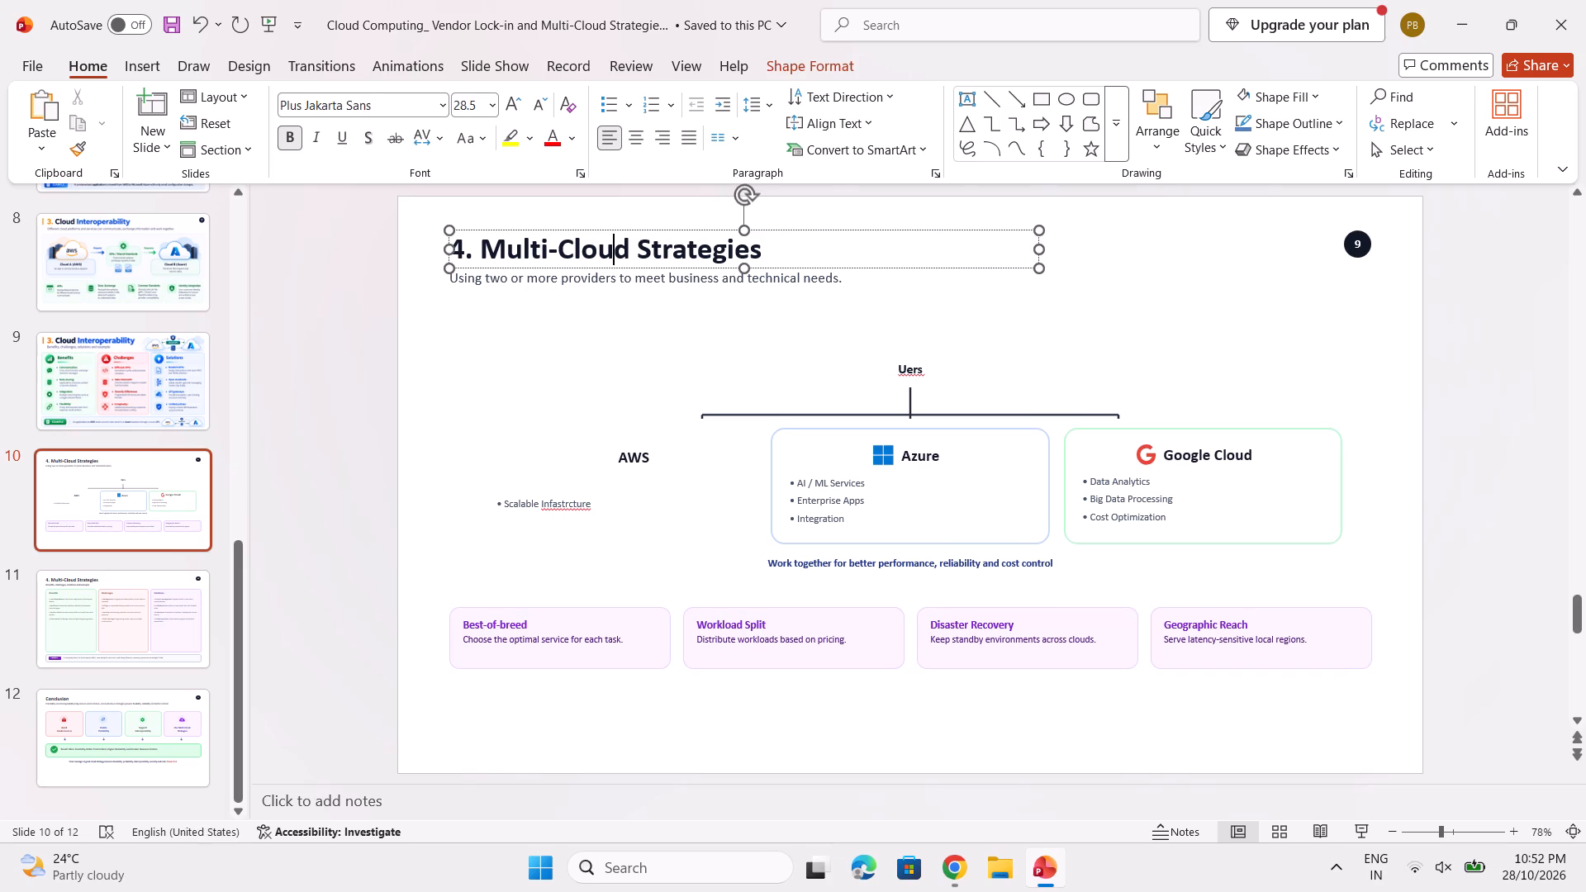
key("Delete")
left_click(602, 194)
key("Delete")
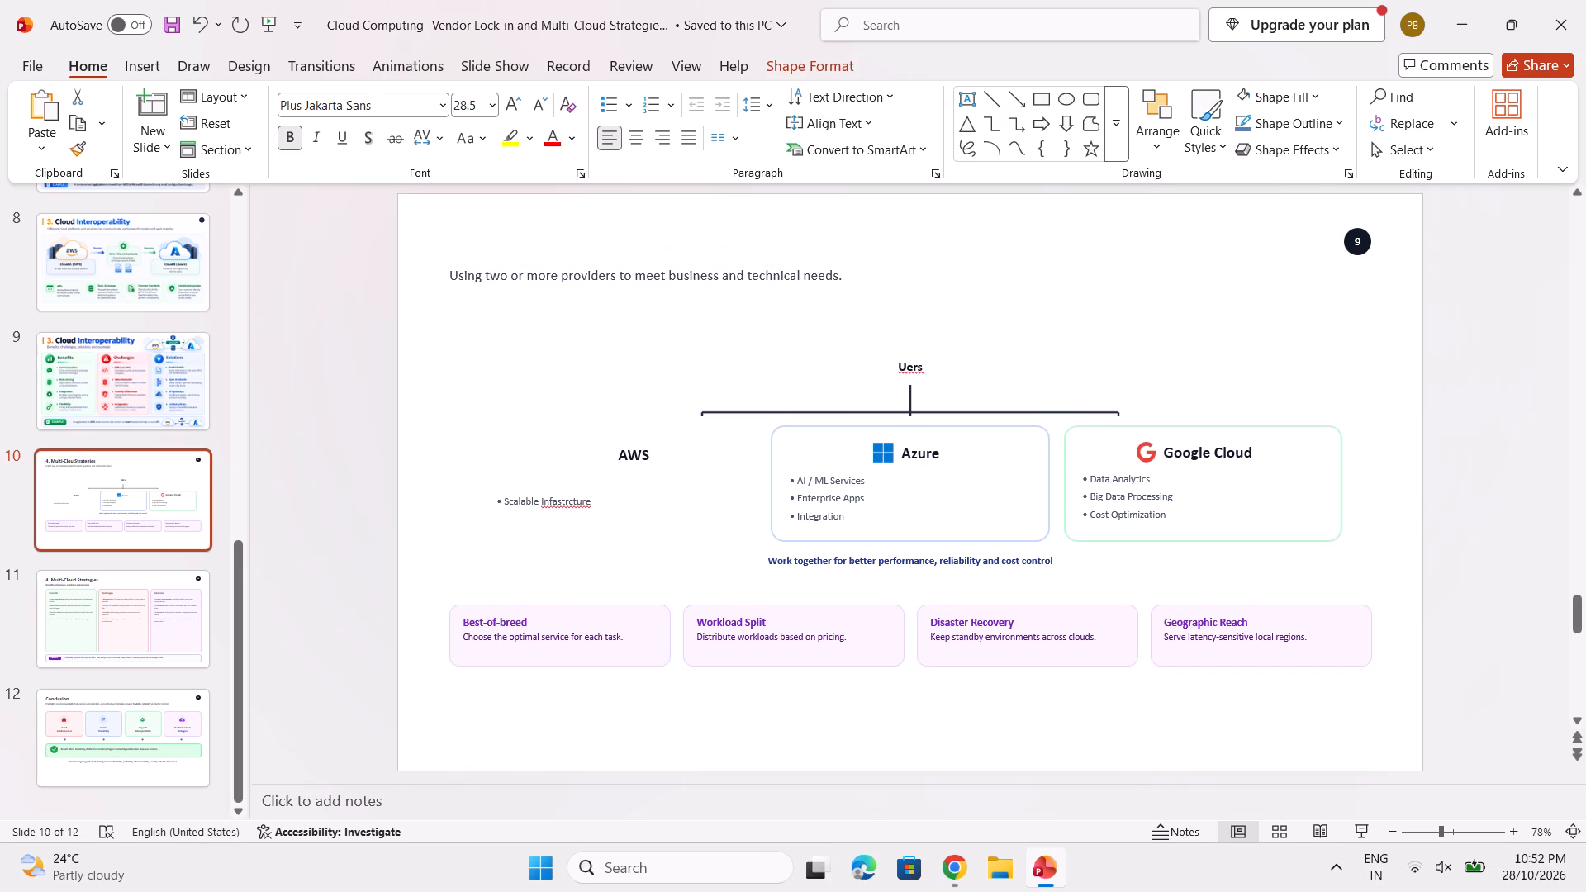
left_click(596, 263)
left_click(729, 224)
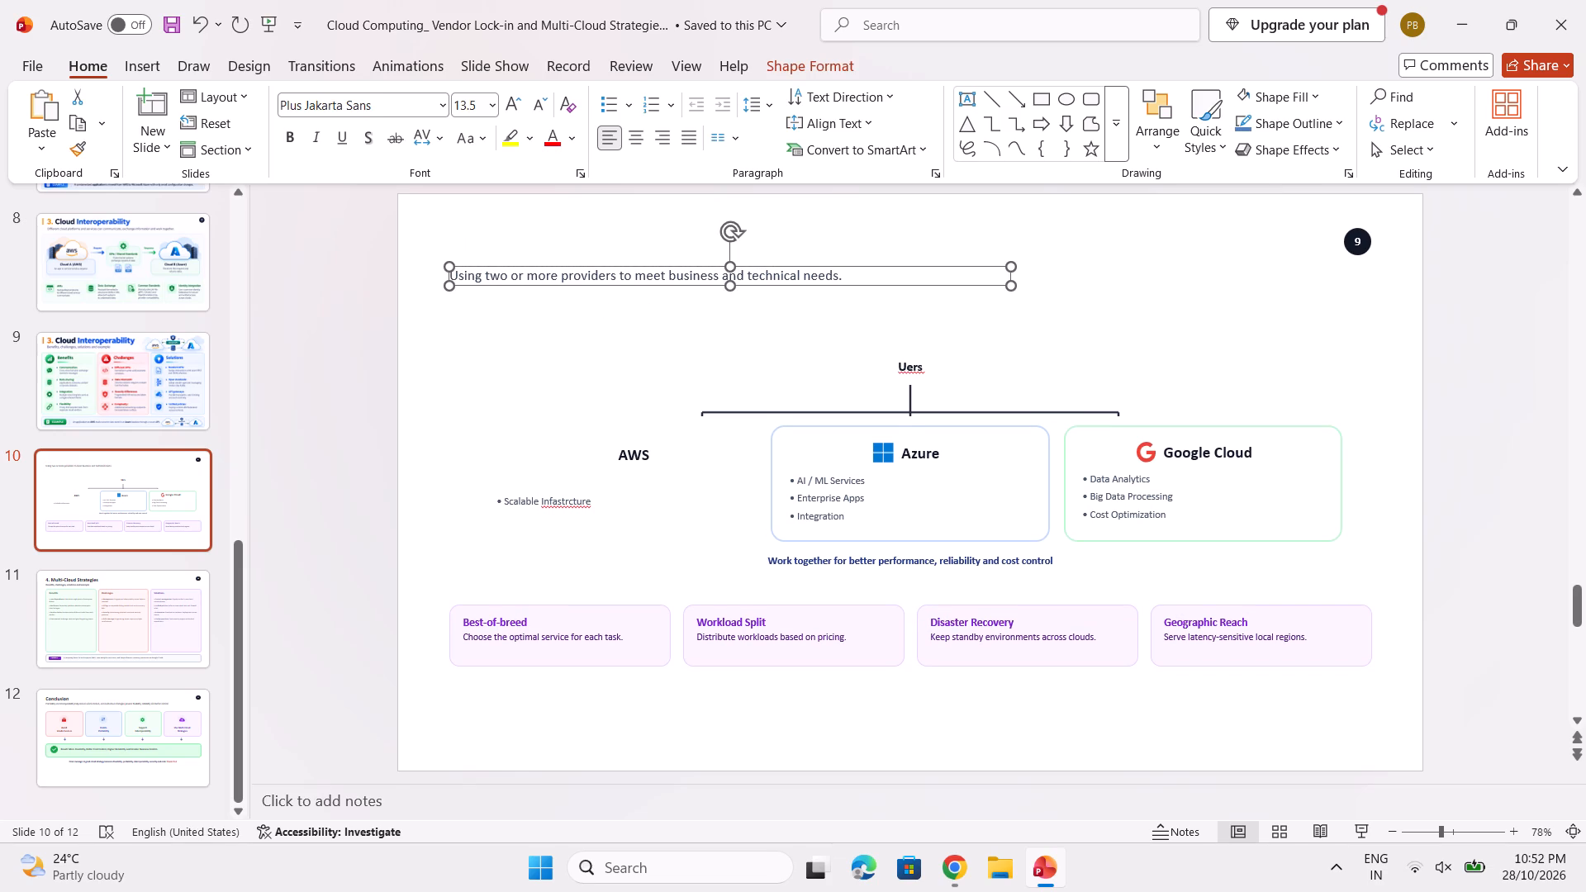
key("Delete")
Delete the page number 9 and its round badge from slide 10.
left_click(1359, 240)
key("Delete")
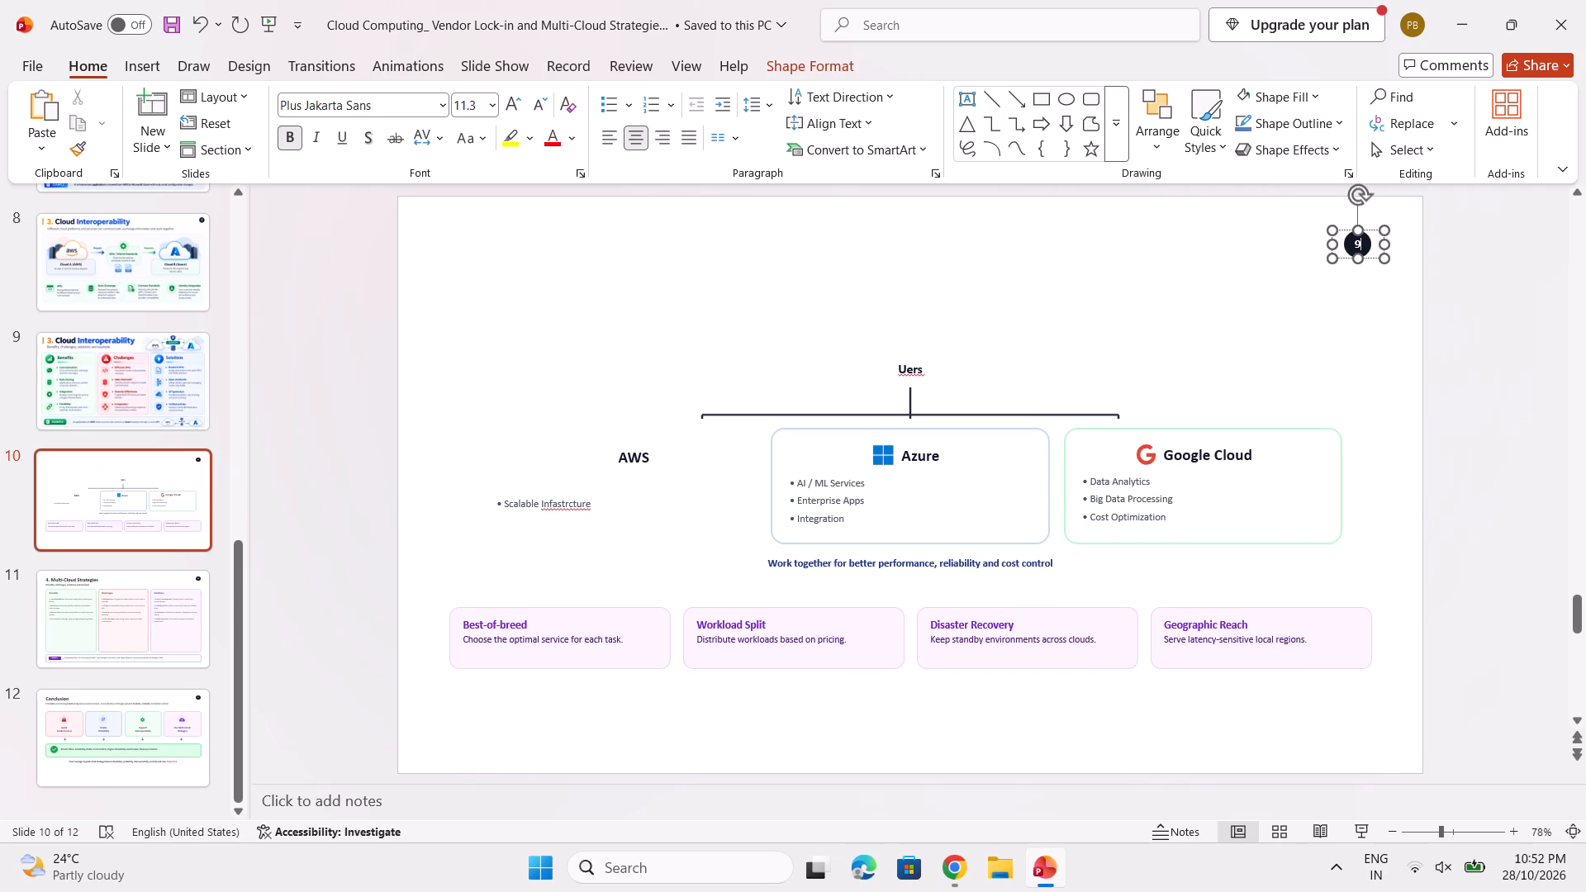
left_click(1360, 193)
key("Delete")
left_click(1346, 237)
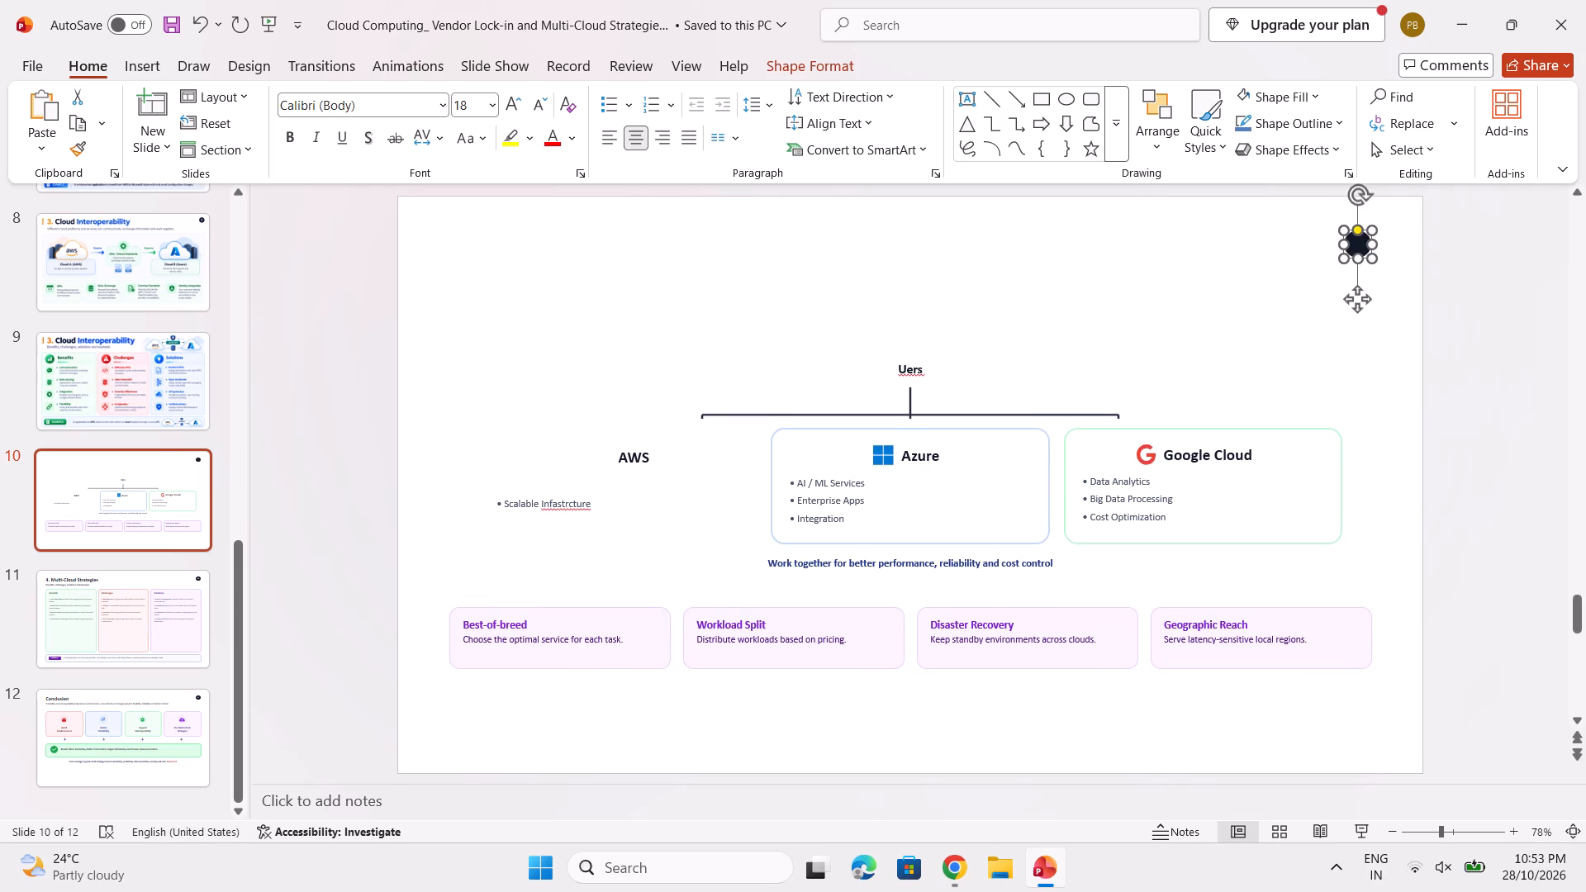
left_click(1357, 192)
key("Delete")
Delete the branching connector lines and the Users label from slide 10's diagram.
left_click(895, 412)
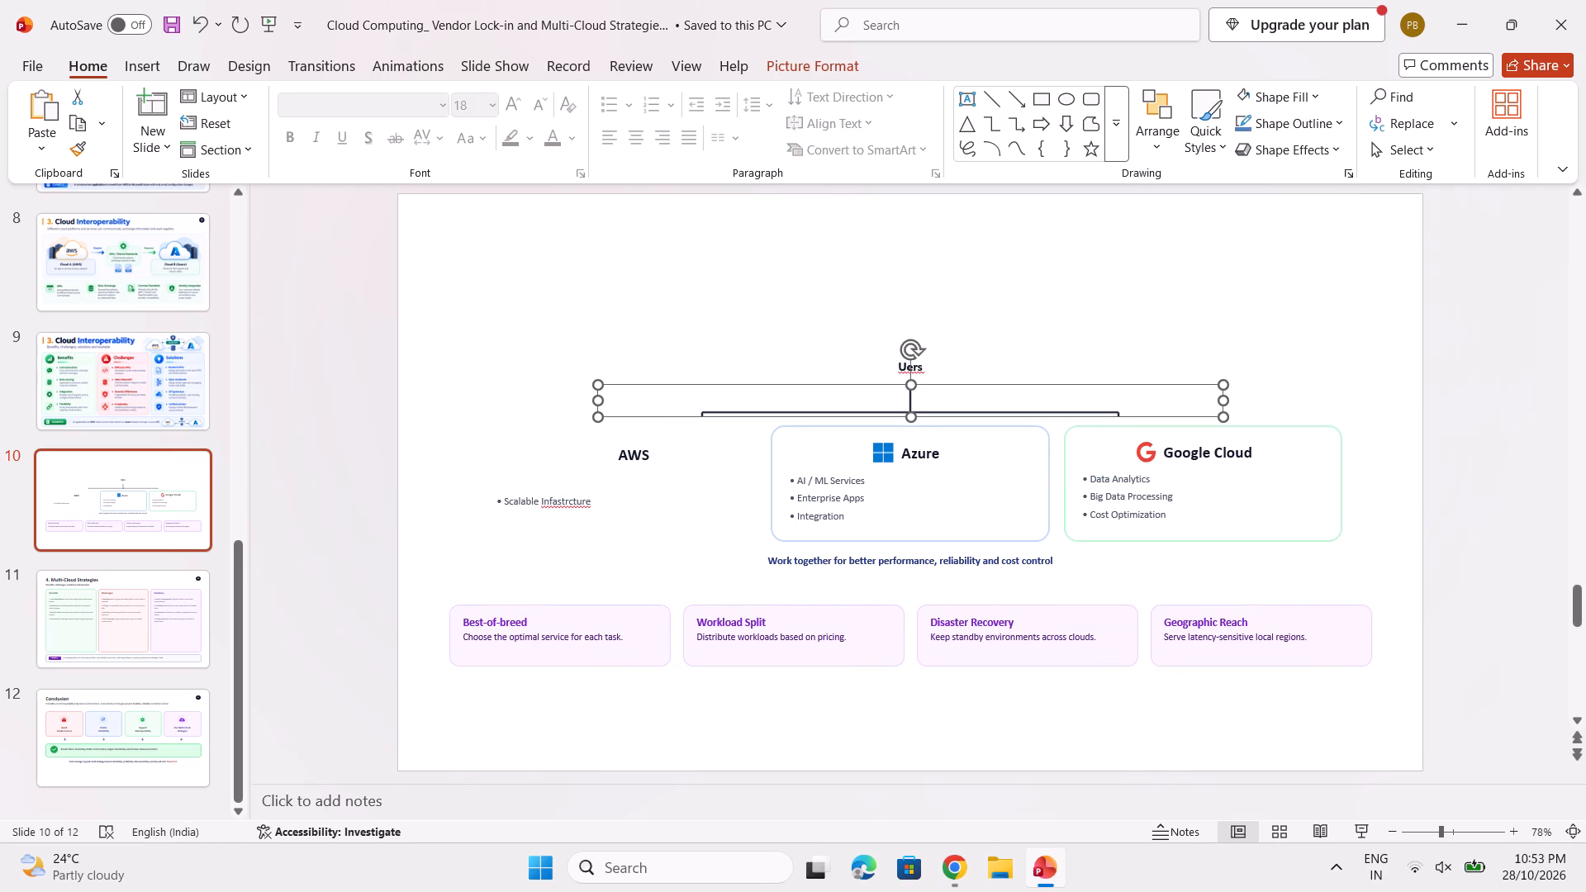
left_click(913, 341)
left_click(912, 347)
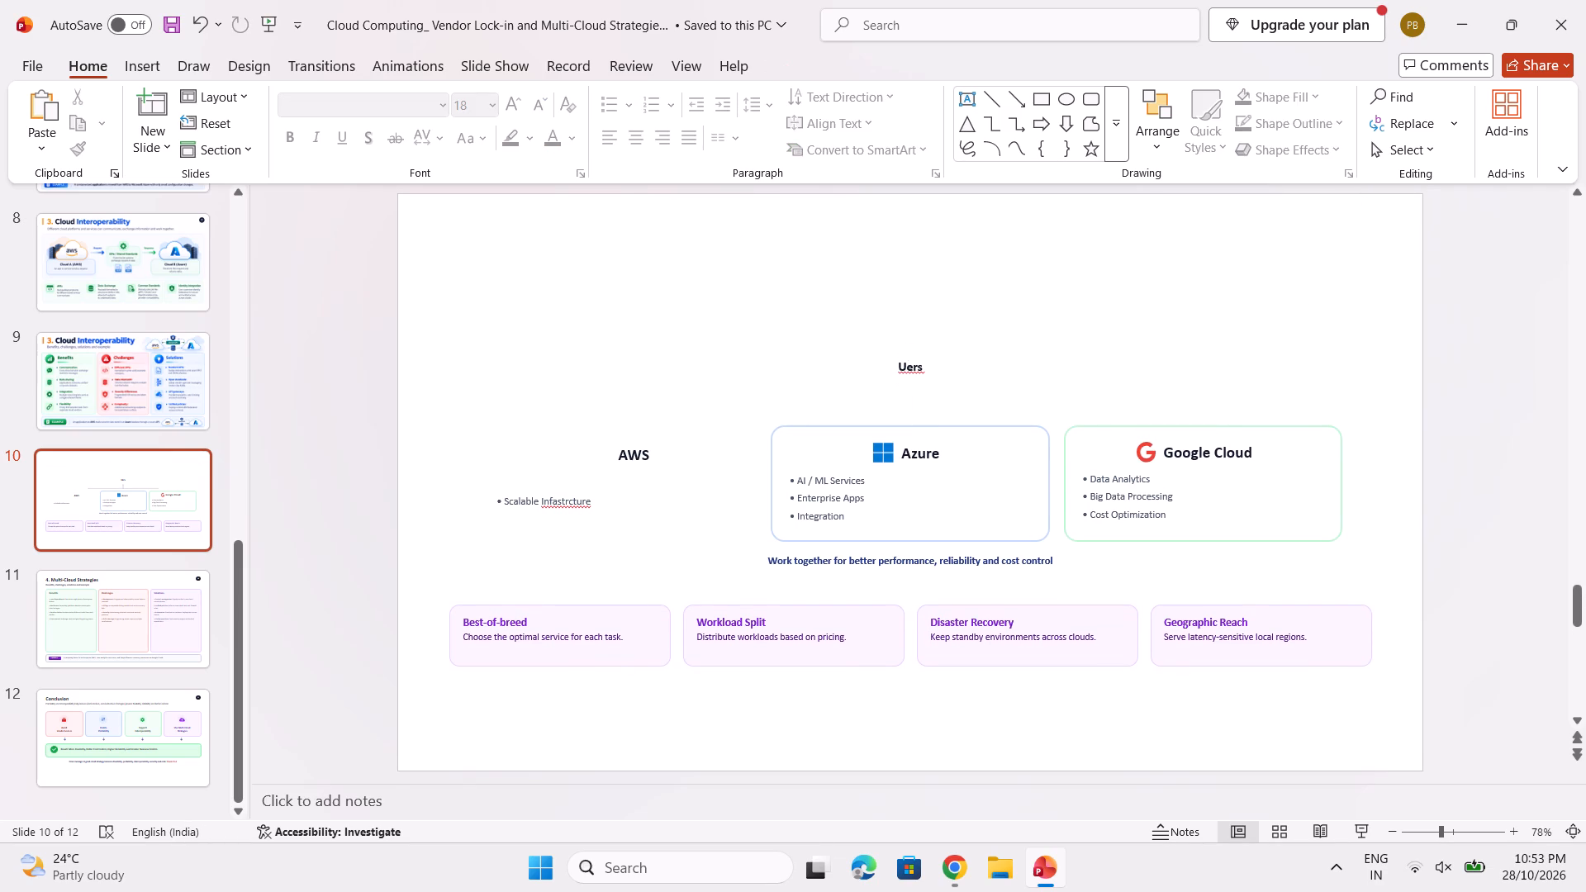
left_click(908, 364)
key("Delete")
left_click(914, 320)
key("Delete")
Delete the AWS label, the Azure label and the Azure logo from slide 10's provider diagram.
left_click(618, 436)
left_click(631, 442)
left_click(654, 410)
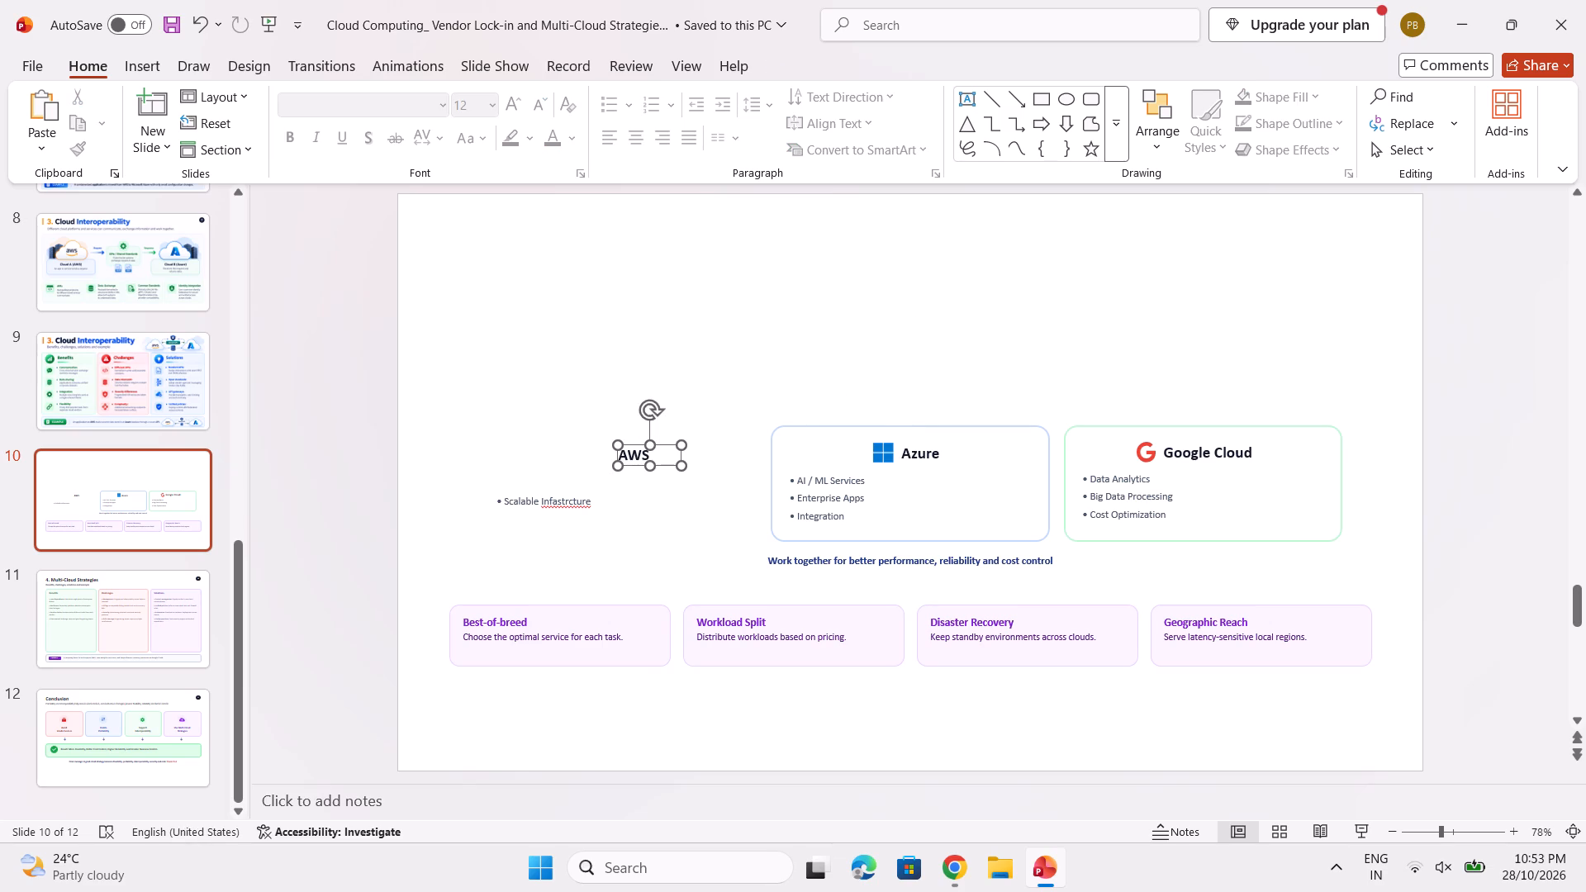
left_click(950, 460)
key("Delete")
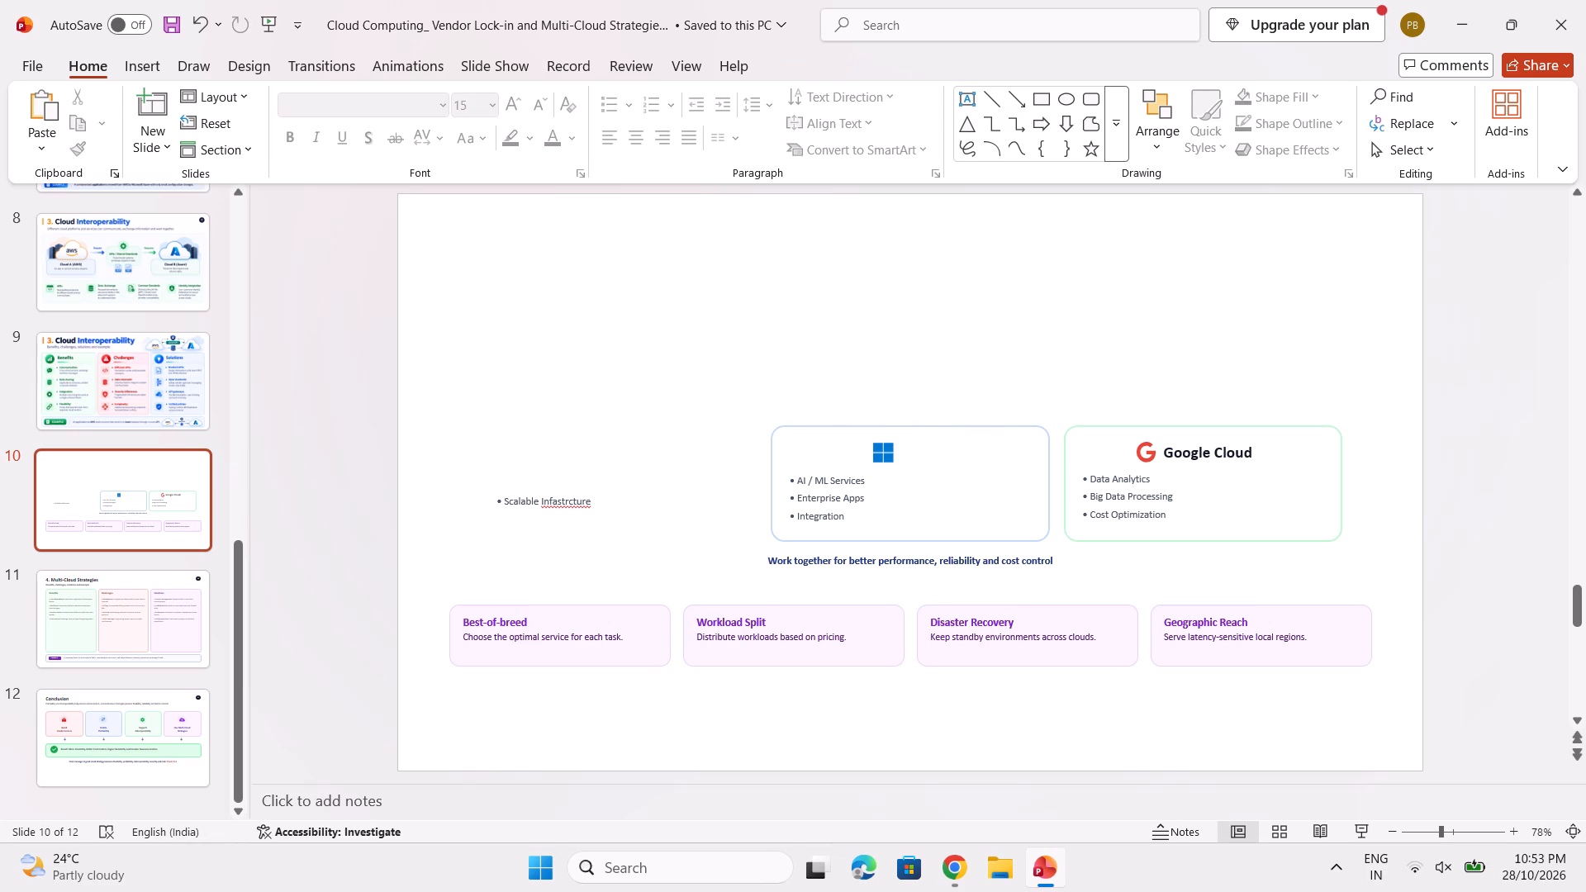
left_click(884, 452)
left_click(887, 414)
left_click(886, 409)
key("Delete")
Delete the Azure card outline and its AI / ML Services, Enterprise Apps and Integration bullets from slide 10.
left_click(812, 468)
left_click(903, 391)
key("Delete")
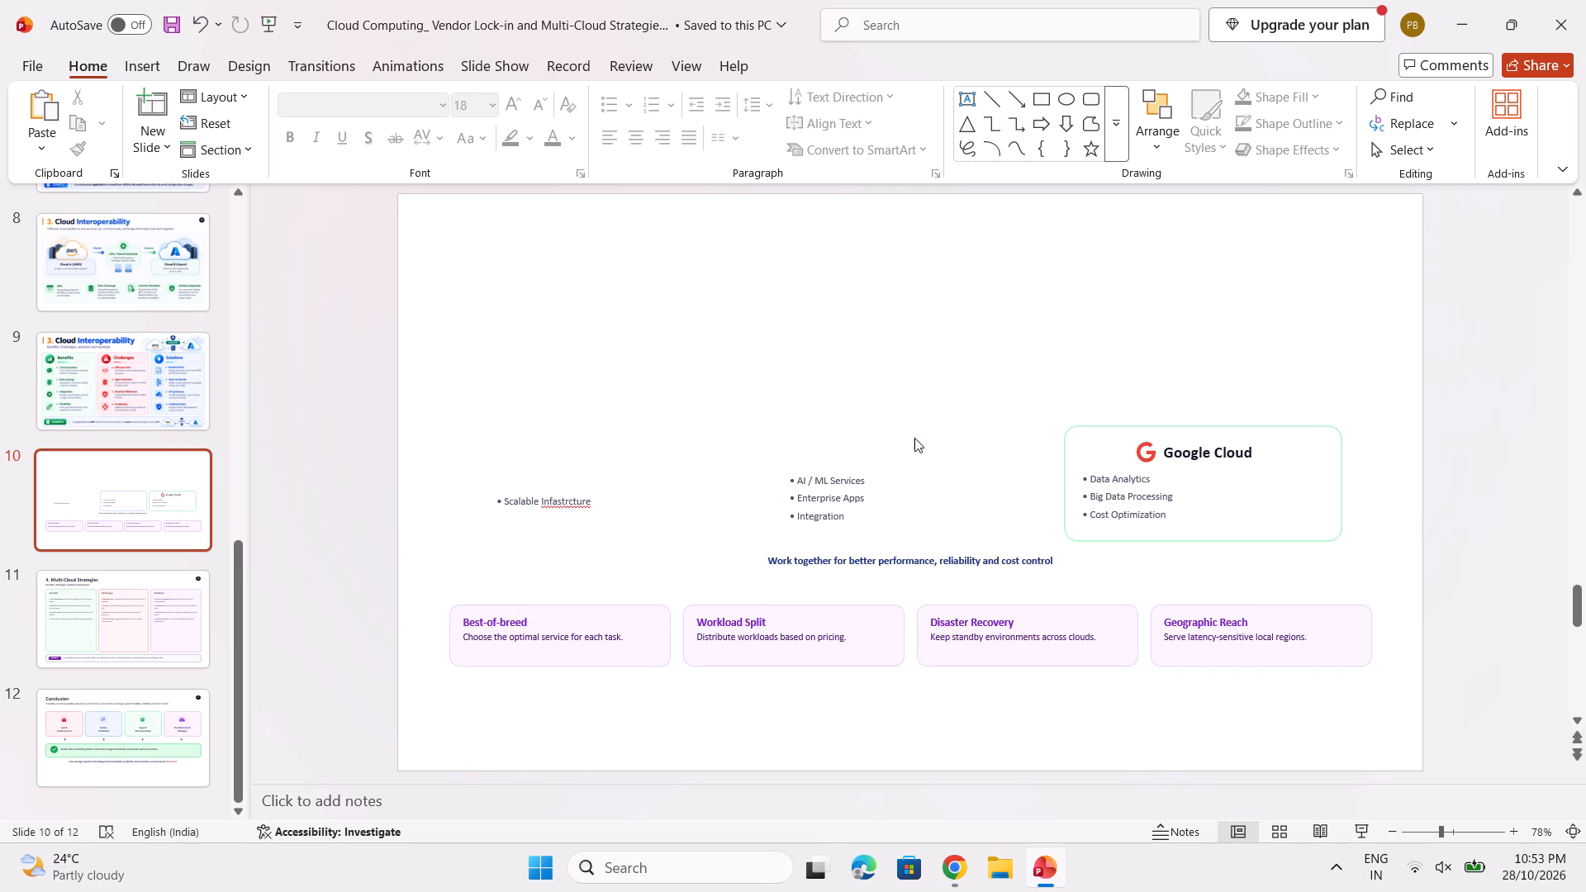
left_click(841, 470)
left_click(942, 432)
left_click(939, 443)
key("Delete")
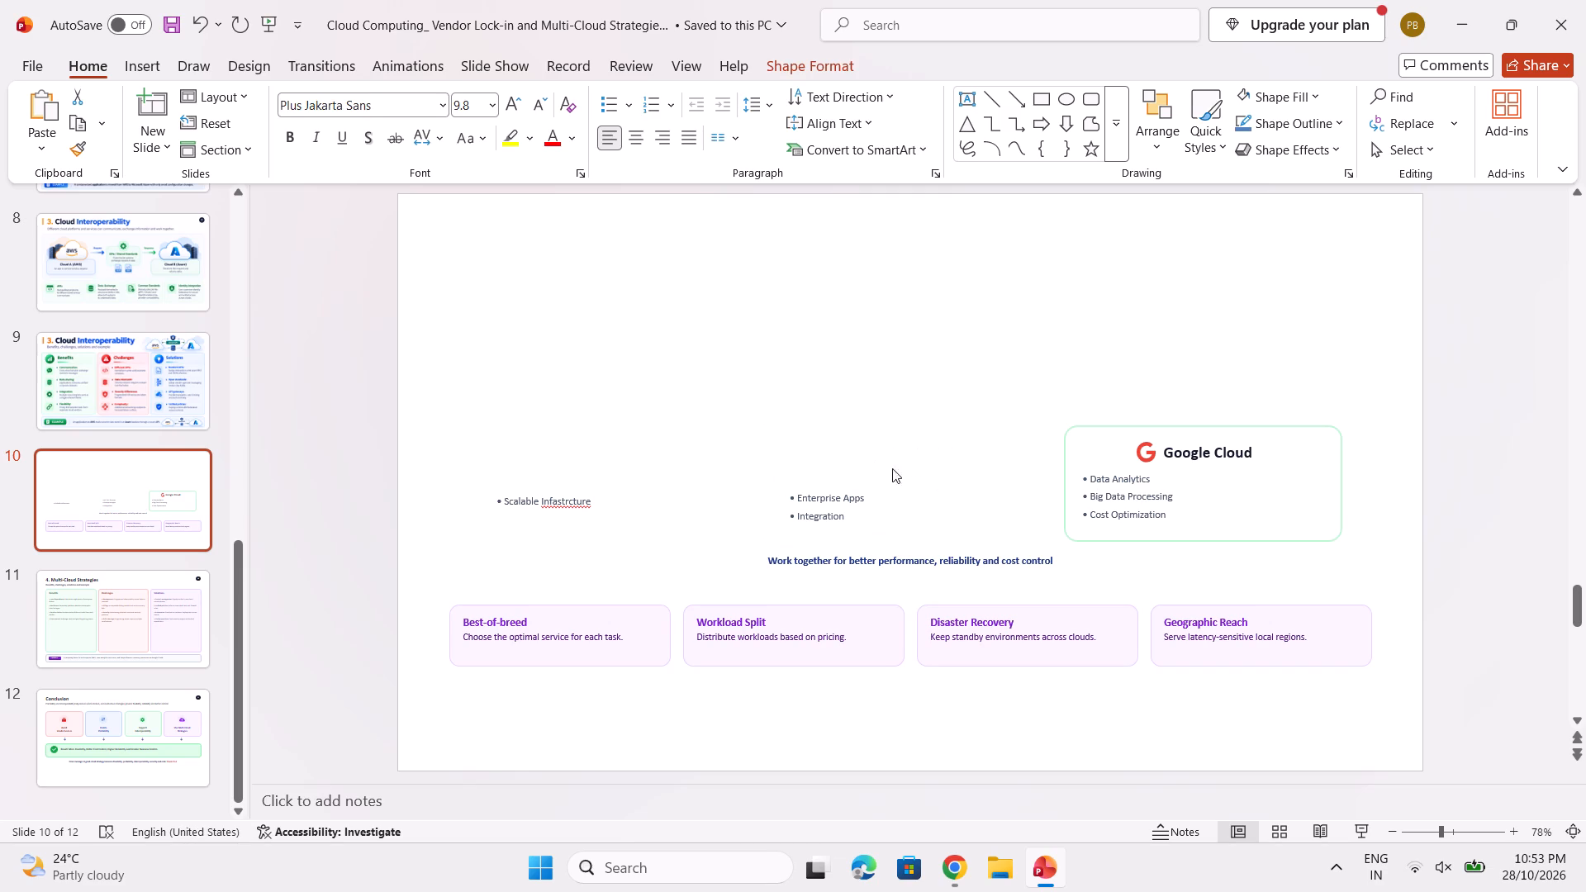
left_click(852, 494)
left_click(943, 463)
key("Delete")
left_click(819, 518)
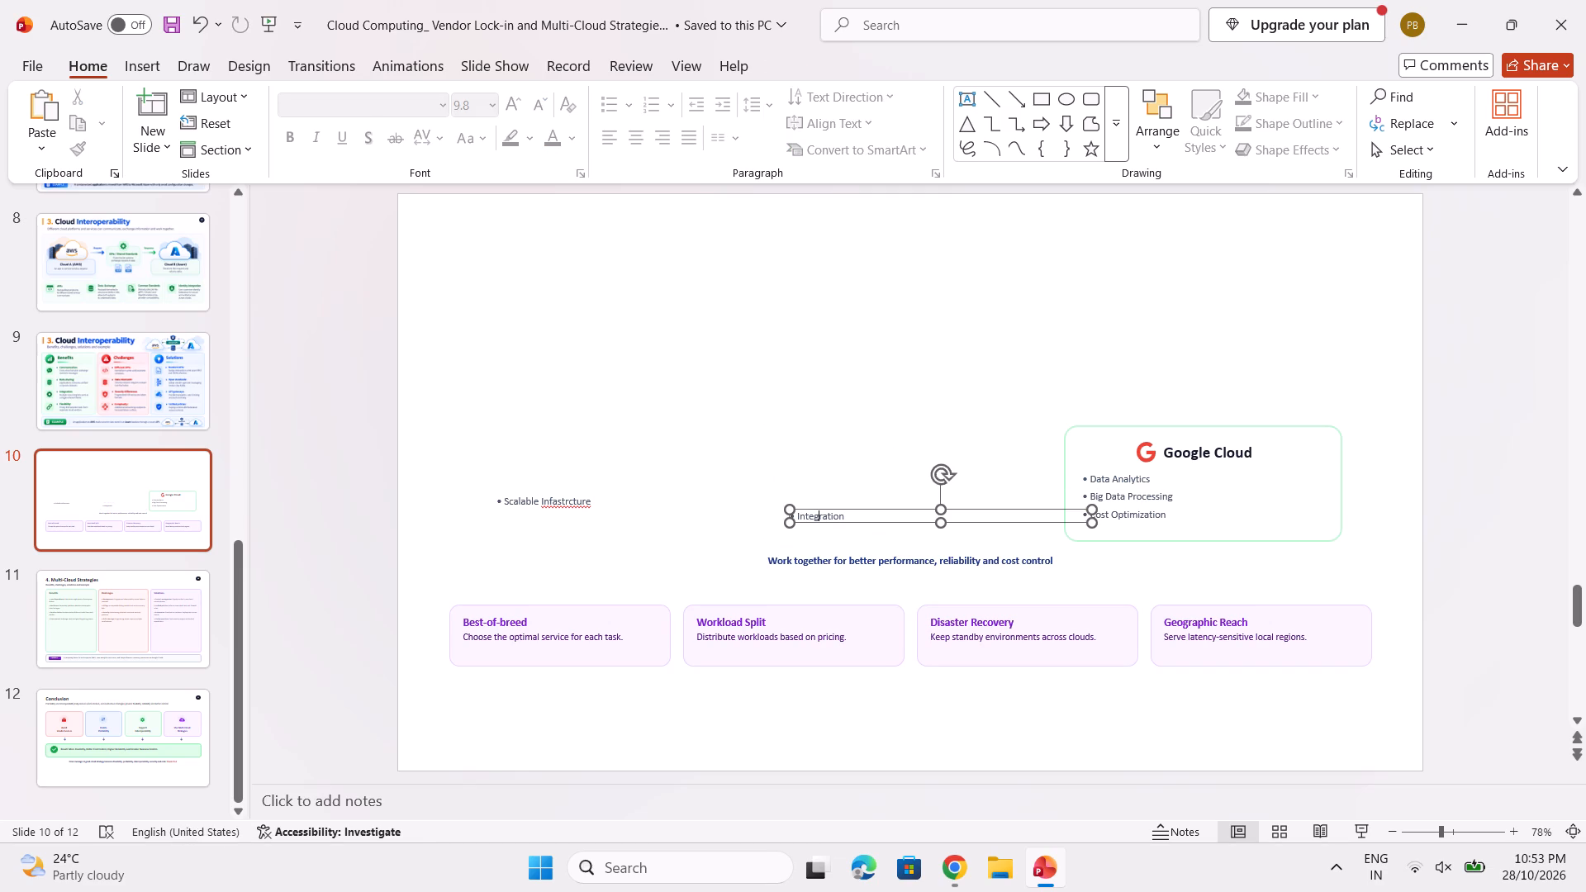
left_click(939, 467)
left_click(939, 477)
key("Delete")
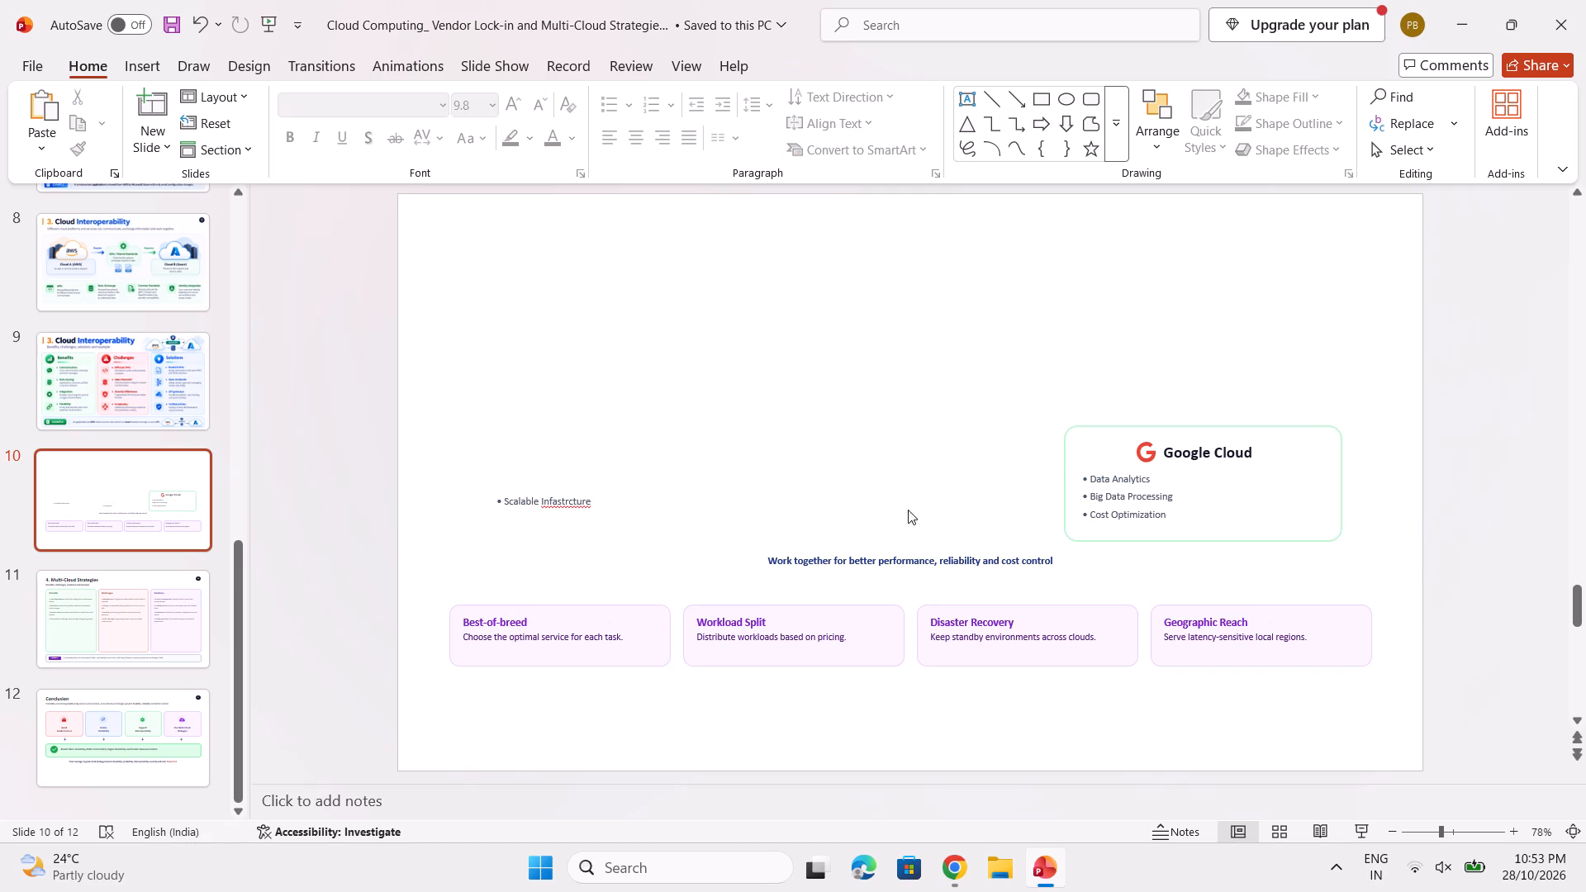
Delete the "Work together for better performance" caption and the remaining AWS scalable infrastructure bullet from slide 10.
left_click(867, 549)
left_click(910, 518)
key("Delete")
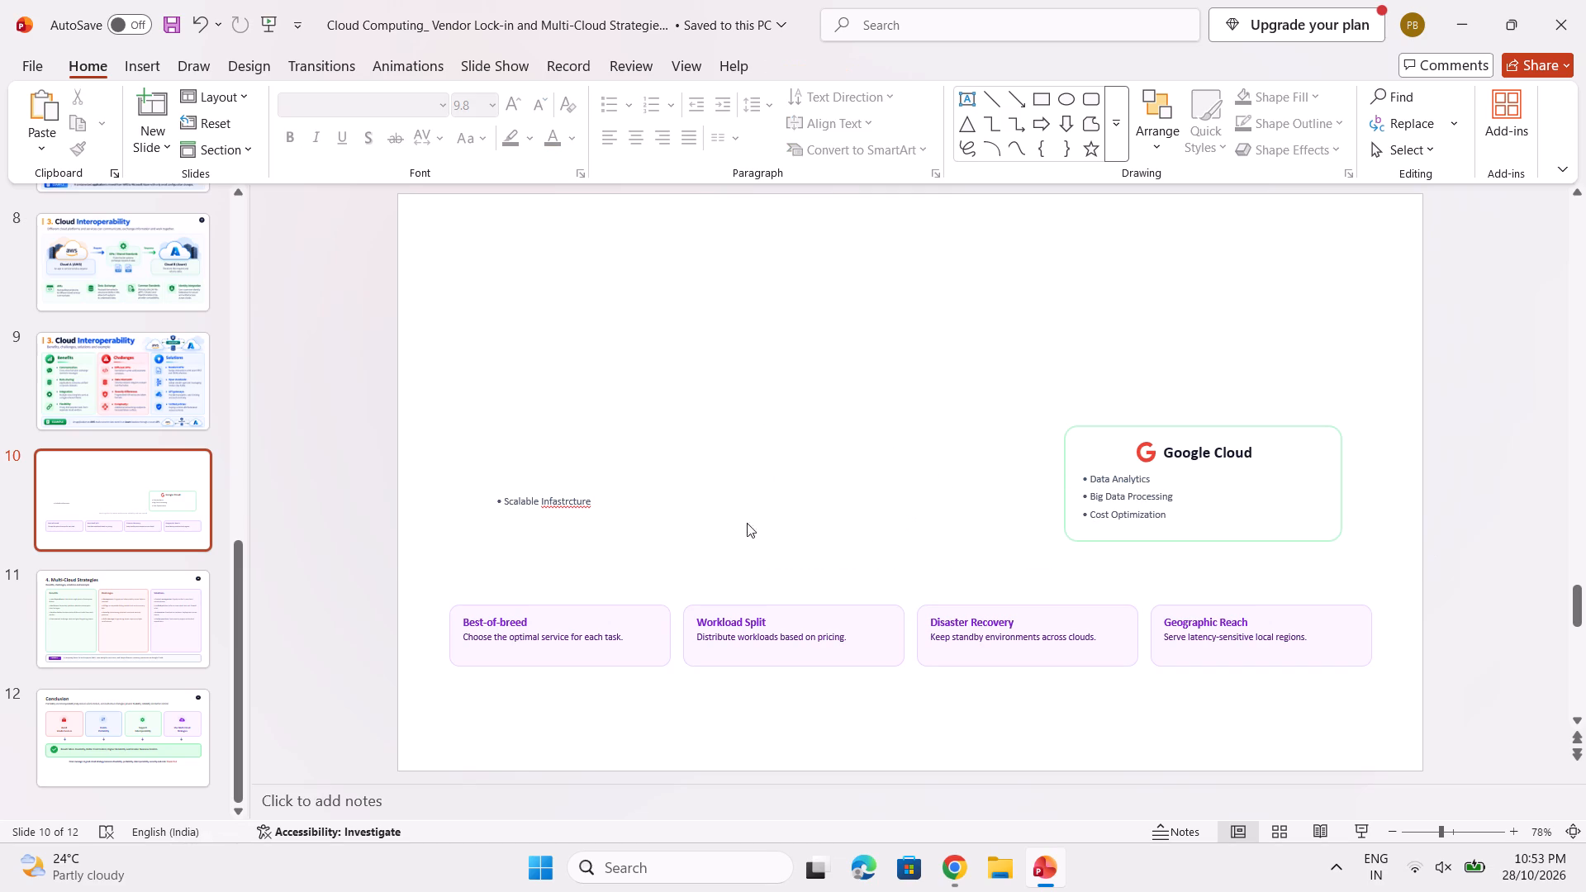
left_click(592, 503)
left_click(544, 458)
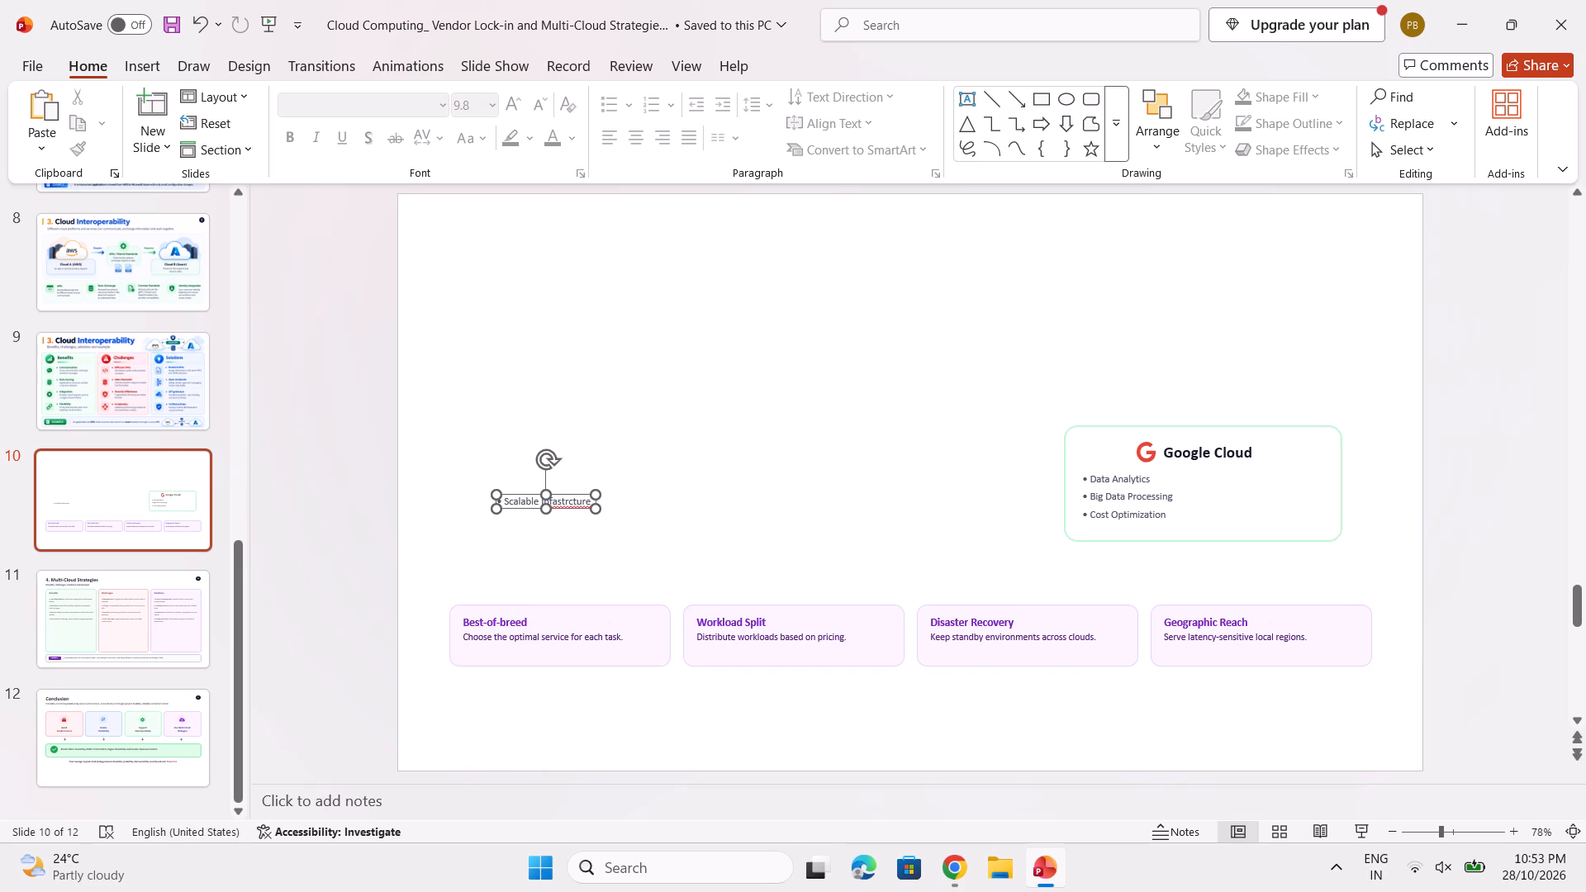
Delete the Google Cloud label, its G logo and the card outline around them from slide 10.
left_click(1166, 472)
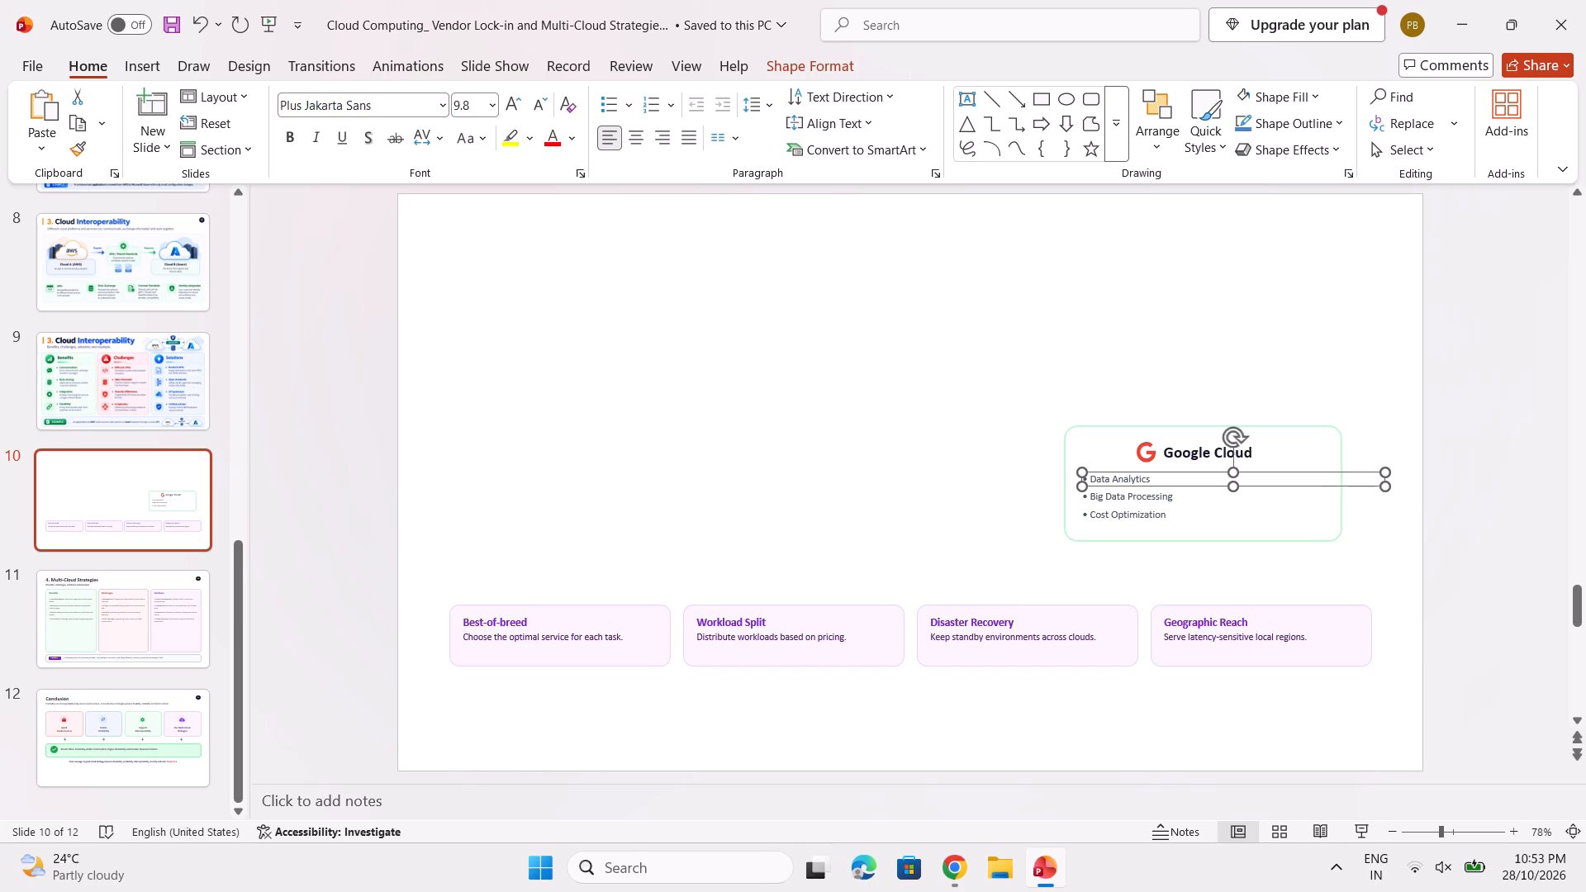
left_click(1234, 448)
left_click(1227, 417)
left_click(1214, 444)
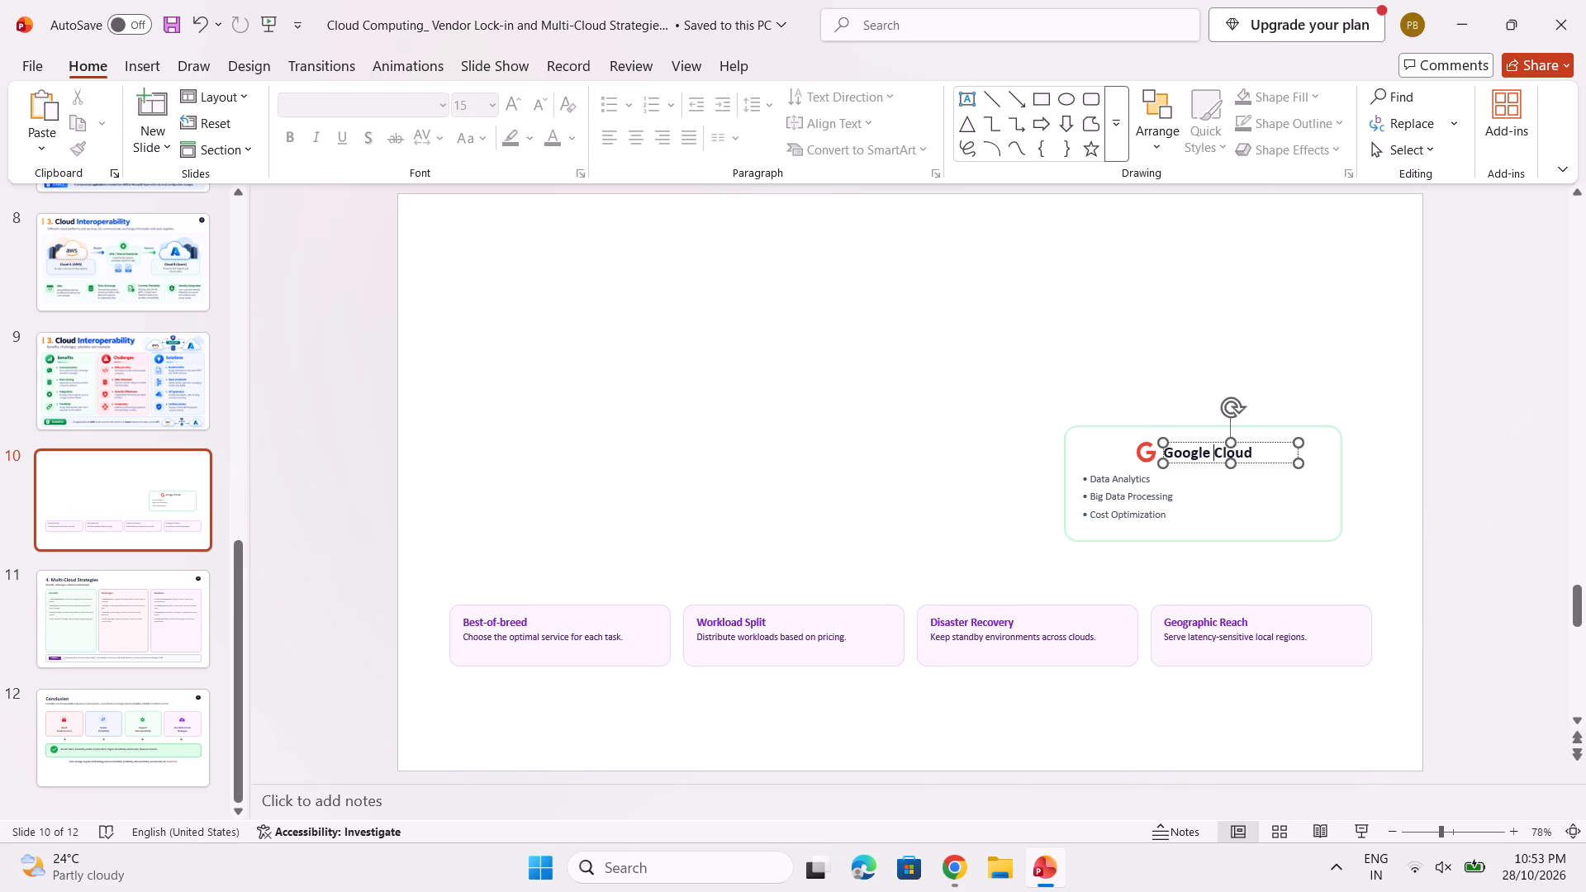
left_click(1227, 406)
key("Delete")
left_click(1151, 454)
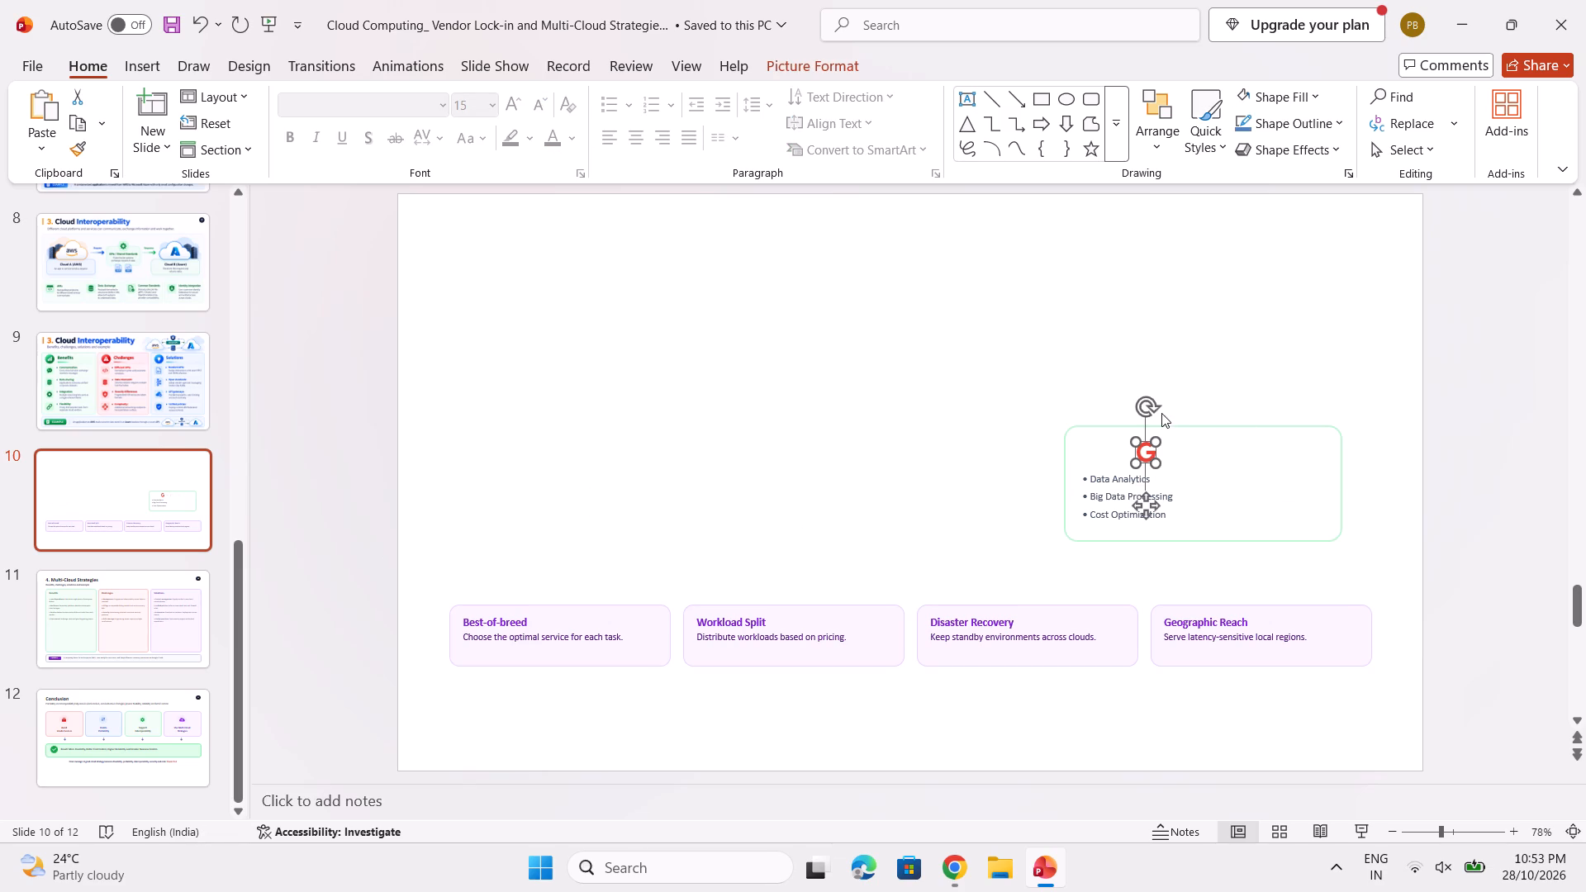
left_click(1146, 412)
key("Delete")
left_click(1146, 434)
left_click(1202, 382)
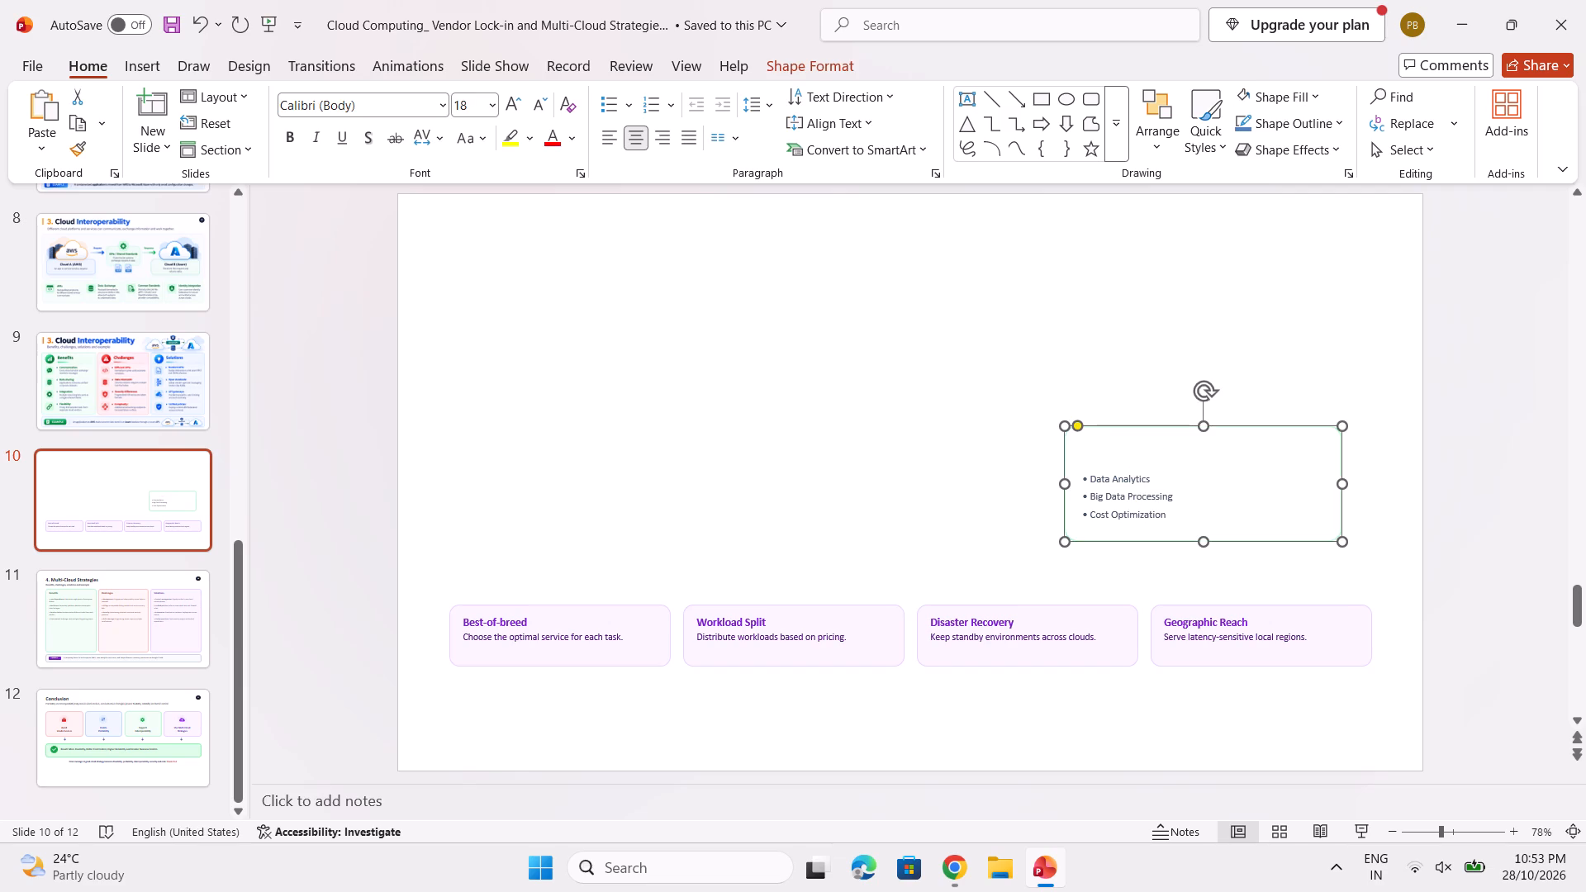
left_click(1201, 393)
key("Delete")
Delete the Data Analytics, Big Data Processing and Cost Optimization bullets from slide 10.
left_click(1171, 469)
left_click(1230, 435)
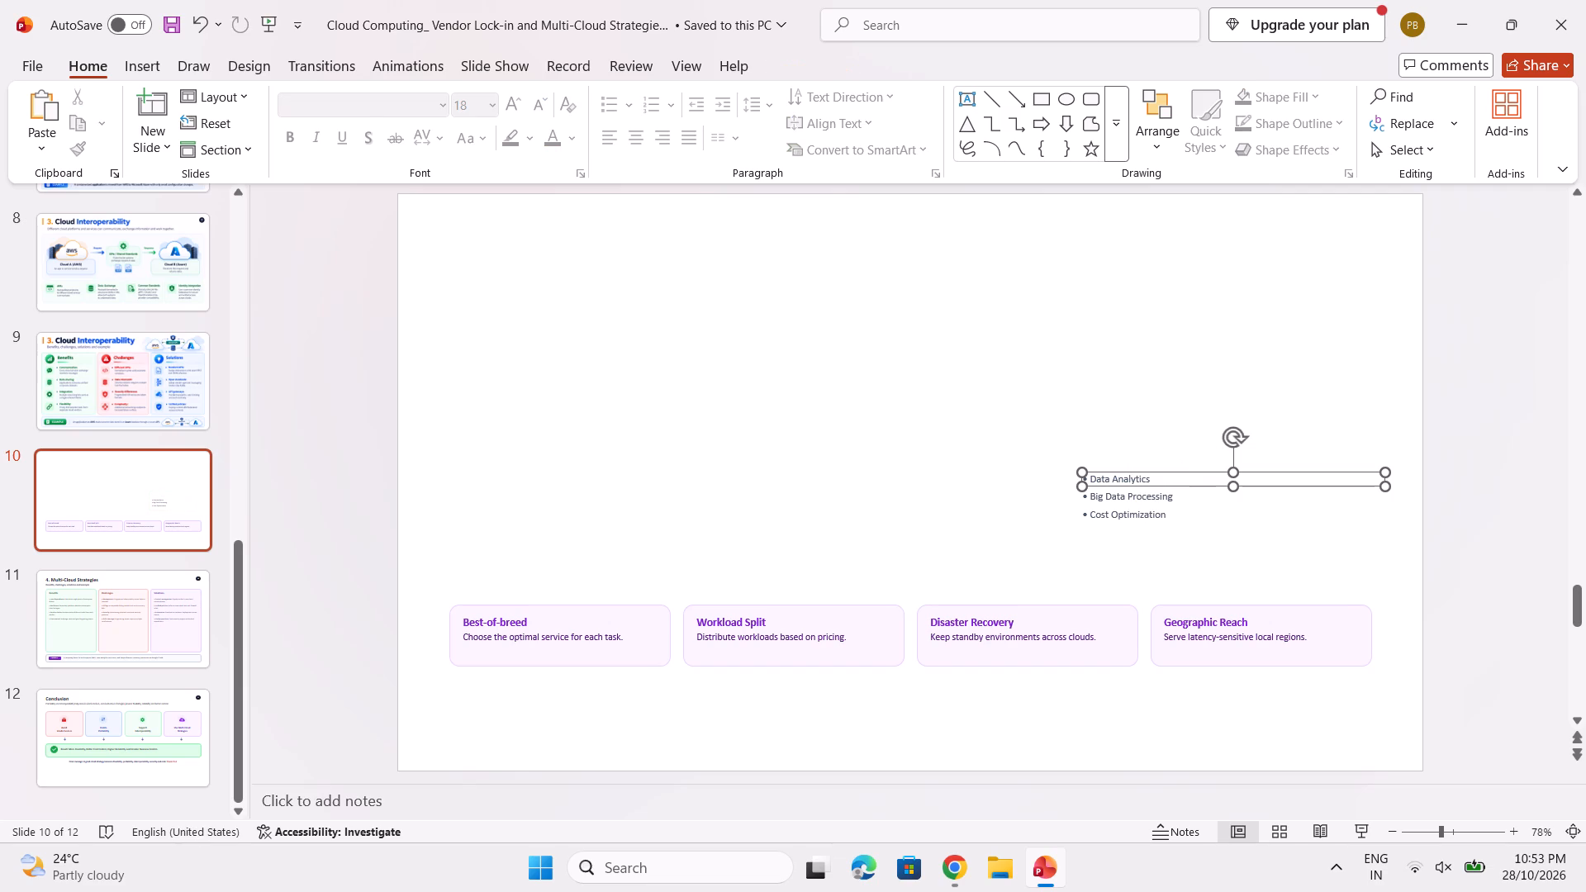
left_click(1227, 439)
left_click(1233, 438)
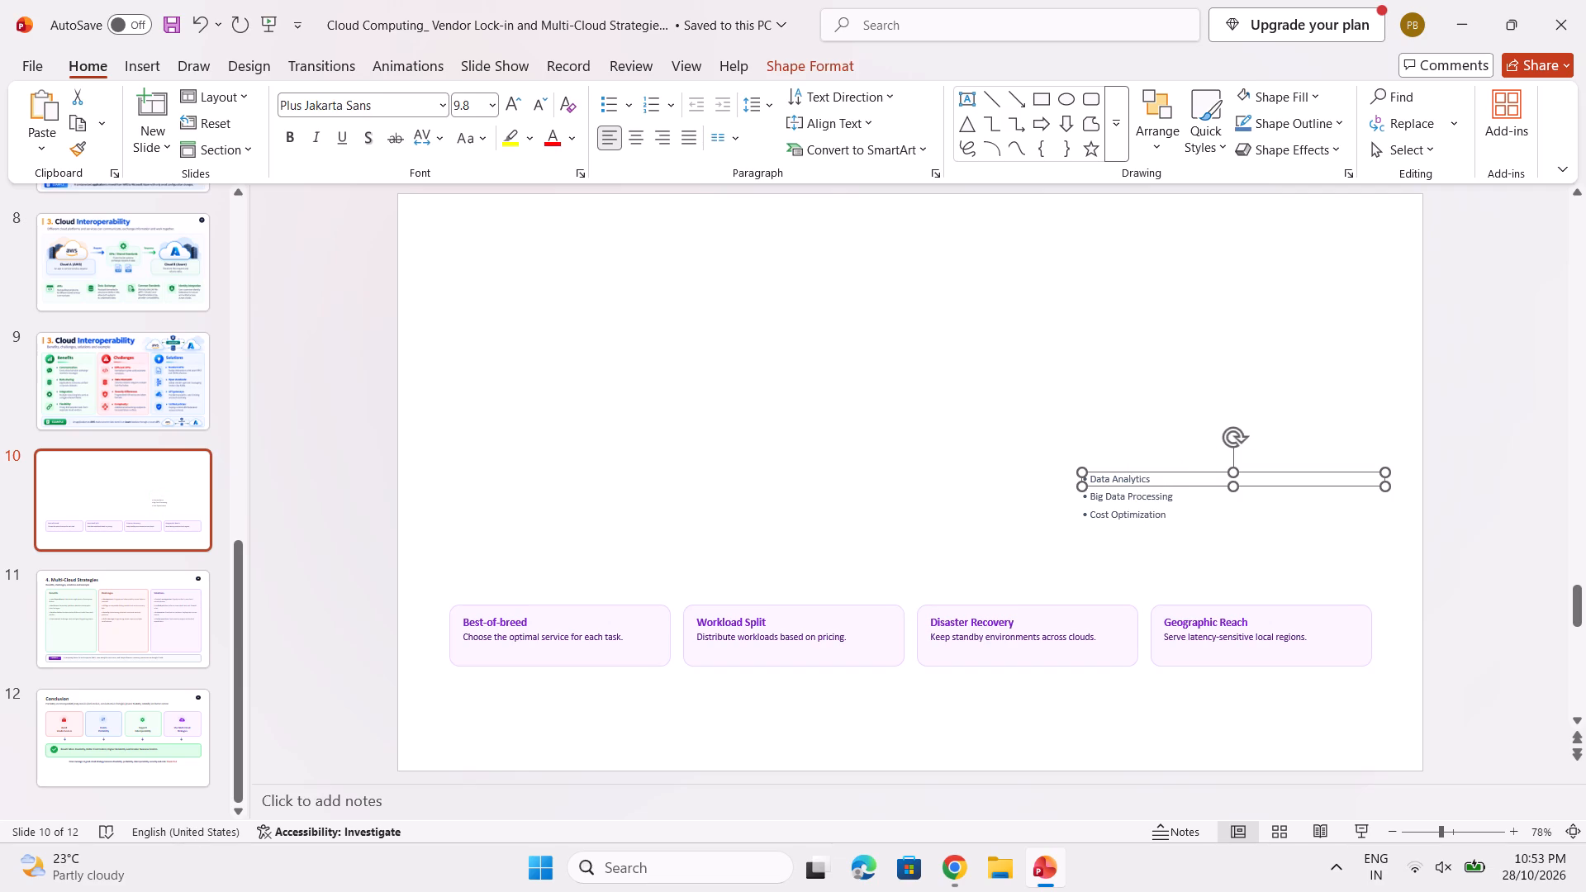
left_click(1233, 439)
left_click(1238, 433)
key("Delete")
left_click(1128, 499)
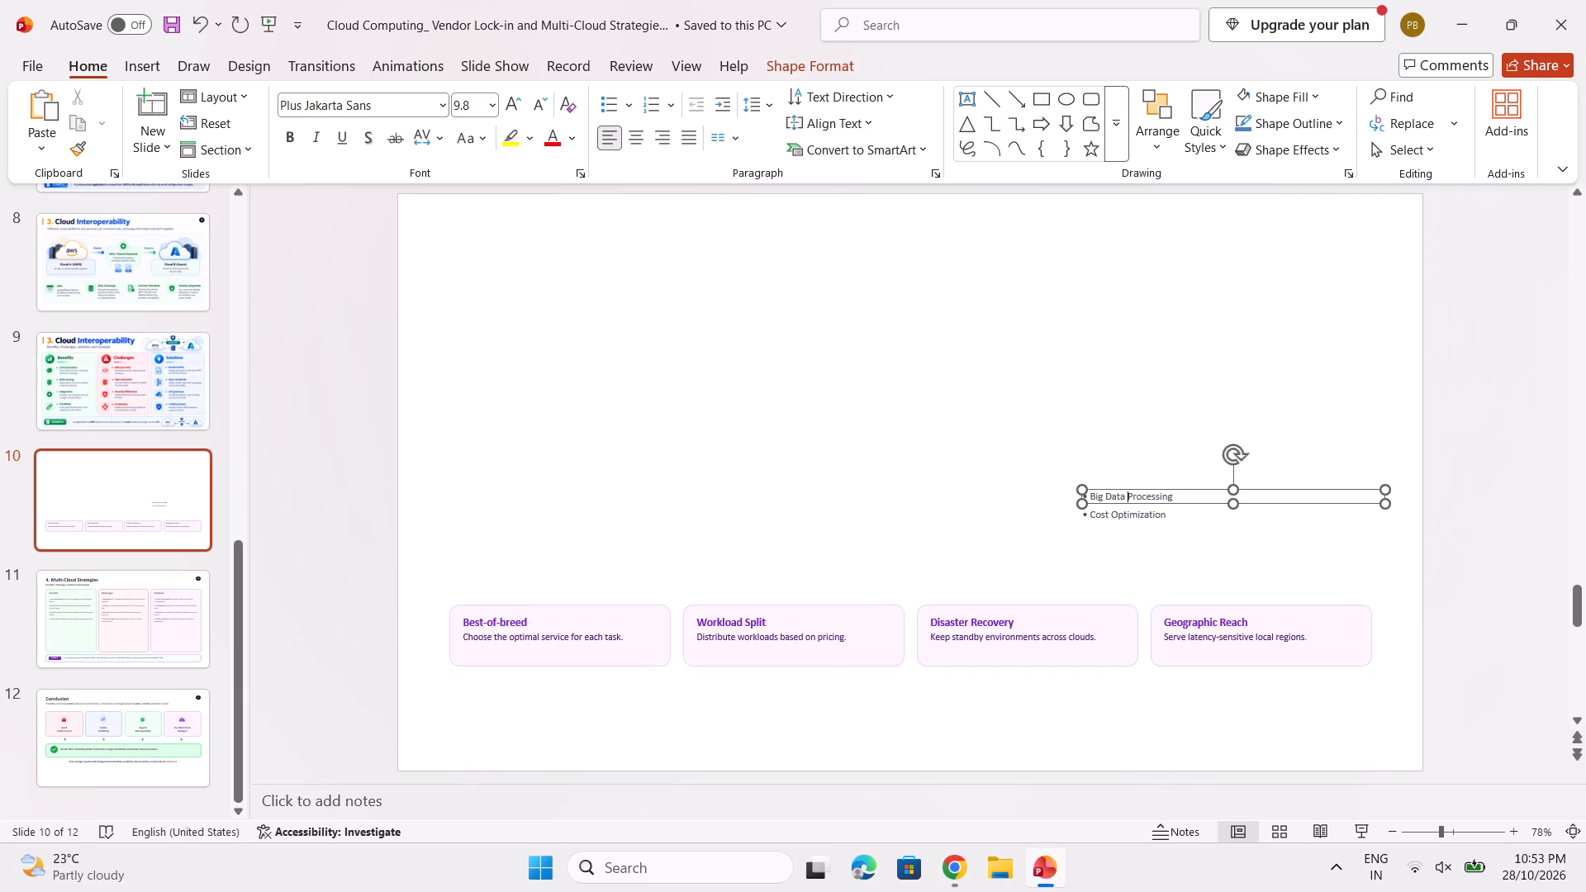
left_click(1241, 455)
key("Delete")
left_click(1144, 515)
key("Delete")
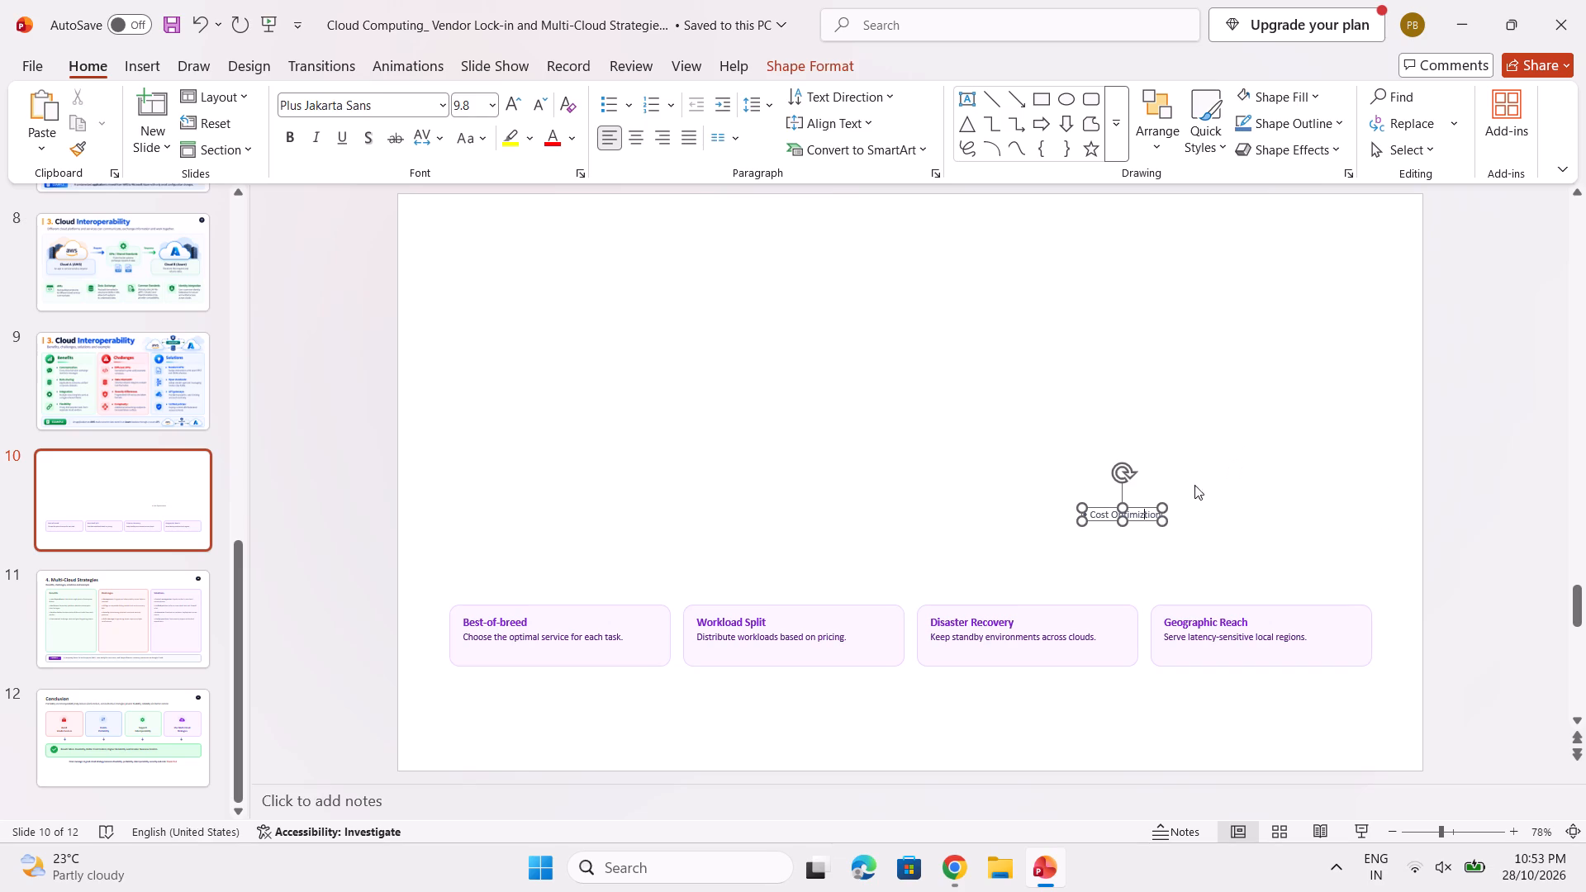
left_click(1128, 477)
key("Delete")
Delete the Best-of-breed heading and its purple card background from slide 10's bottom row.
left_click(675, 627)
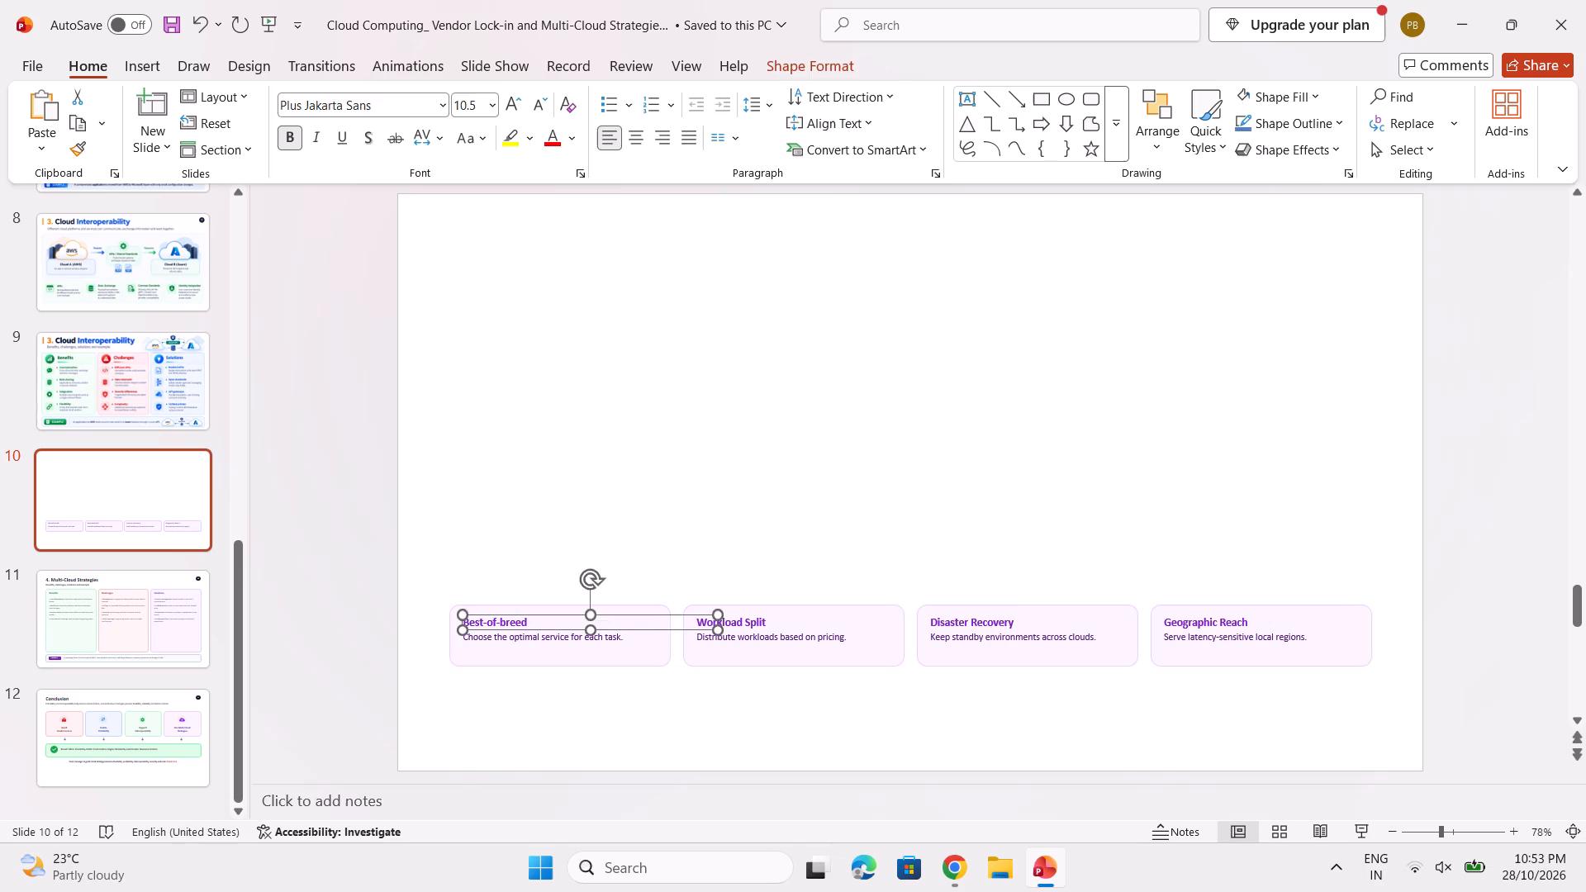
key("Delete")
left_click(656, 619)
left_click(567, 563)
key("Delete")
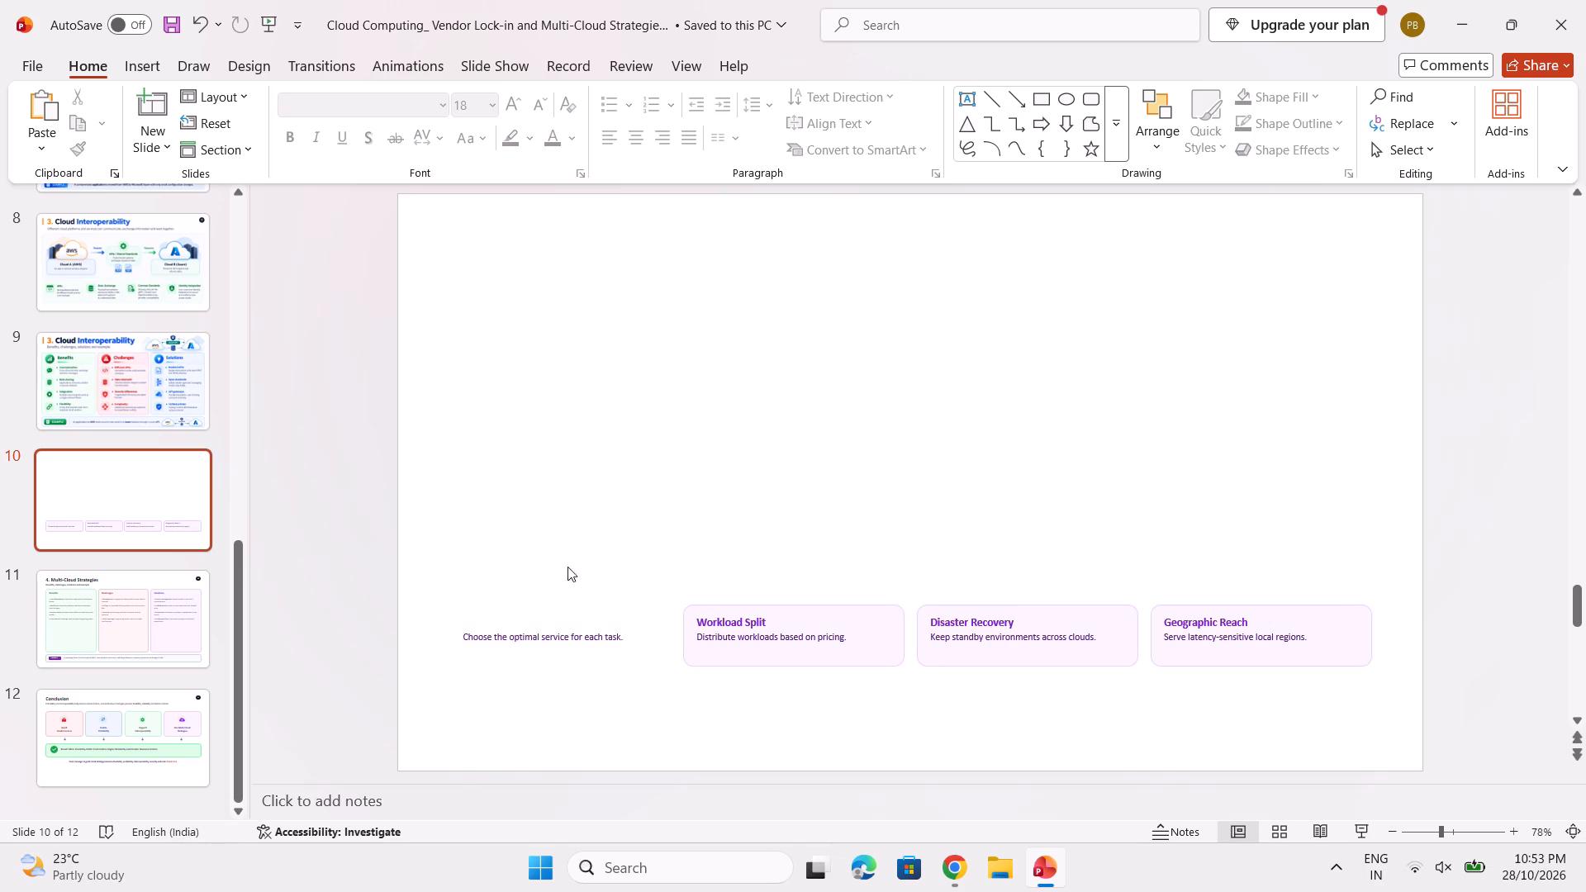
left_click(568, 610)
left_click(571, 623)
left_click(586, 586)
left_click(586, 589)
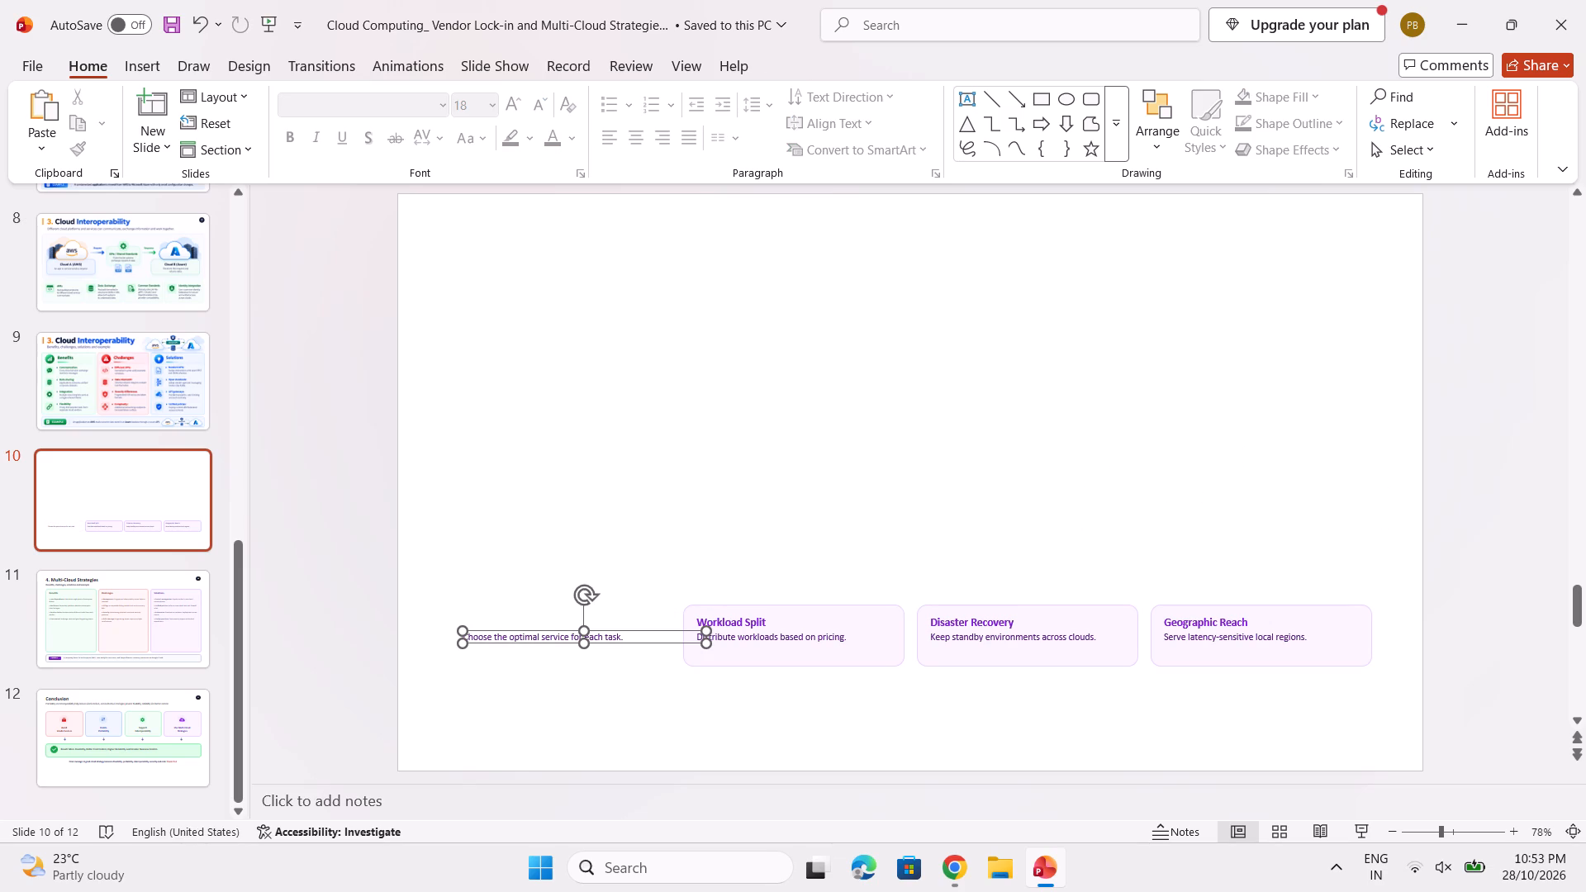
left_click(586, 593)
Delete the Workload Split heading from the second card in slide 10's bottom row.
left_click(814, 631)
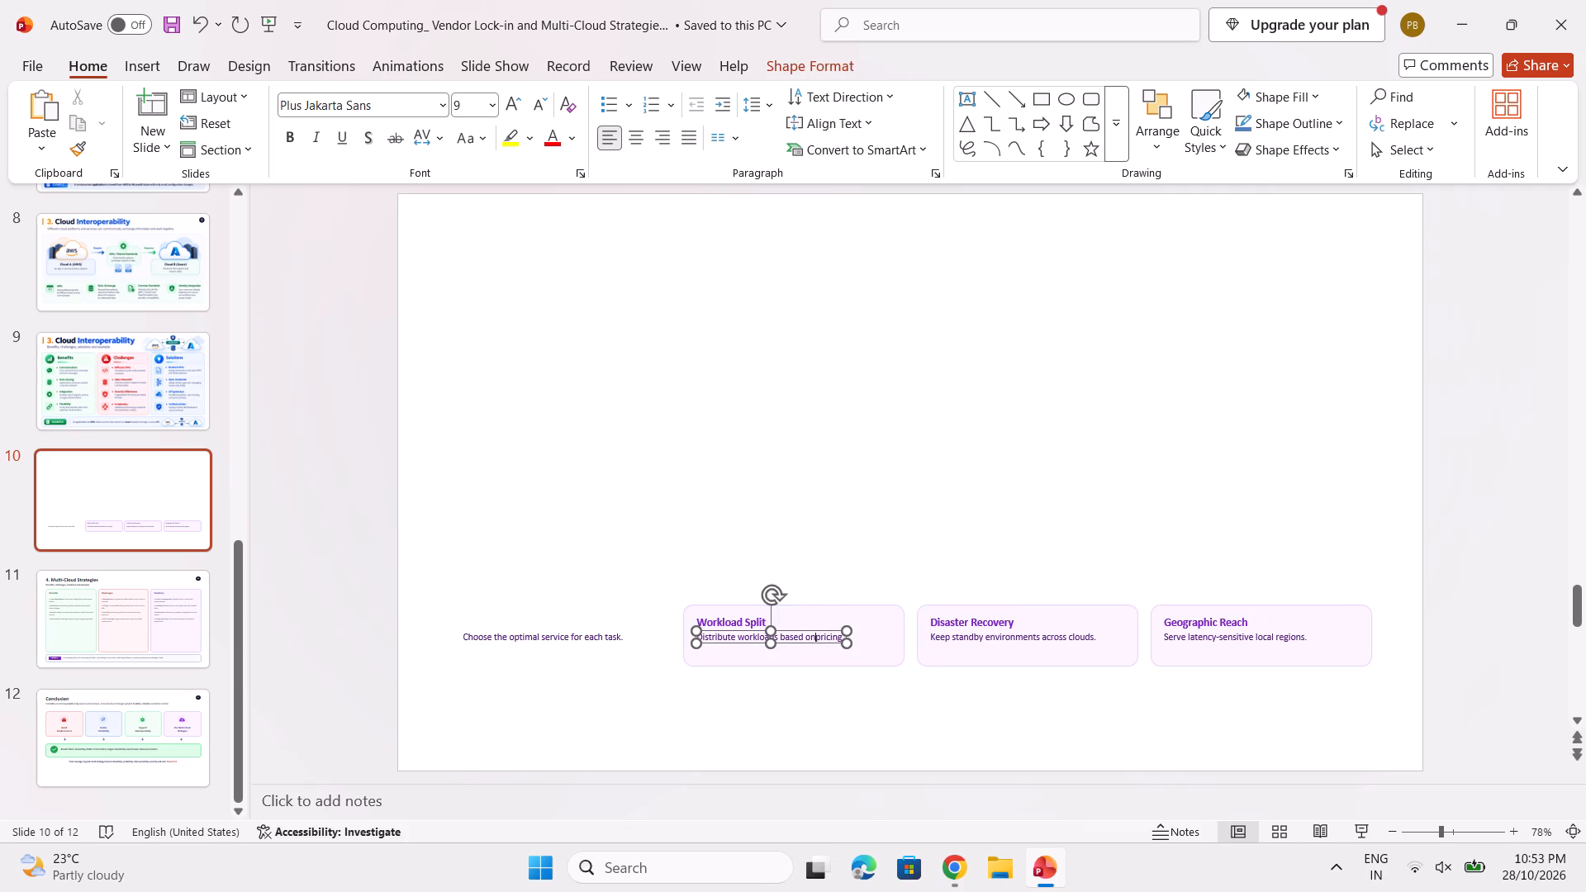
left_click(845, 625)
left_click(867, 618)
key("Delete")
Delete the Geographic Reach card's background and the Best-of-breed description text from slide 10.
left_click_drag(1327, 644, 1182, 631)
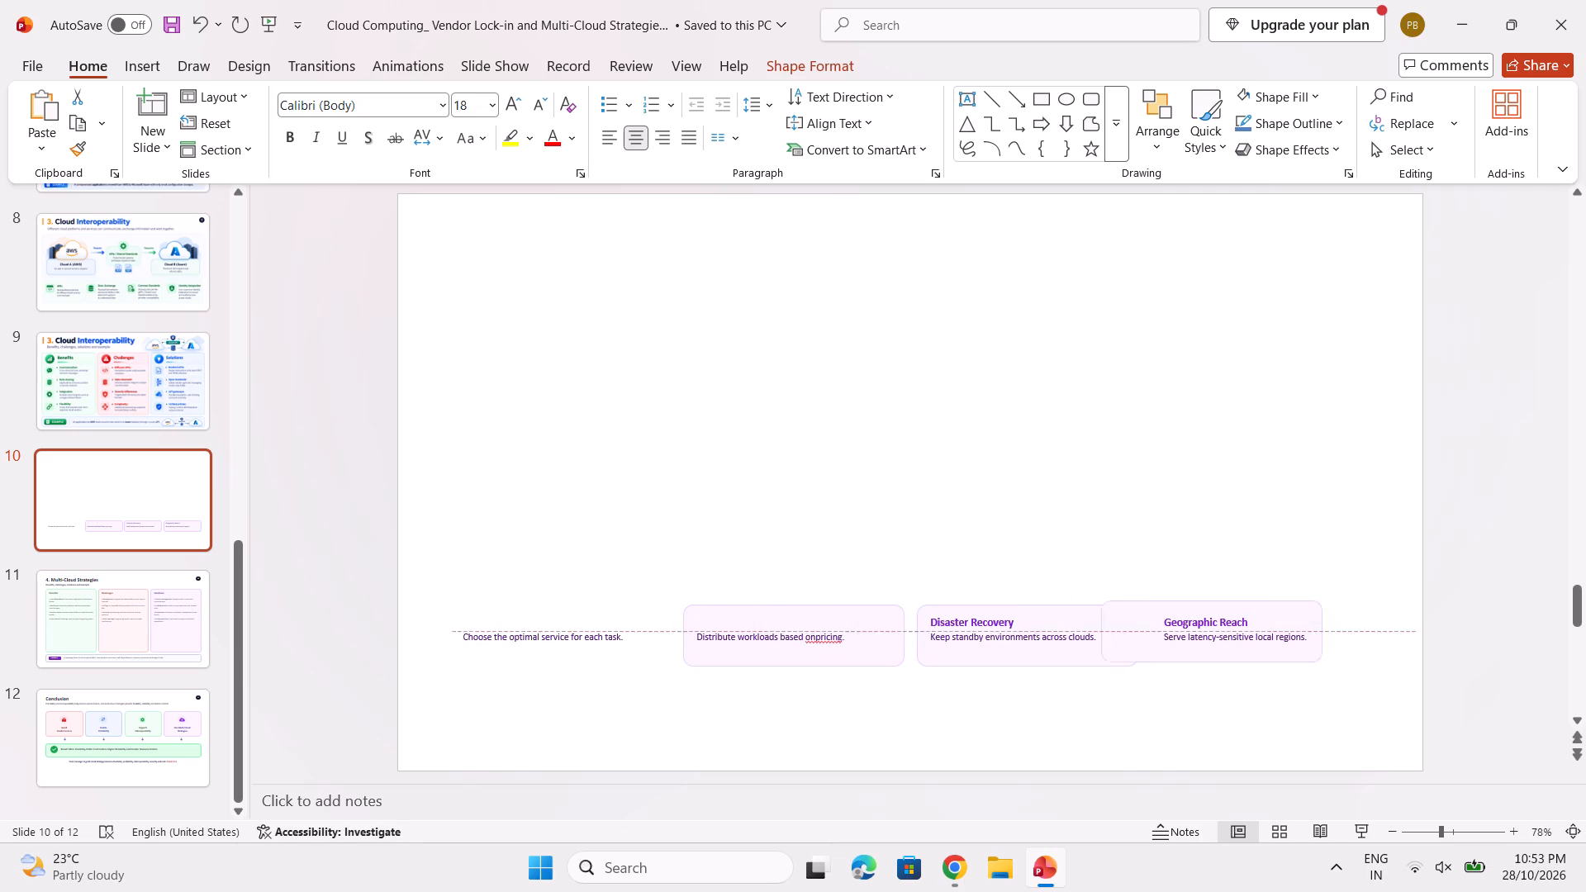
left_click_drag(1182, 631, 756, 627)
key("Delete")
left_click_drag(457, 624, 551, 621)
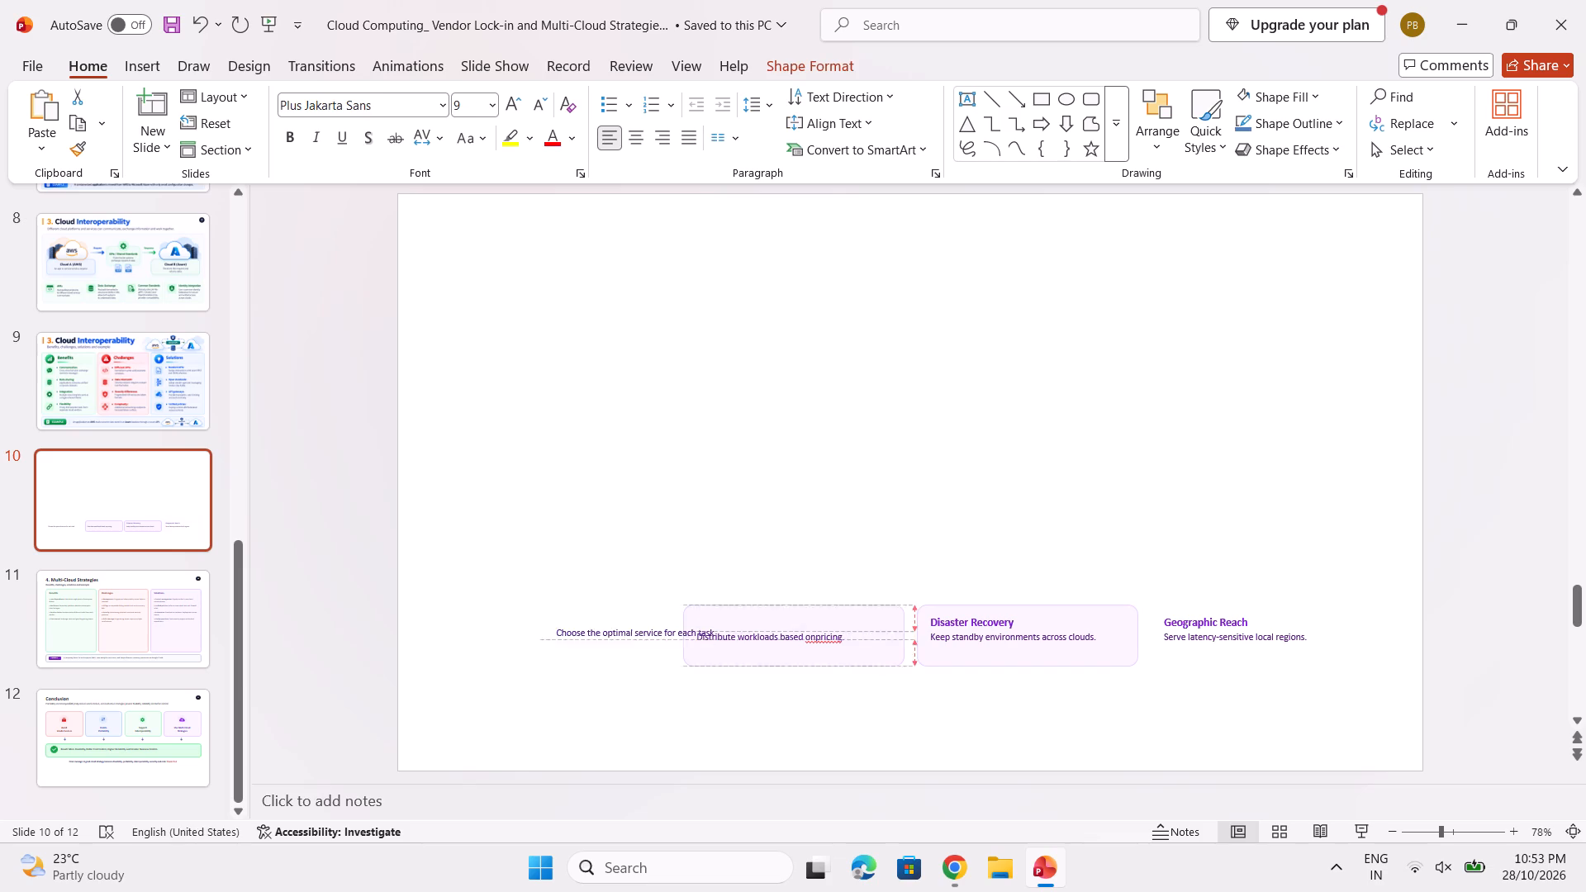
left_click_drag(551, 621, 719, 634)
Delete the Workload Split card's background and its description about distributing workloads from slide 10.
left_click(758, 647)
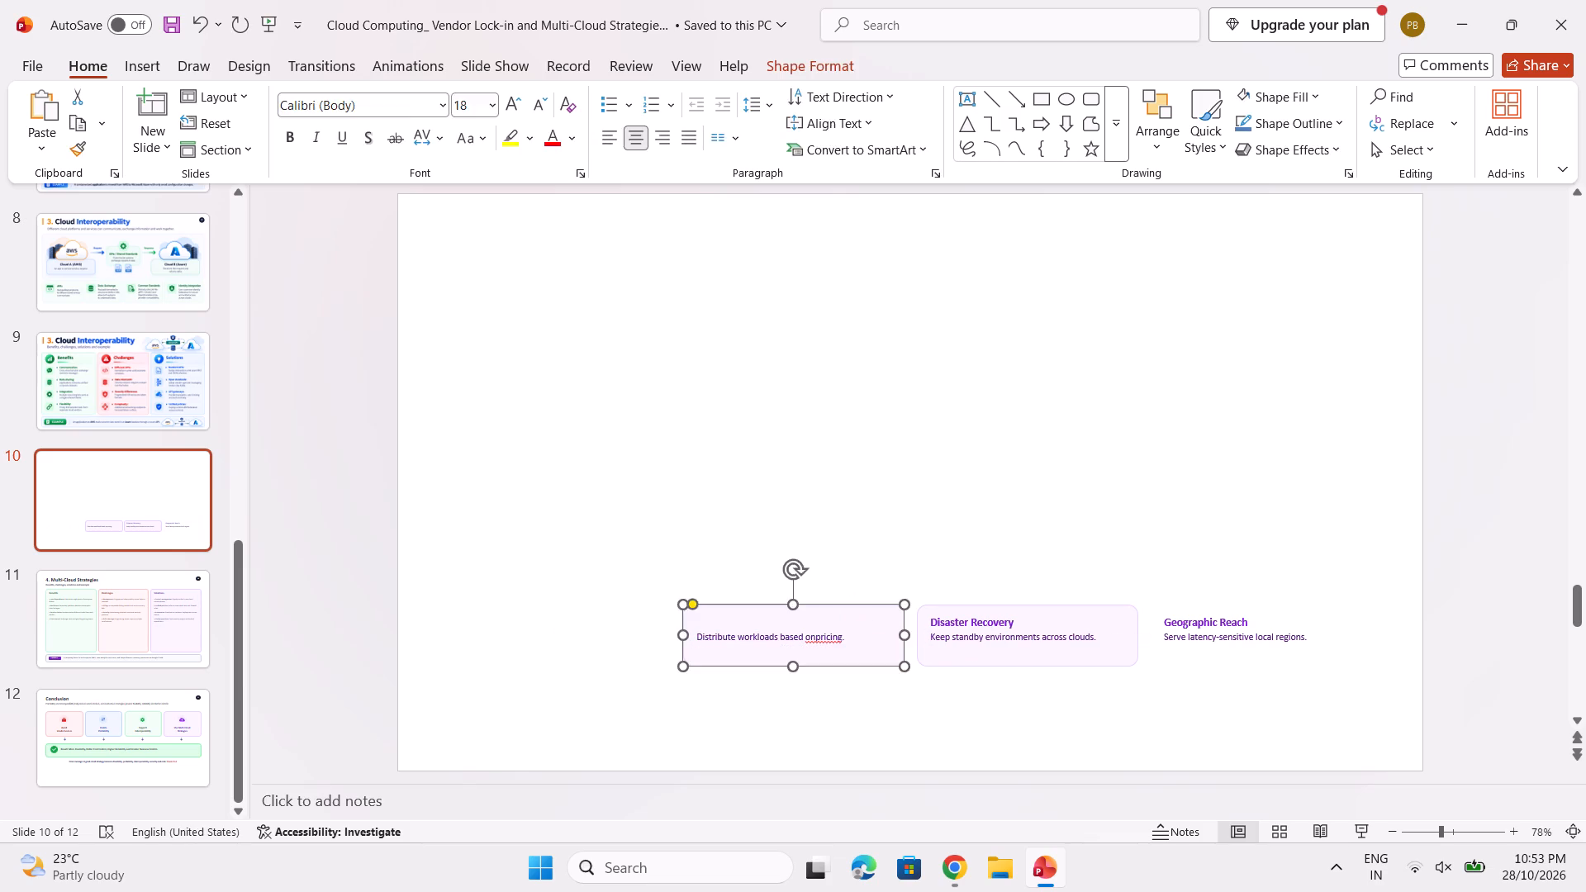
key("Delete")
left_click(797, 630)
key("Delete")
Delete the Disaster Recovery card's background, heading and description from slide 10.
left_click(1002, 627)
key("Delete")
left_click(1004, 647)
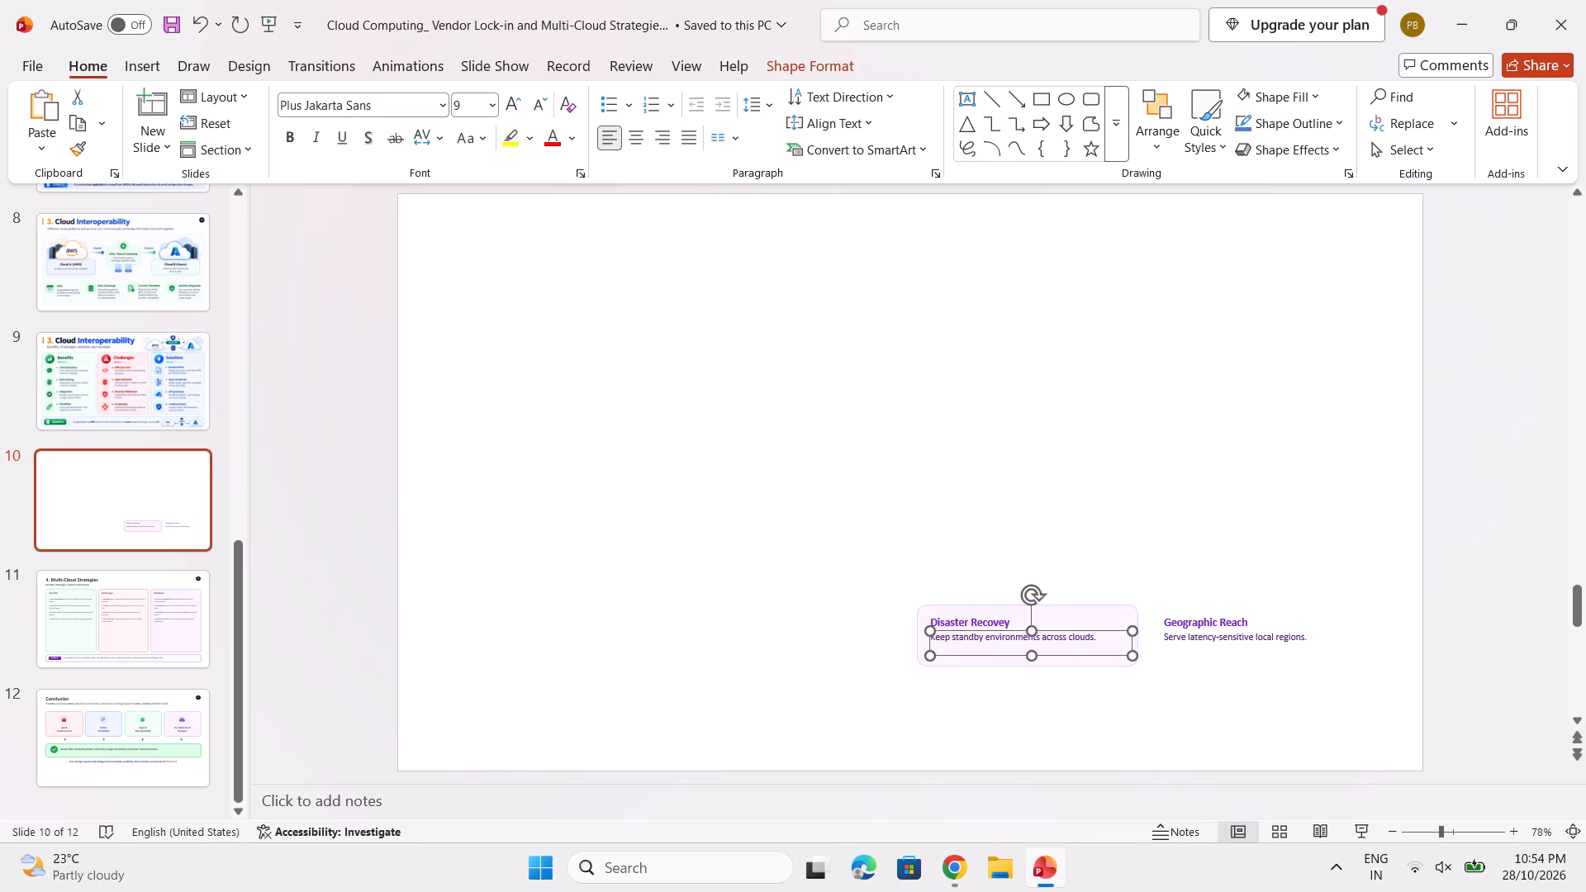
key("Delete")
left_click(1023, 642)
key("Delete")
left_click(997, 628)
key("Delete")
left_click(962, 615)
key("Delete")
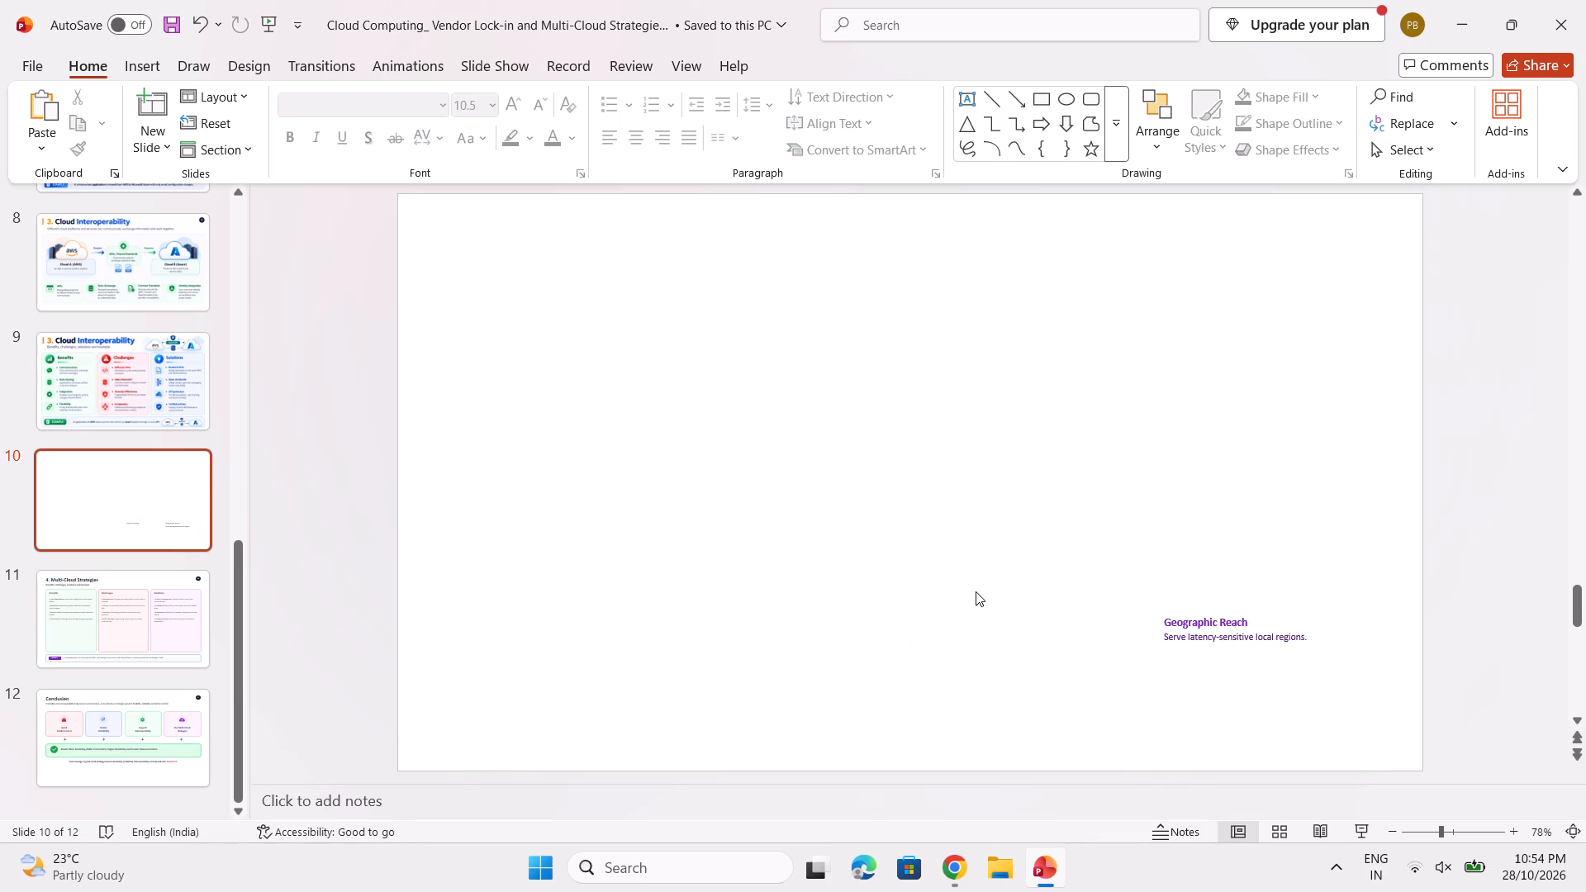
Delete the Geographic Reach heading and its description text from slide 10.
left_click(1202, 629)
key("Delete")
left_click(1204, 629)
left_click(1208, 633)
key("Delete")
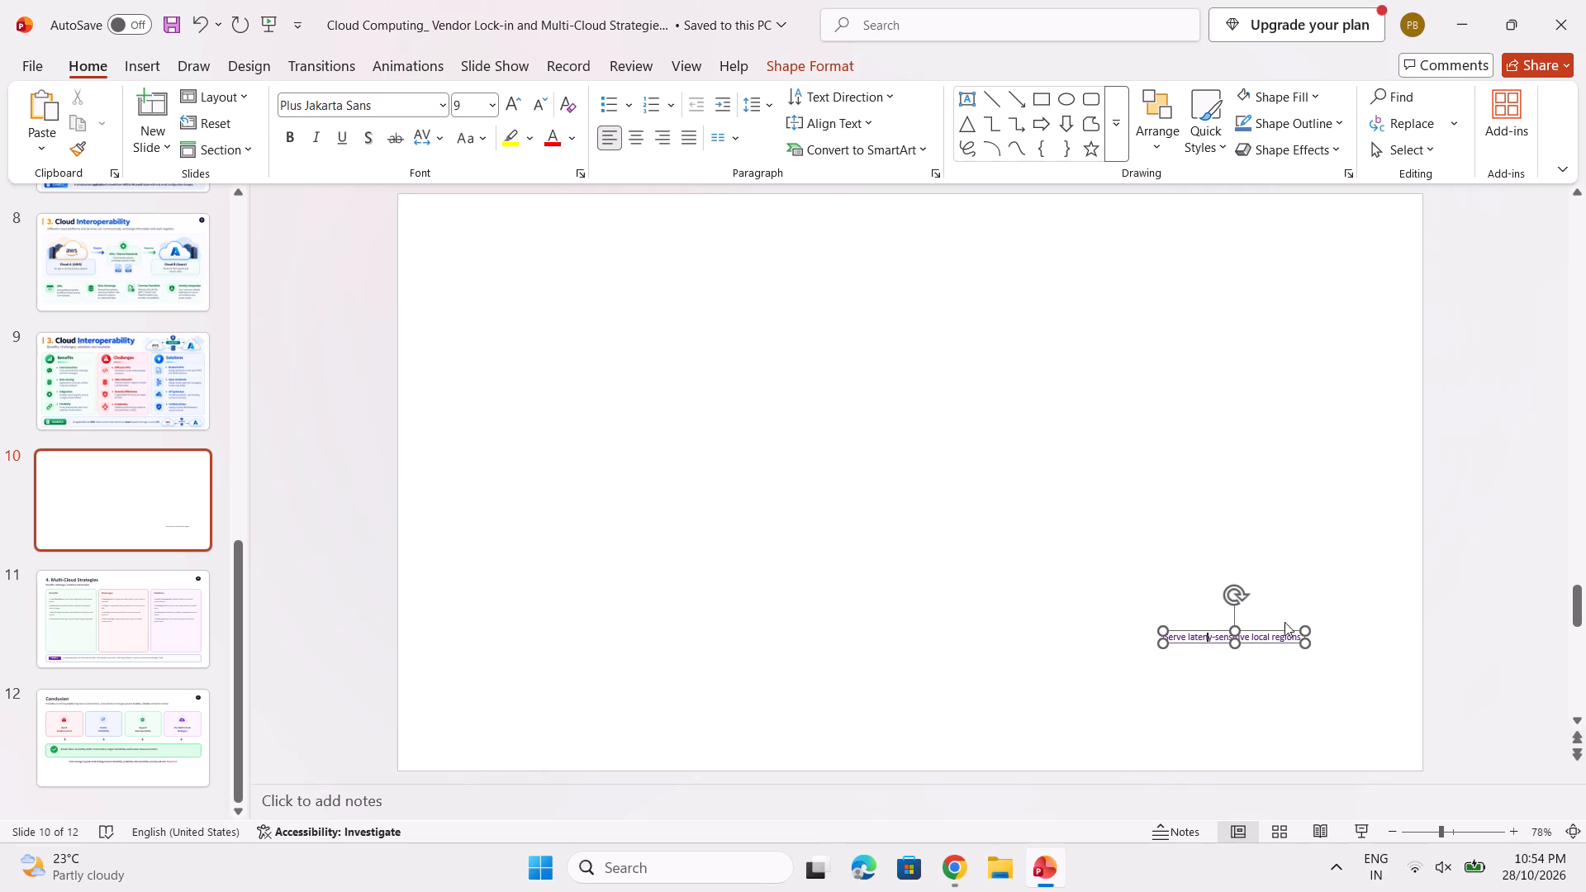
left_click(1230, 598)
key("Delete")
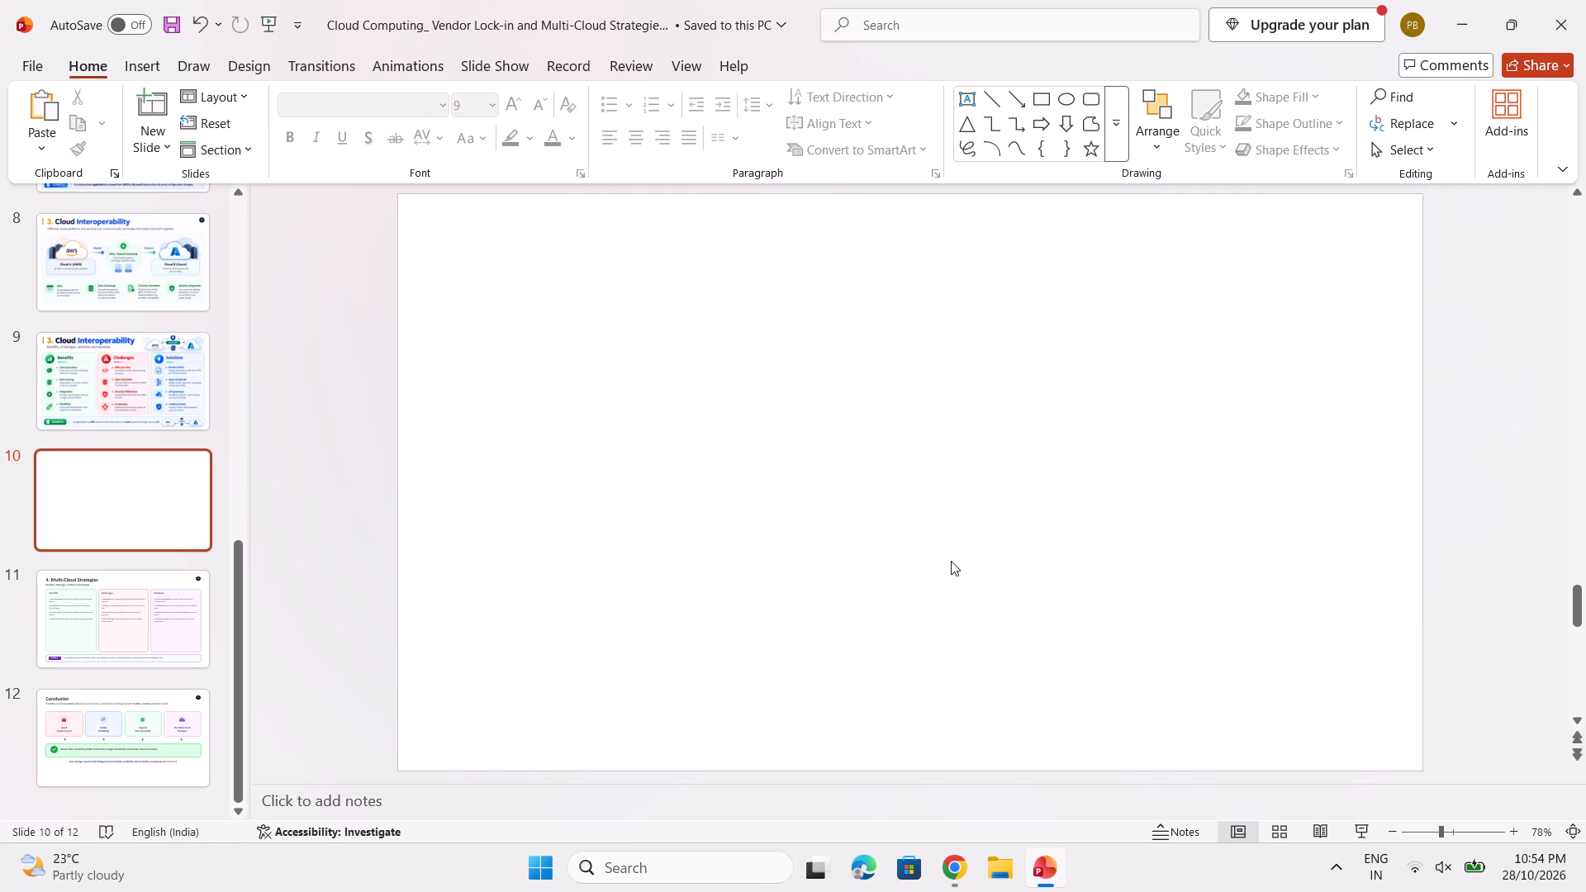
Save the presentation with slide 10 cleared.
key("ctrl+s")
left_click(824, 532)
left_click(951, 871)
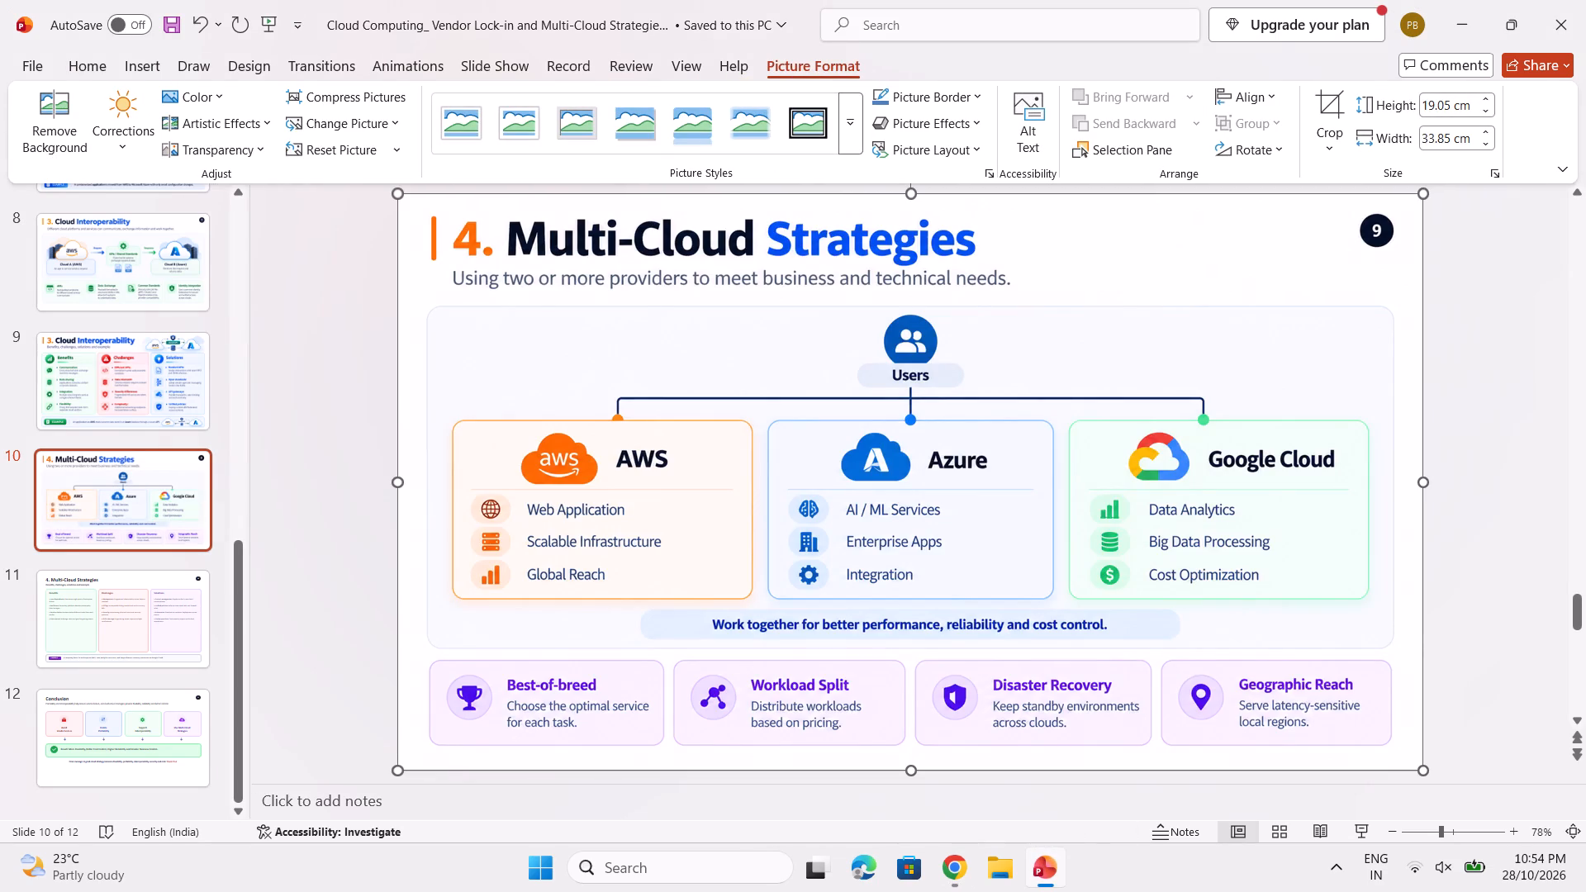
Save the presentation with the new slide 10 image.
key("ctrl+s")
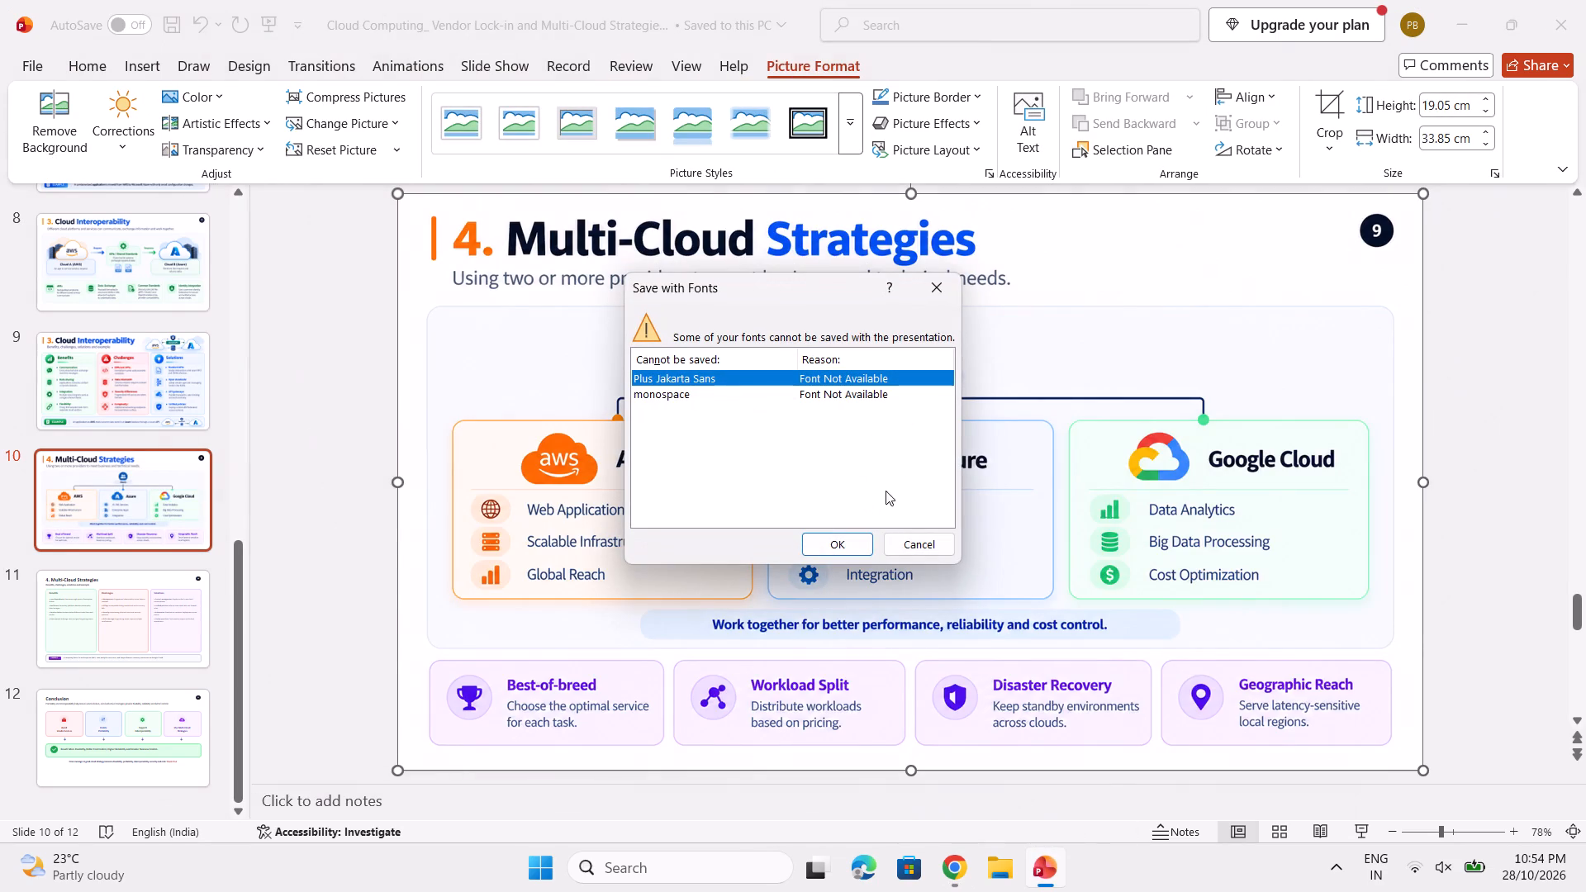
left_click(849, 541)
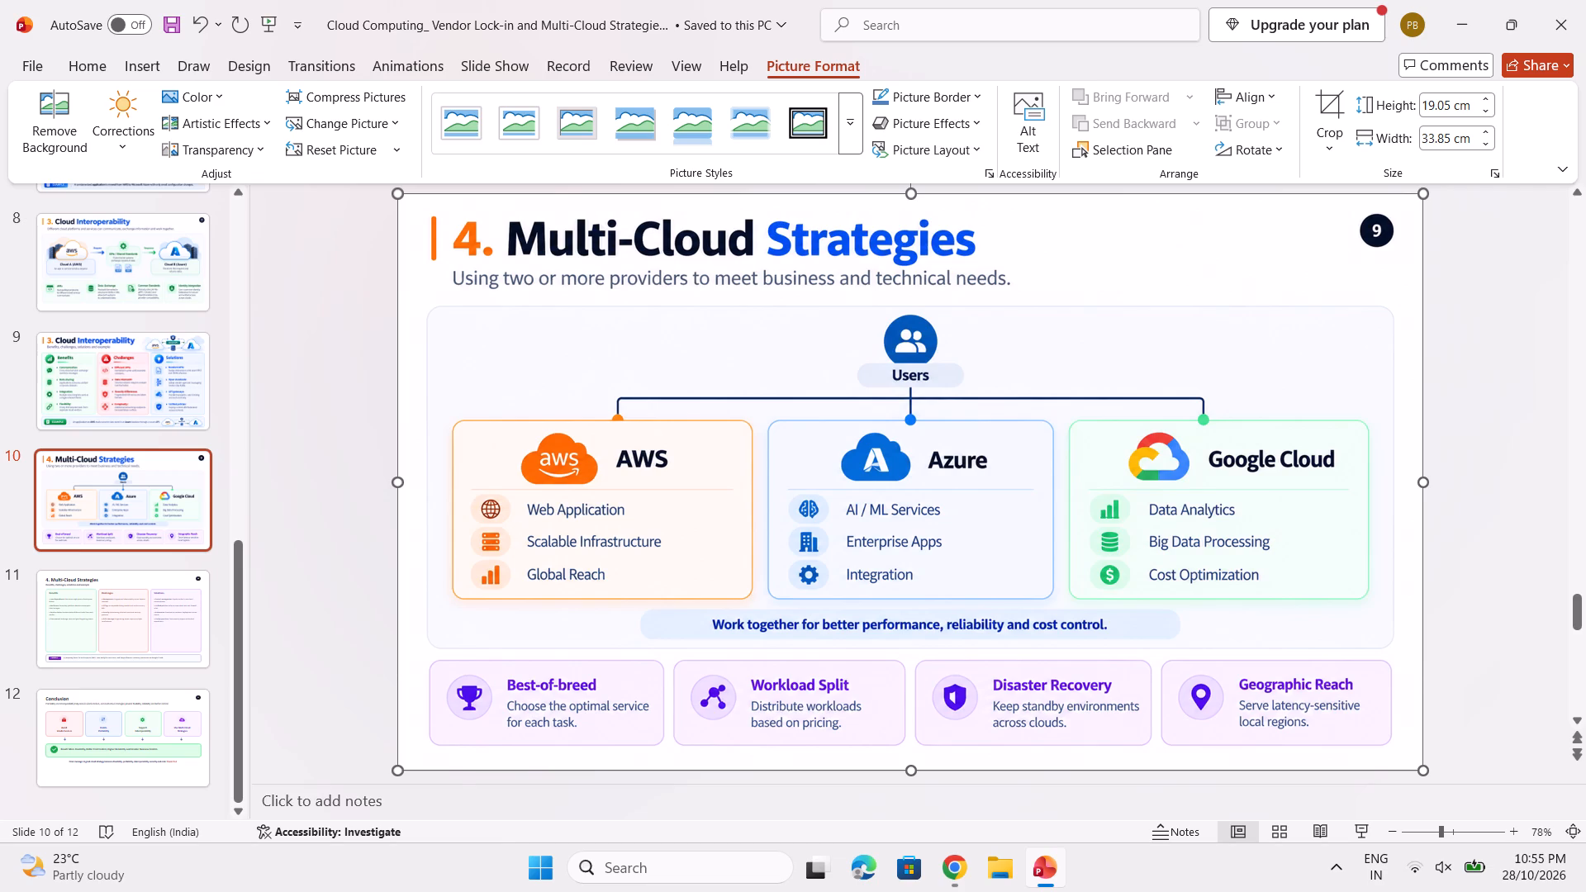
Review slides 6 to 11, checking the replaced images and their page-number badges.
left_click(133, 604)
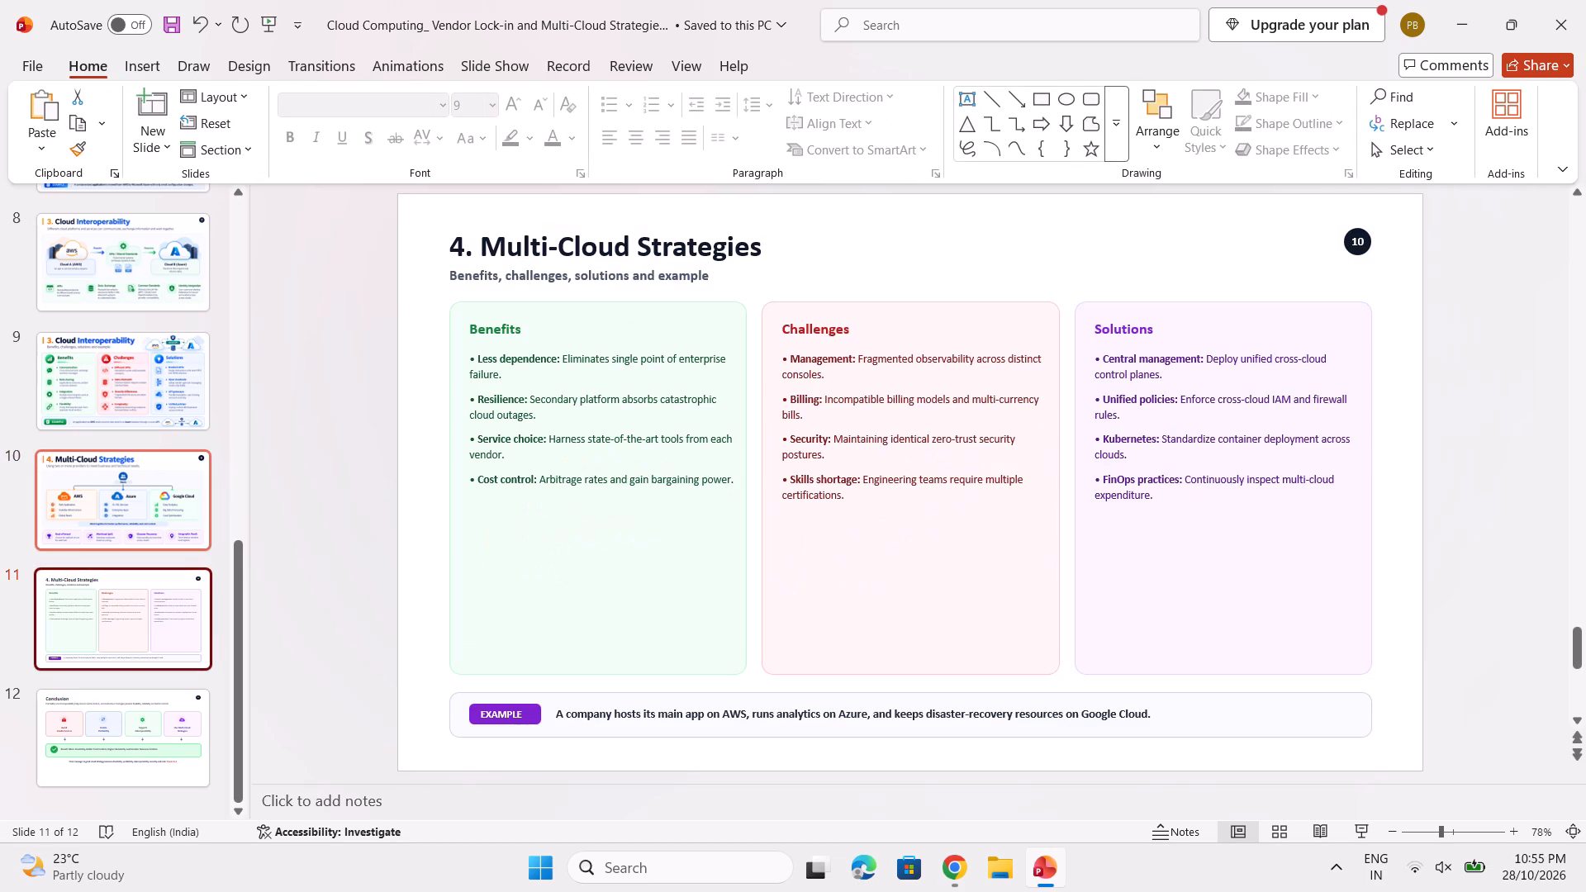
left_click(123, 458)
left_click(127, 395)
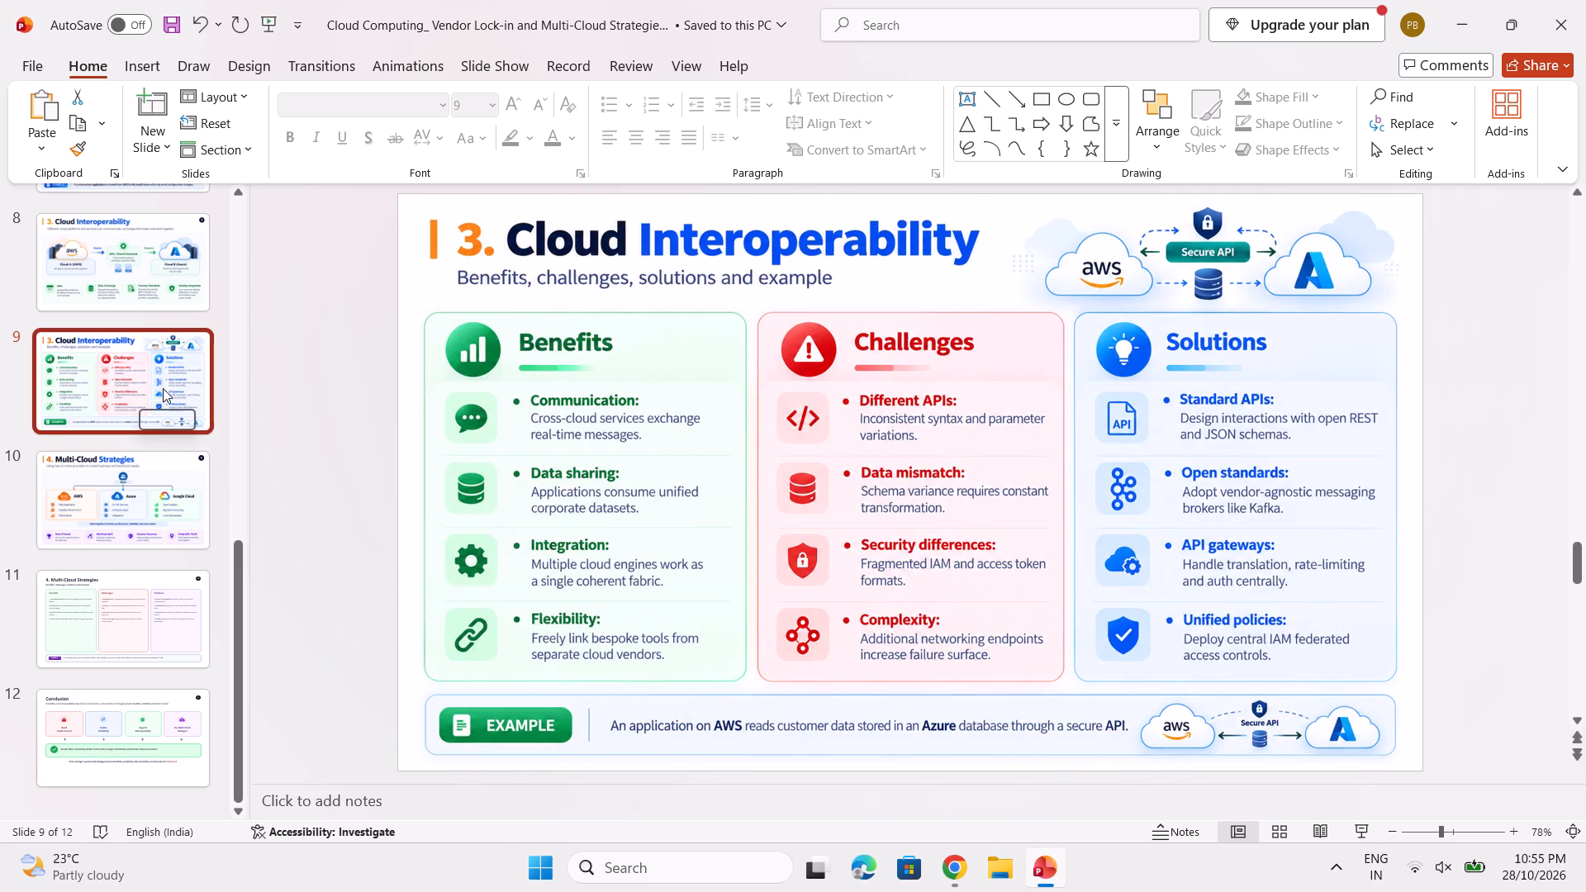
left_click(141, 271)
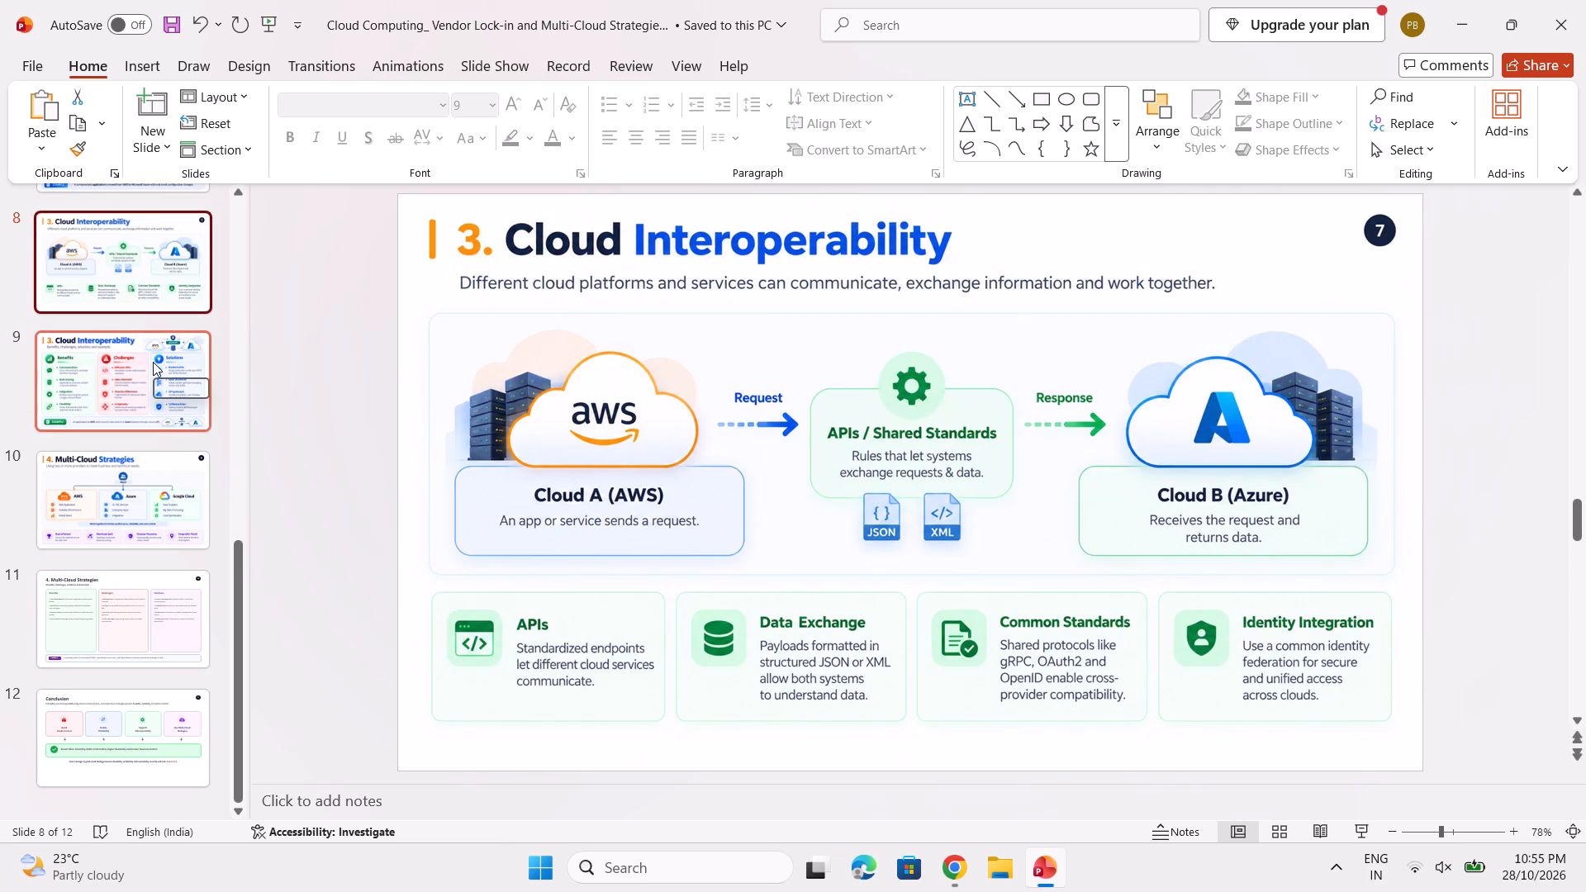
scroll(132, 263, "up", 3)
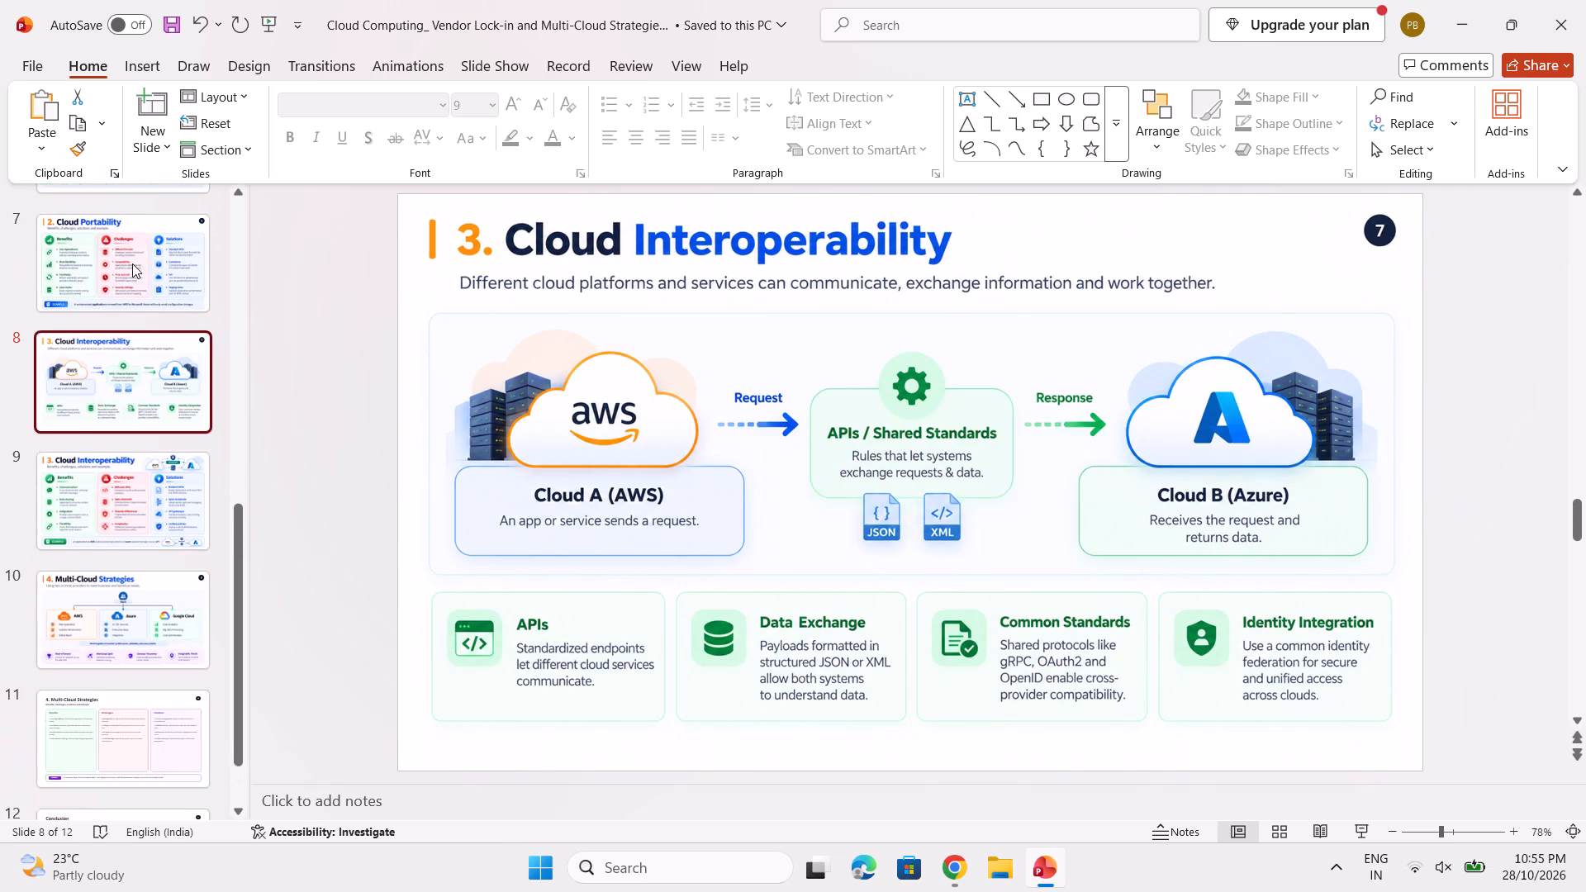
left_click(132, 287)
scroll(133, 287, "up", 2)
left_click(137, 273)
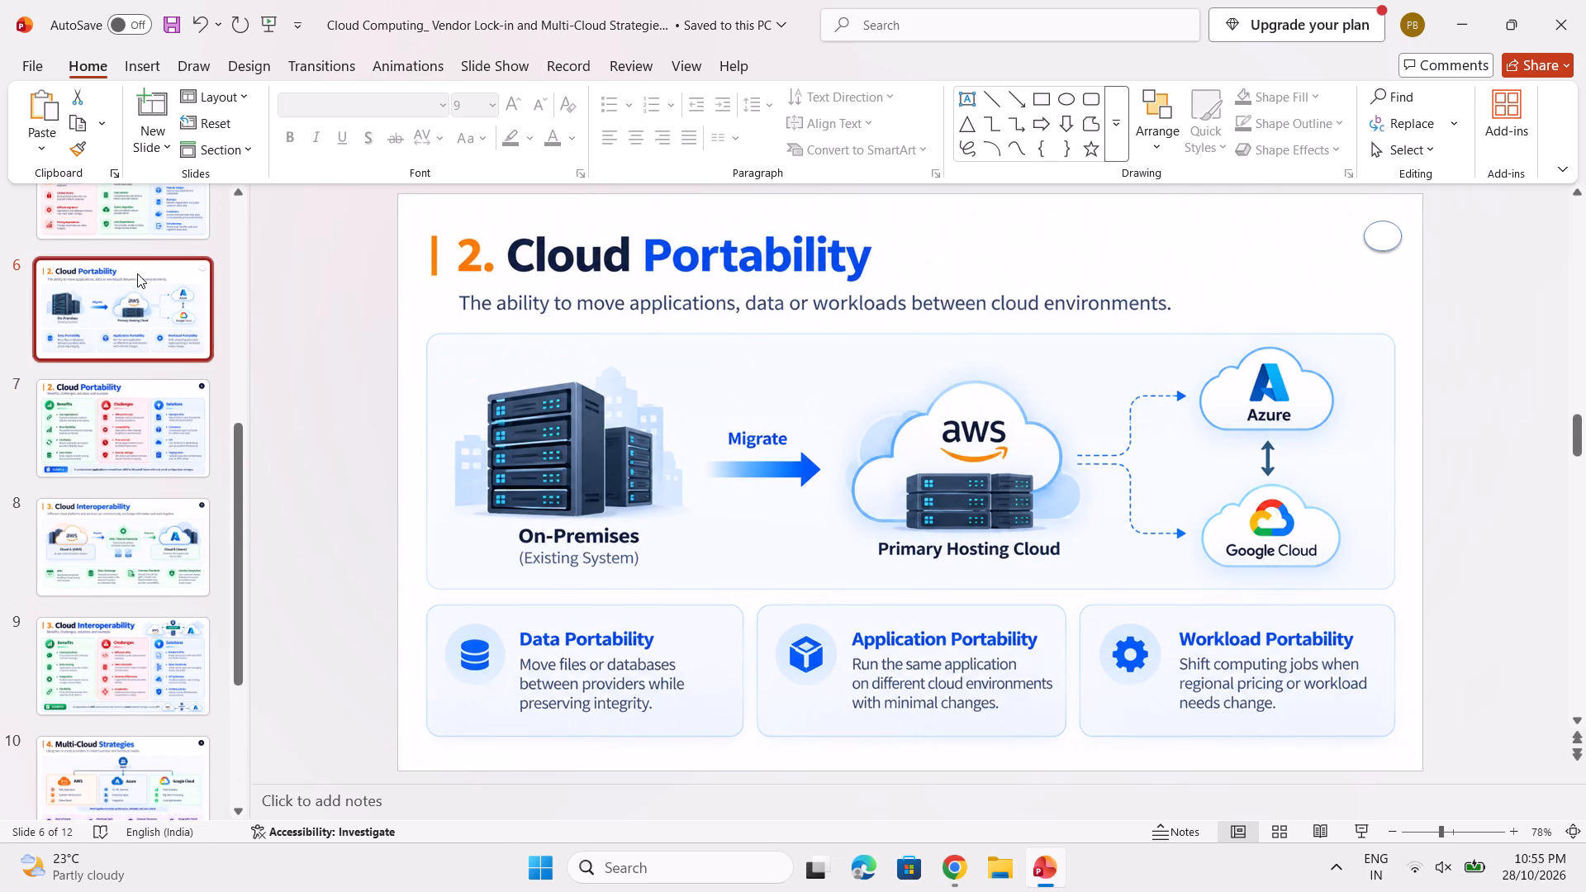
left_click(168, 416)
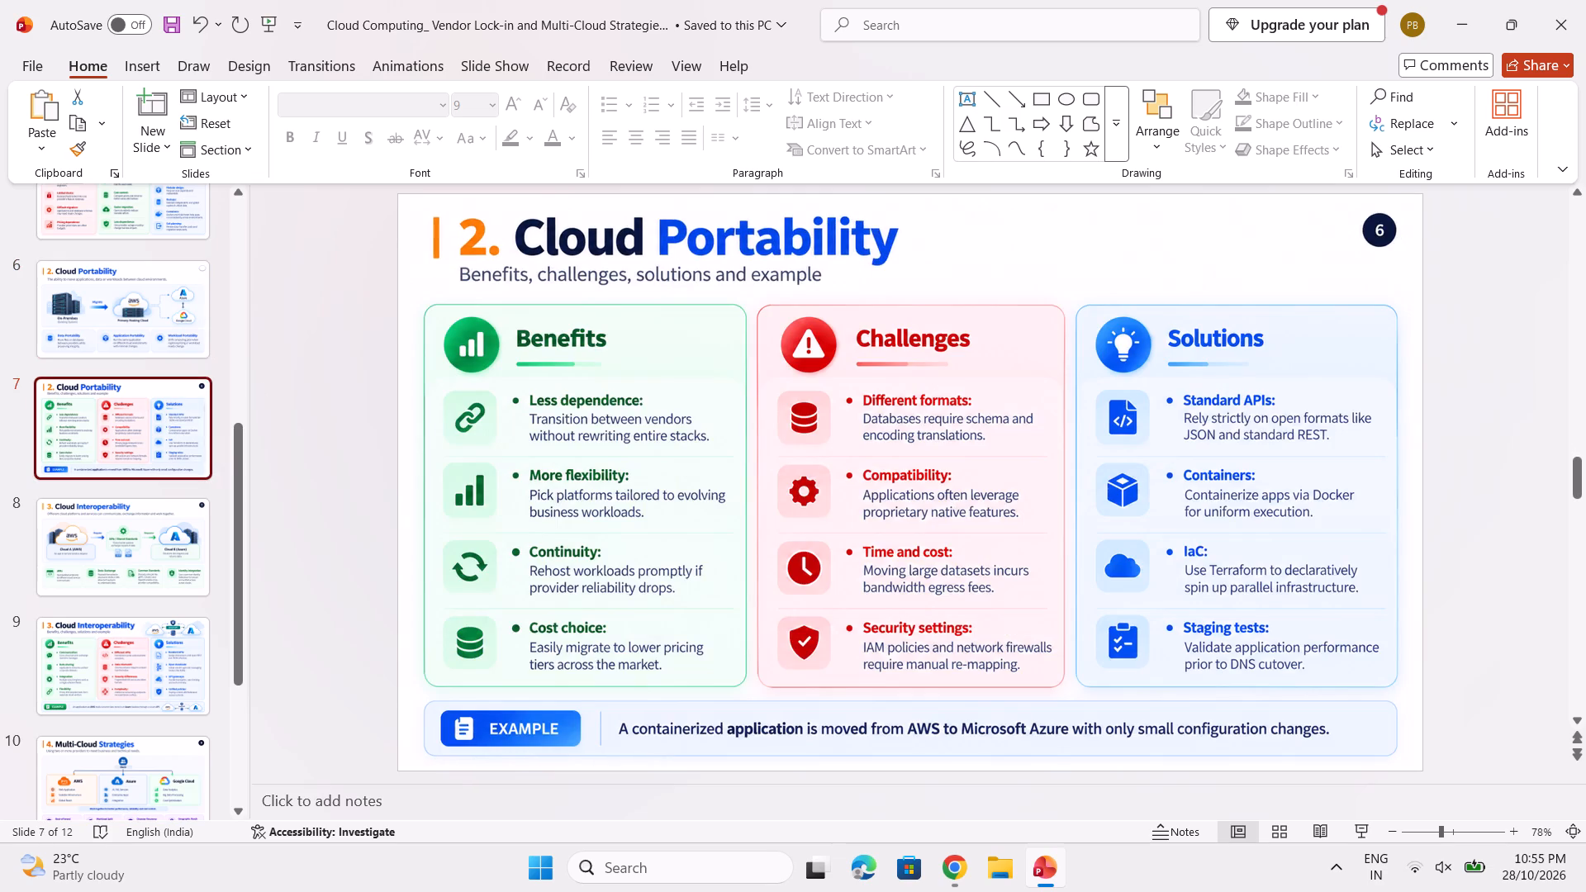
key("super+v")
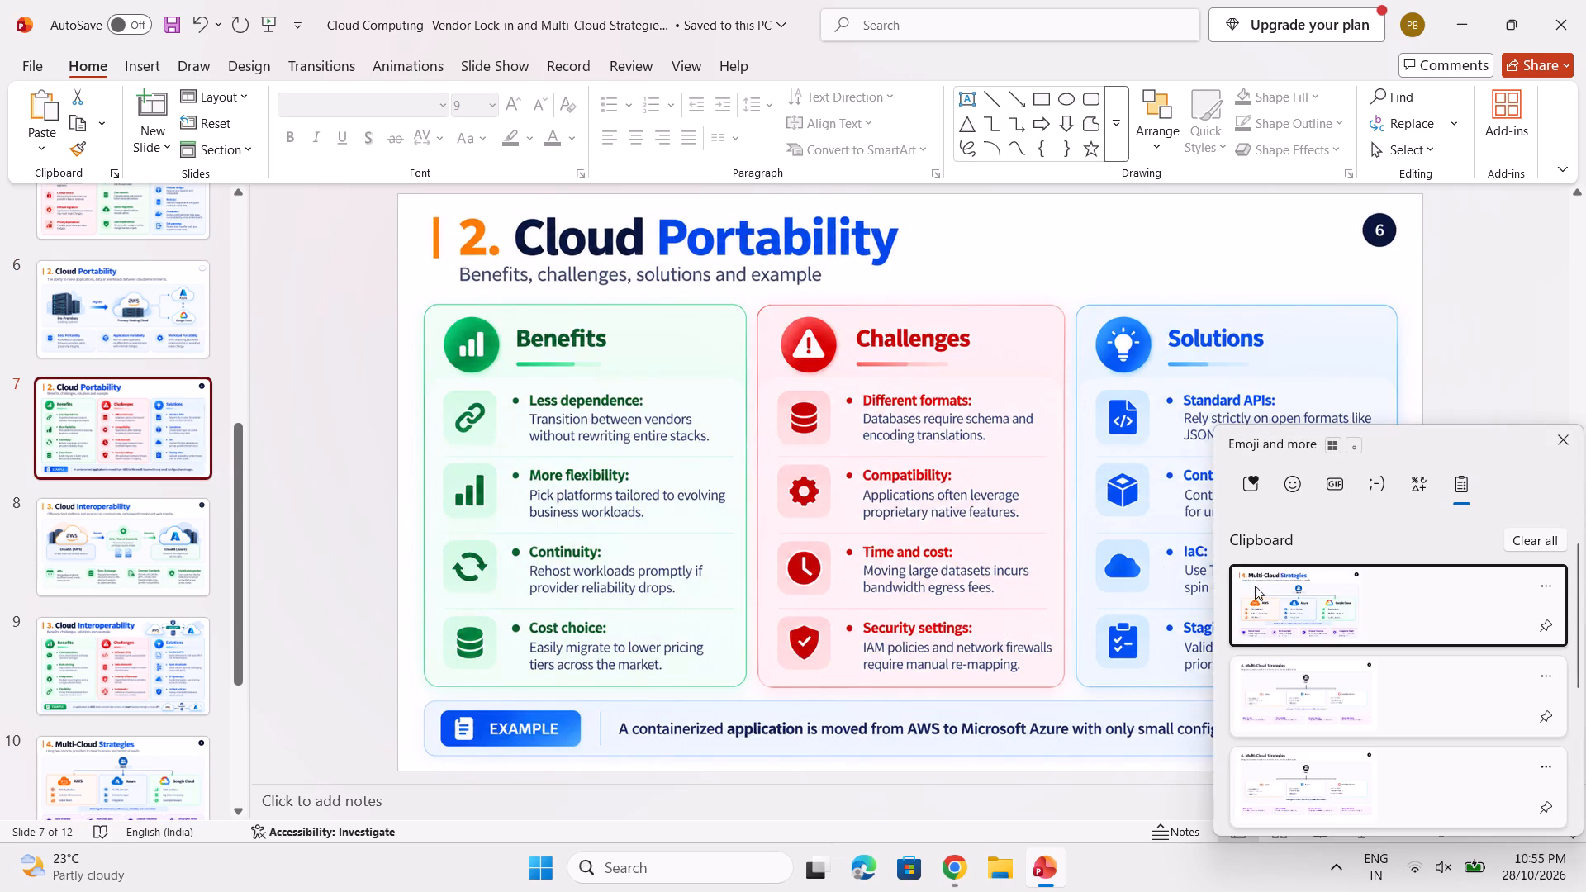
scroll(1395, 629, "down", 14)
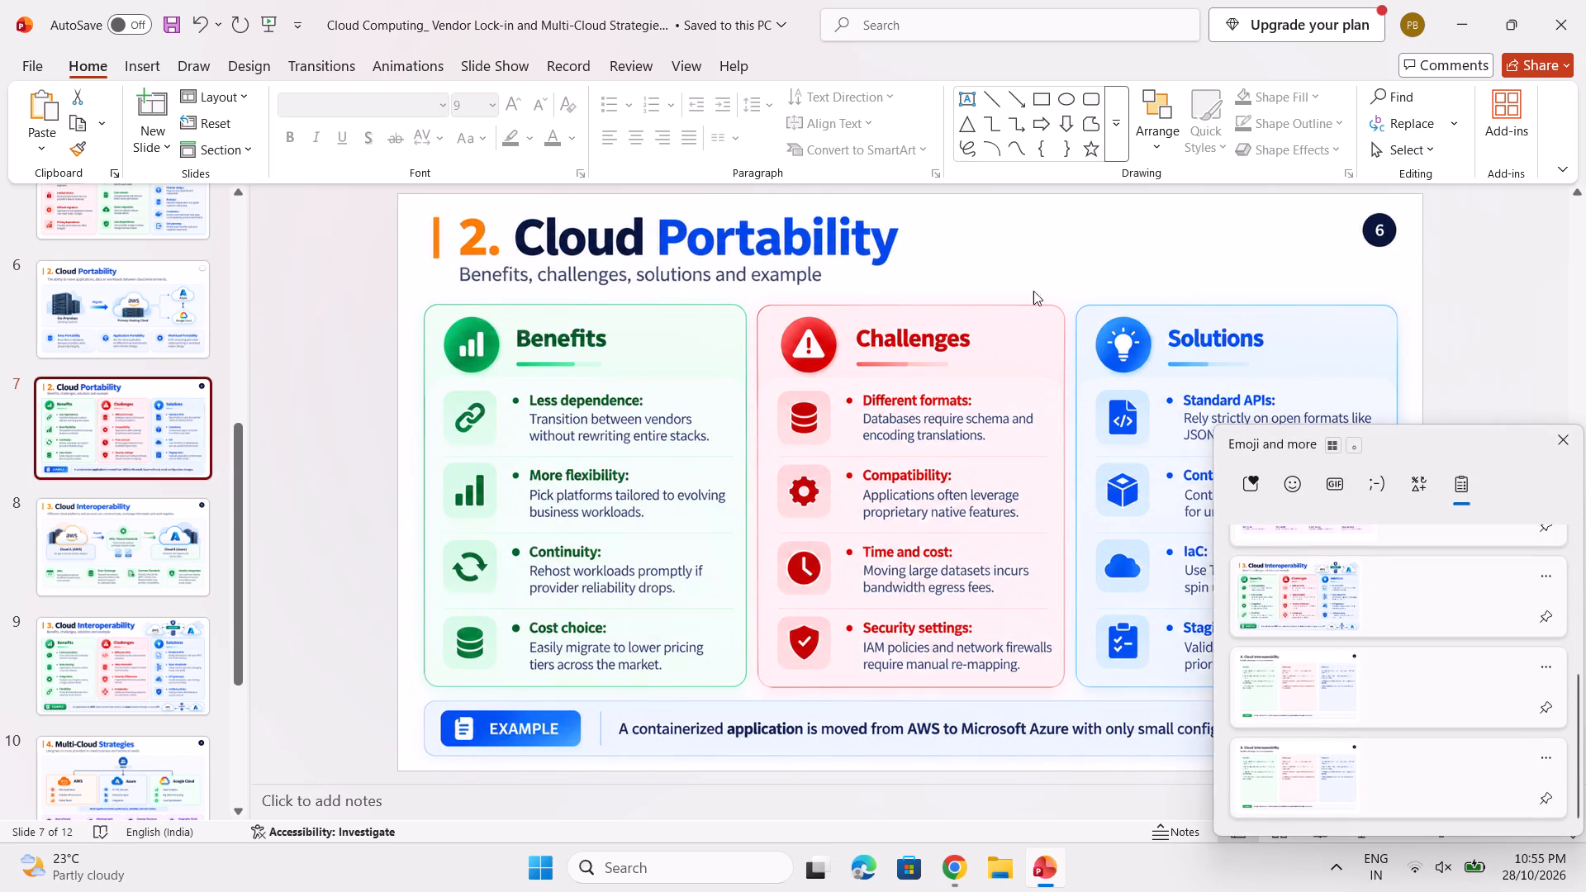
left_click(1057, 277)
Copy the blank white circle from the Introduction slide and paste it onto slide 7, 2. Cloud Portability.
scroll(1080, 277, "up", 3)
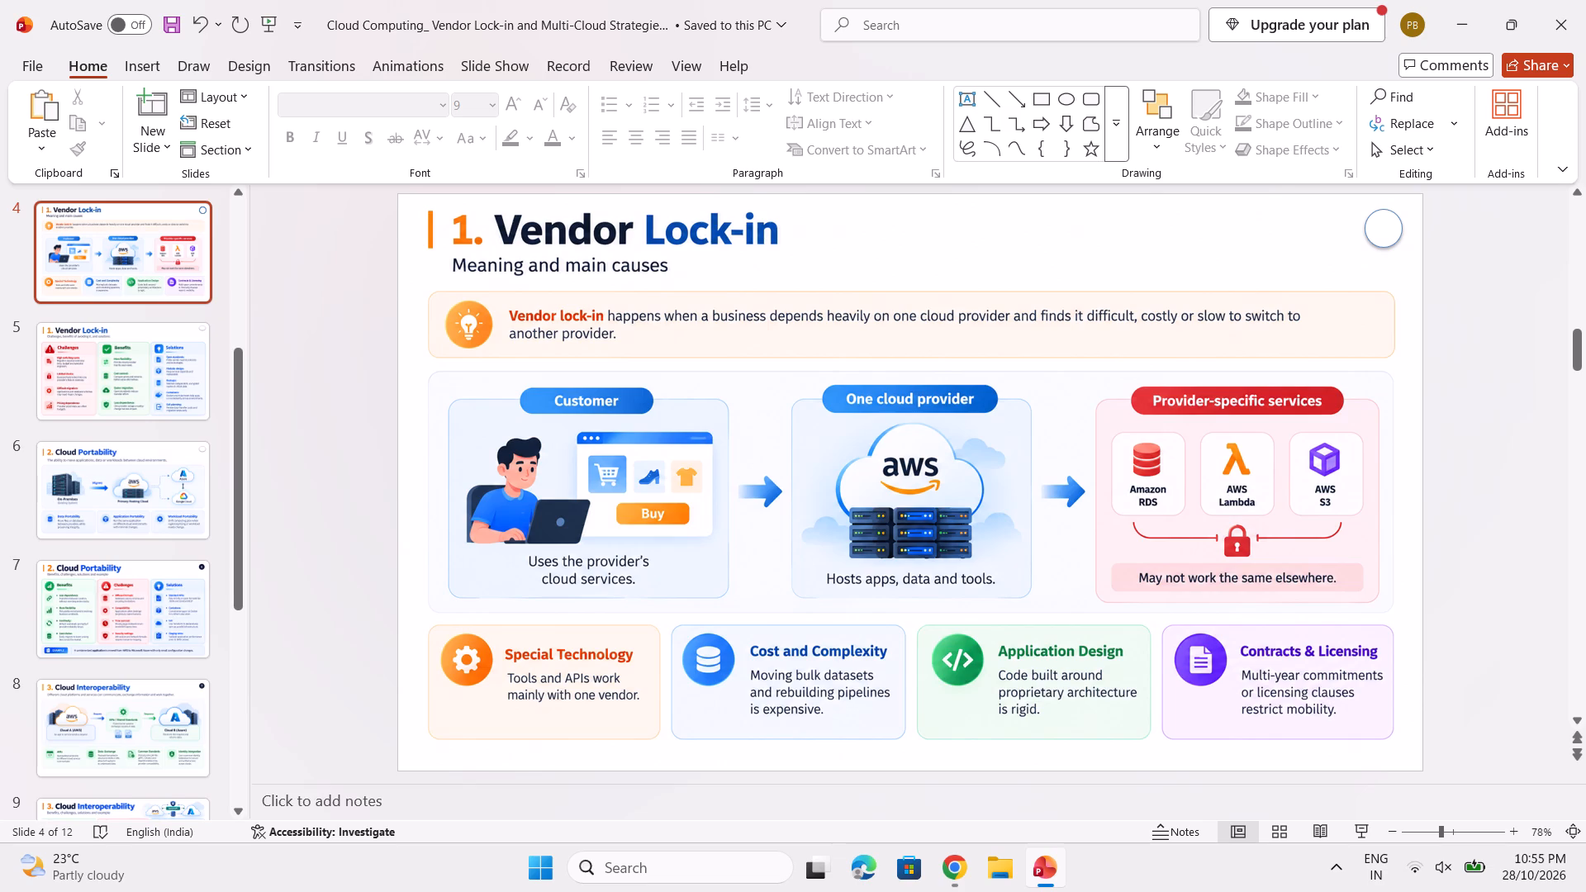
scroll(1129, 286, "up", 1)
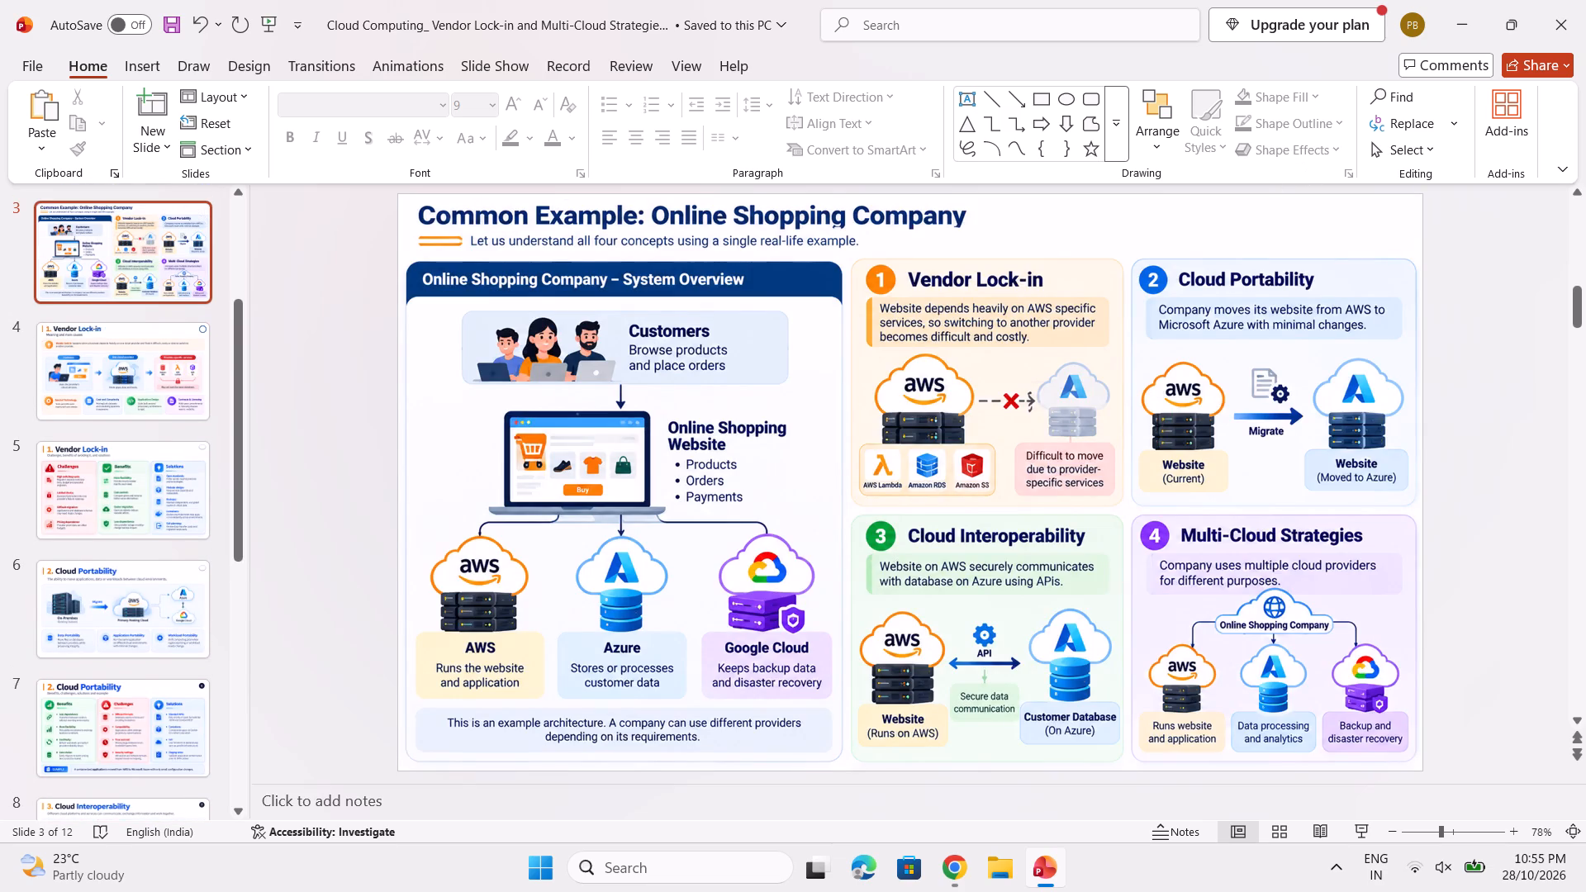
scroll(1319, 235, "up", 1)
left_click(1380, 227)
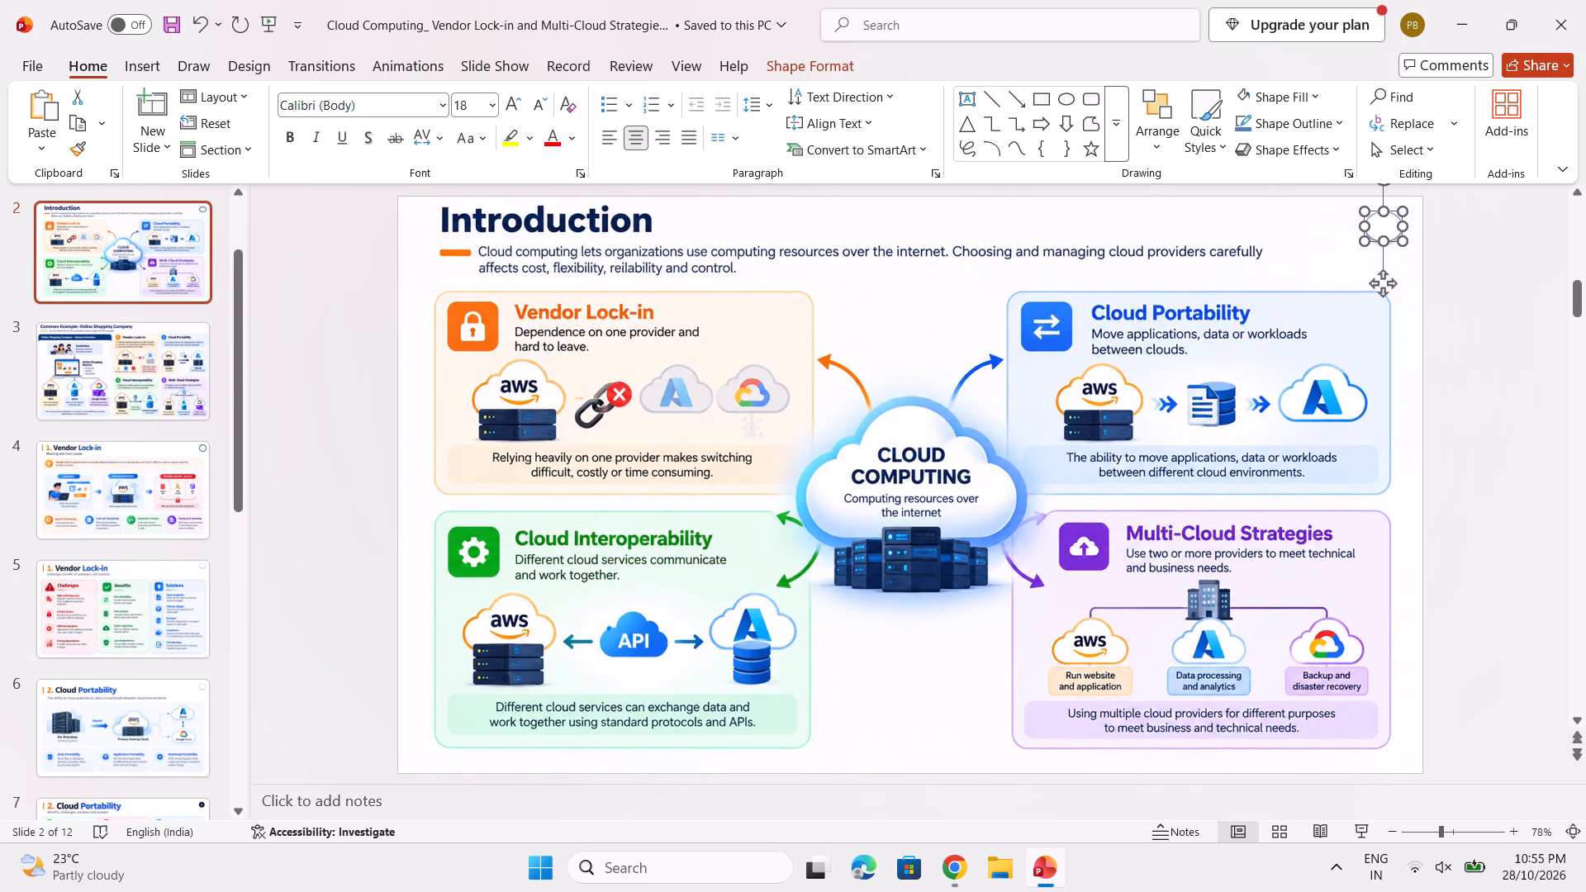
key("ctrl+c")
scroll(1376, 293, "down", 5)
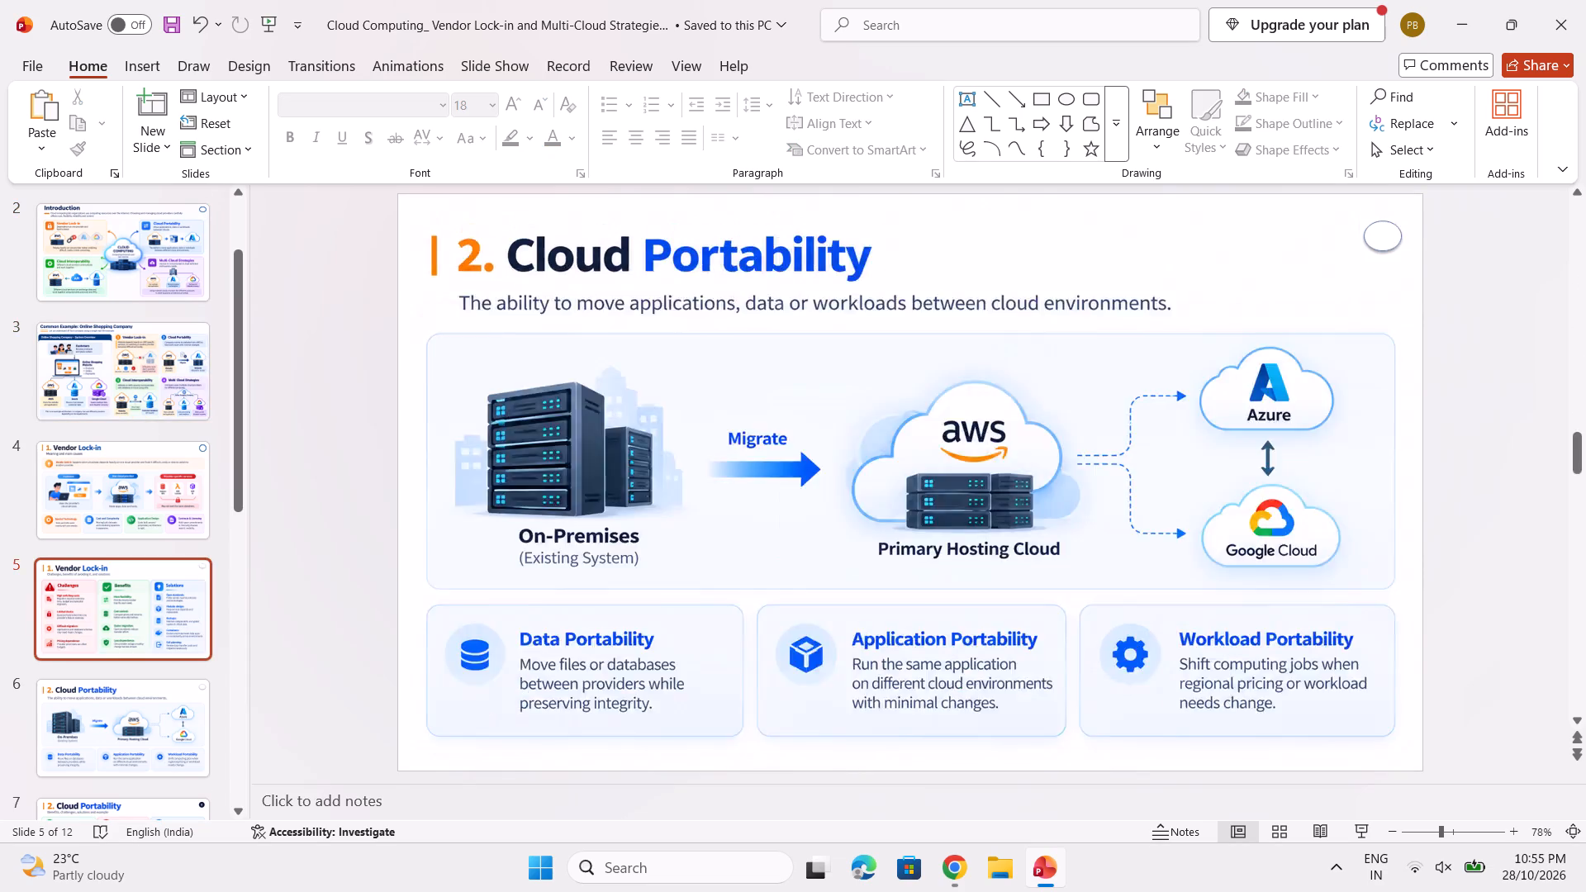
scroll(1370, 297, "up", 6)
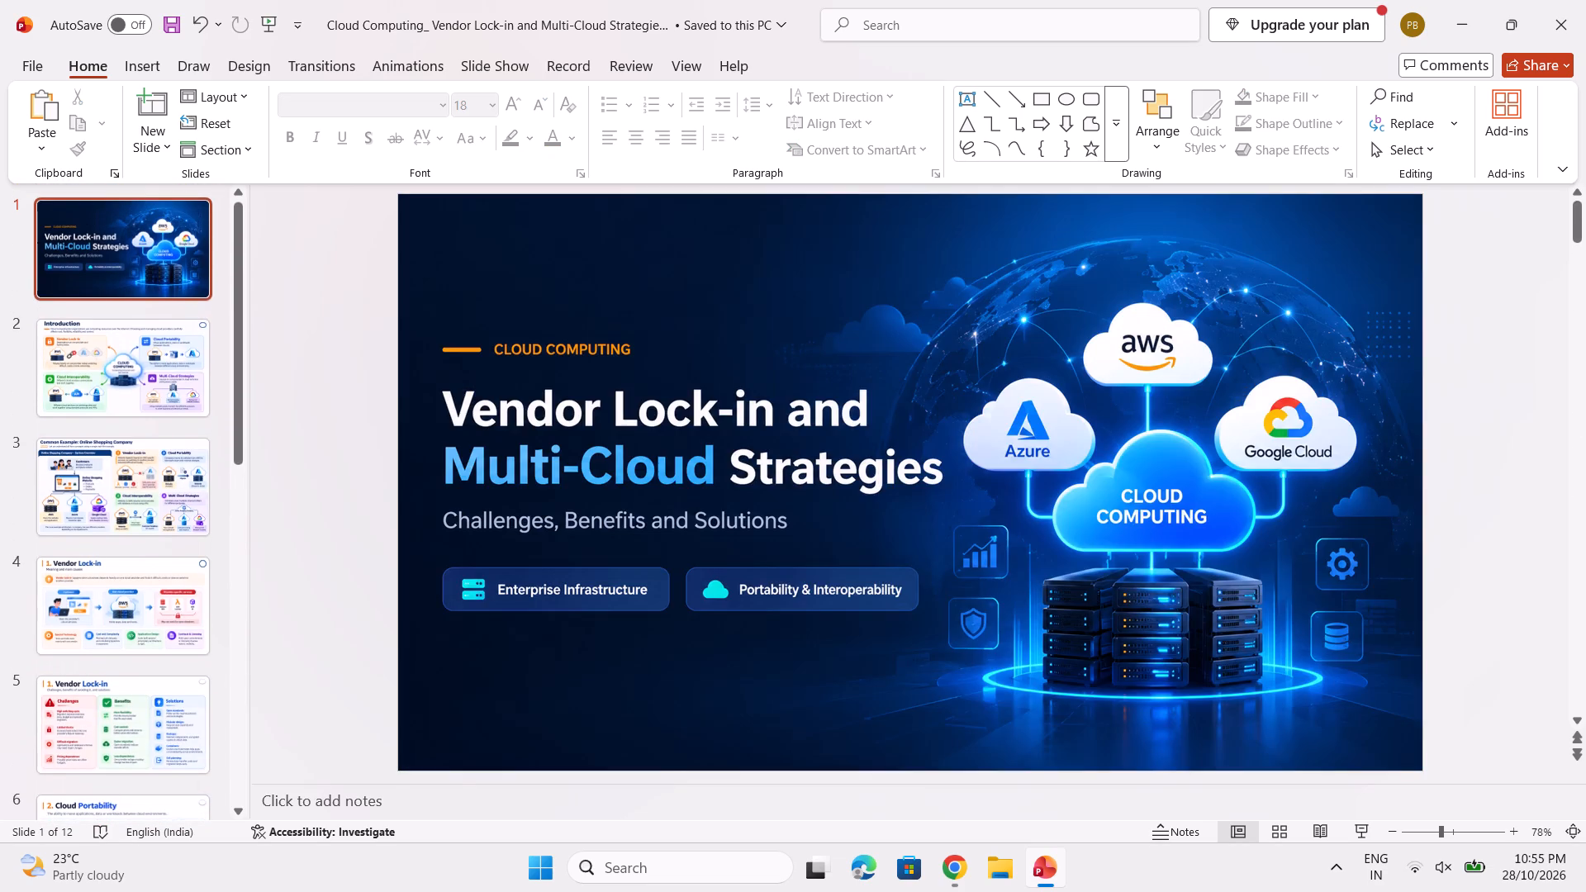
scroll(1370, 297, "down", 5)
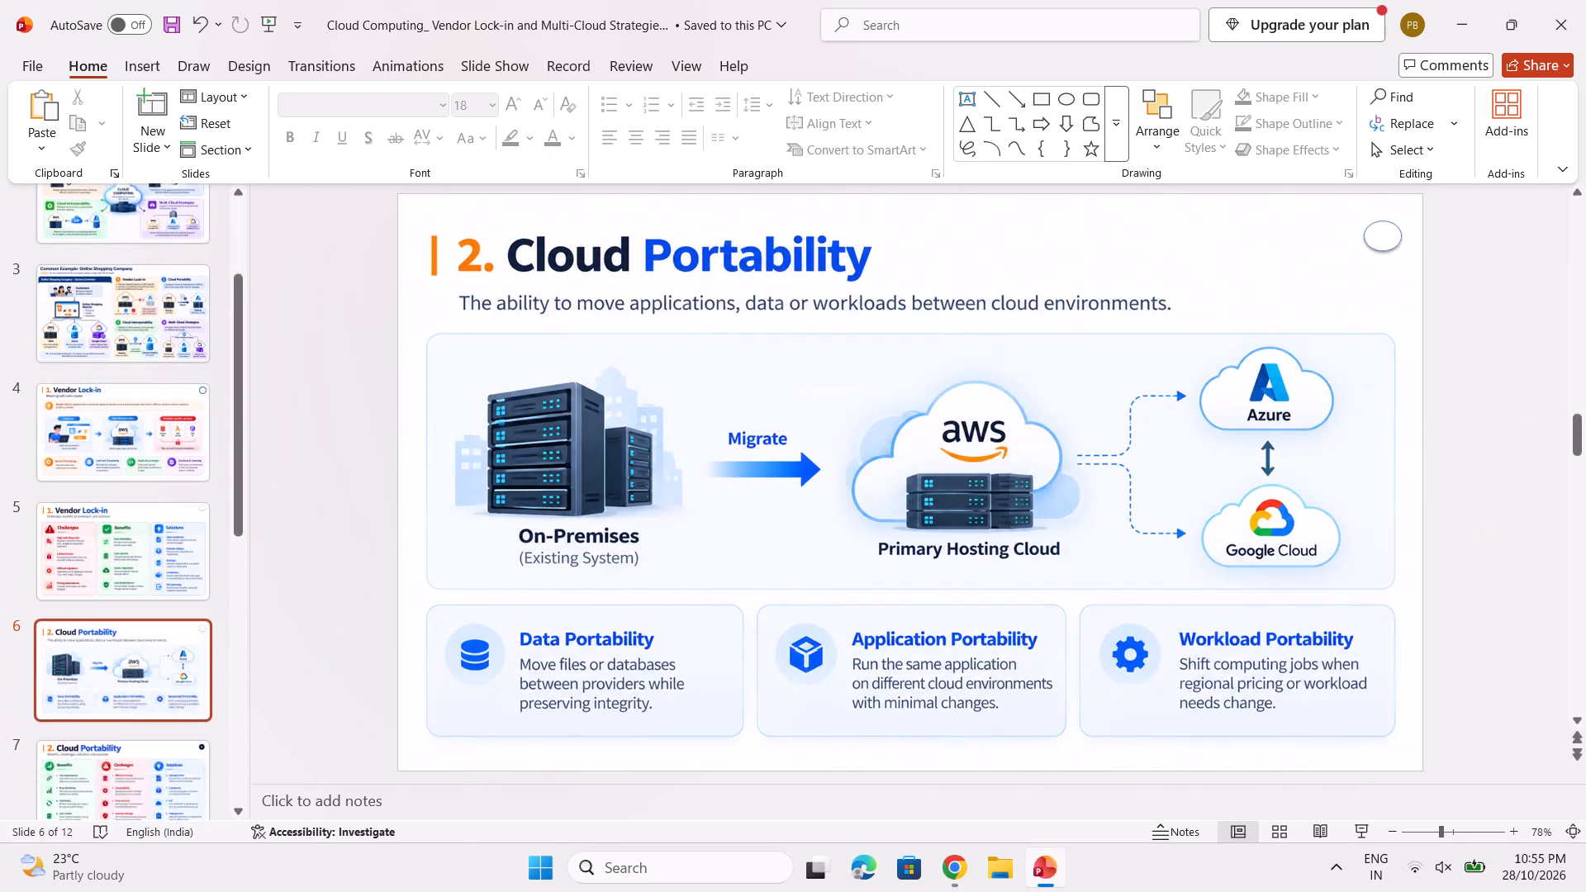
scroll(1370, 297, "down", 1)
left_click(1375, 244)
key("ctrl+v")
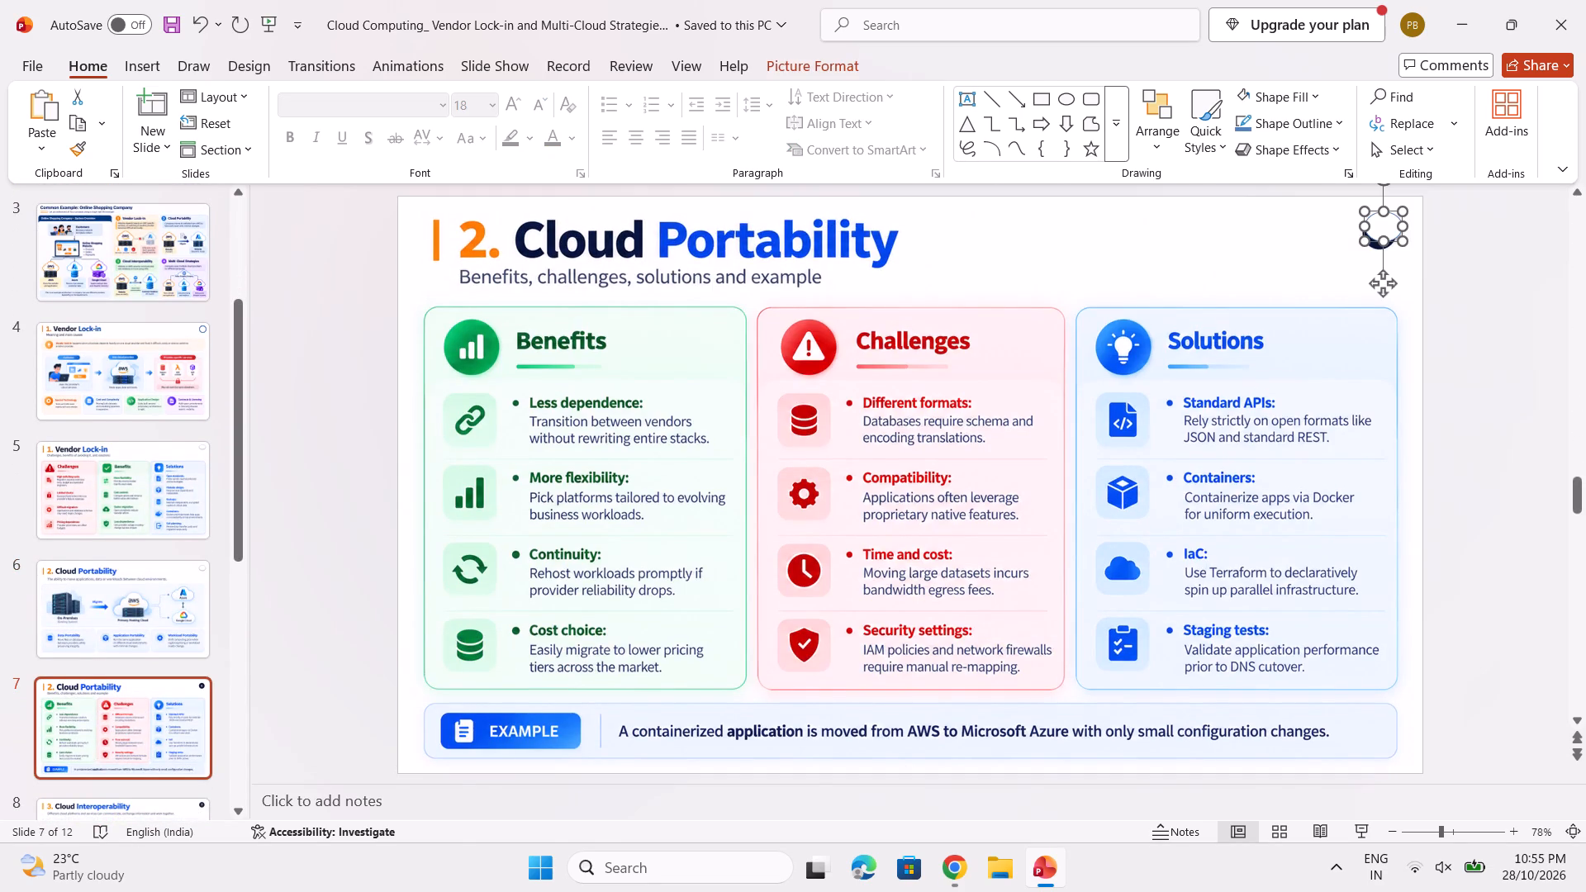
Resize the pasted white circle to about 1.28 cm high and position it to fully cover the number 6 badge on slide 7.
left_click_drag(1380, 237, 1361, 250)
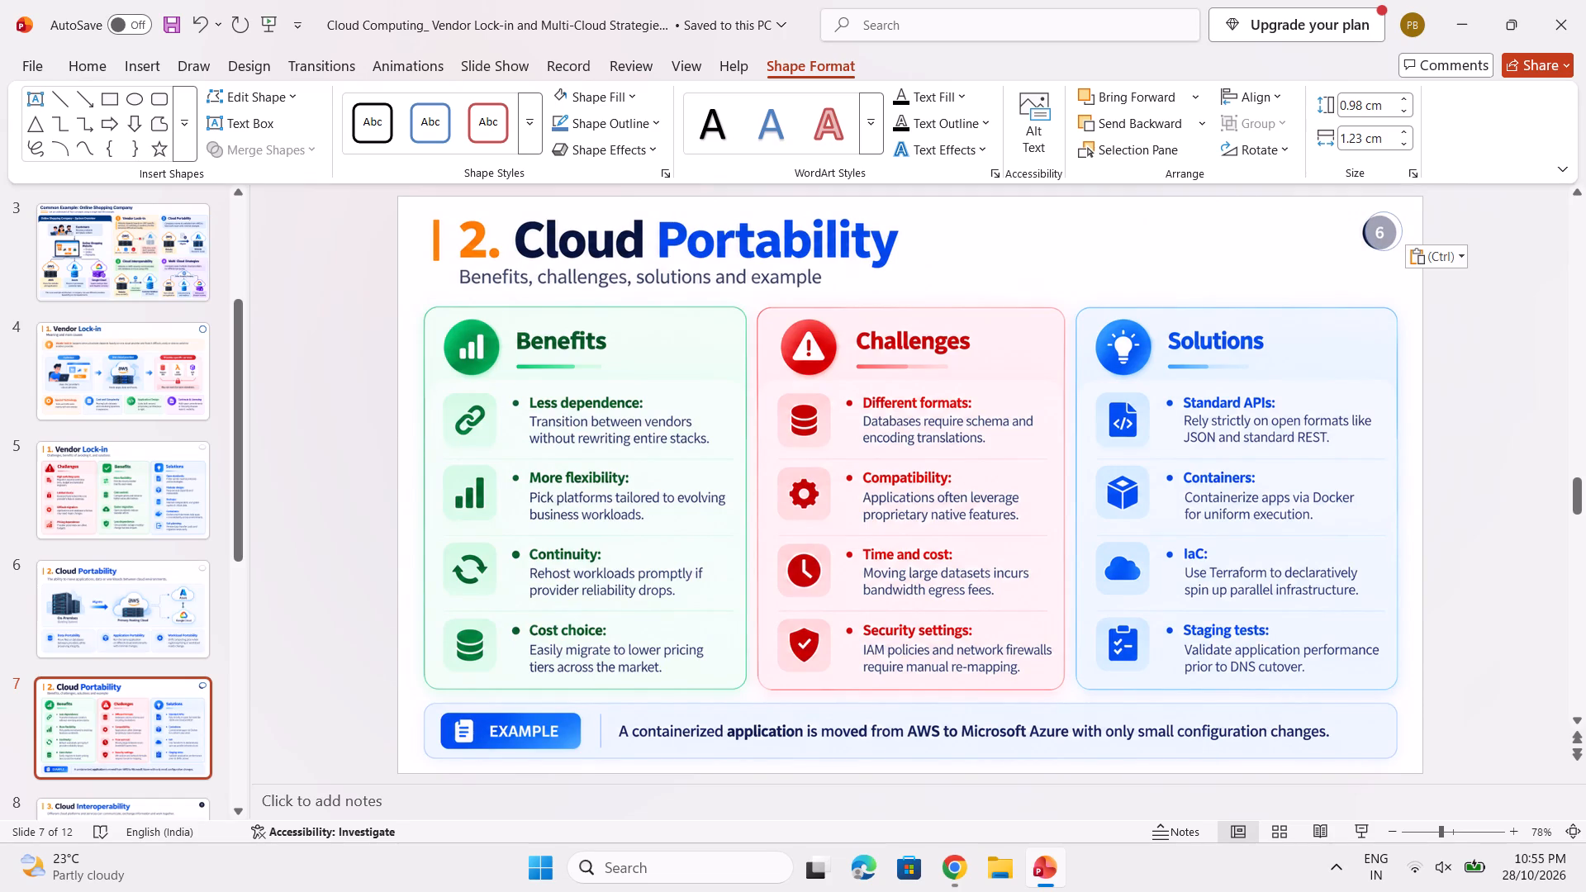
left_click_drag(1361, 250, 1357, 250)
left_click(1379, 233)
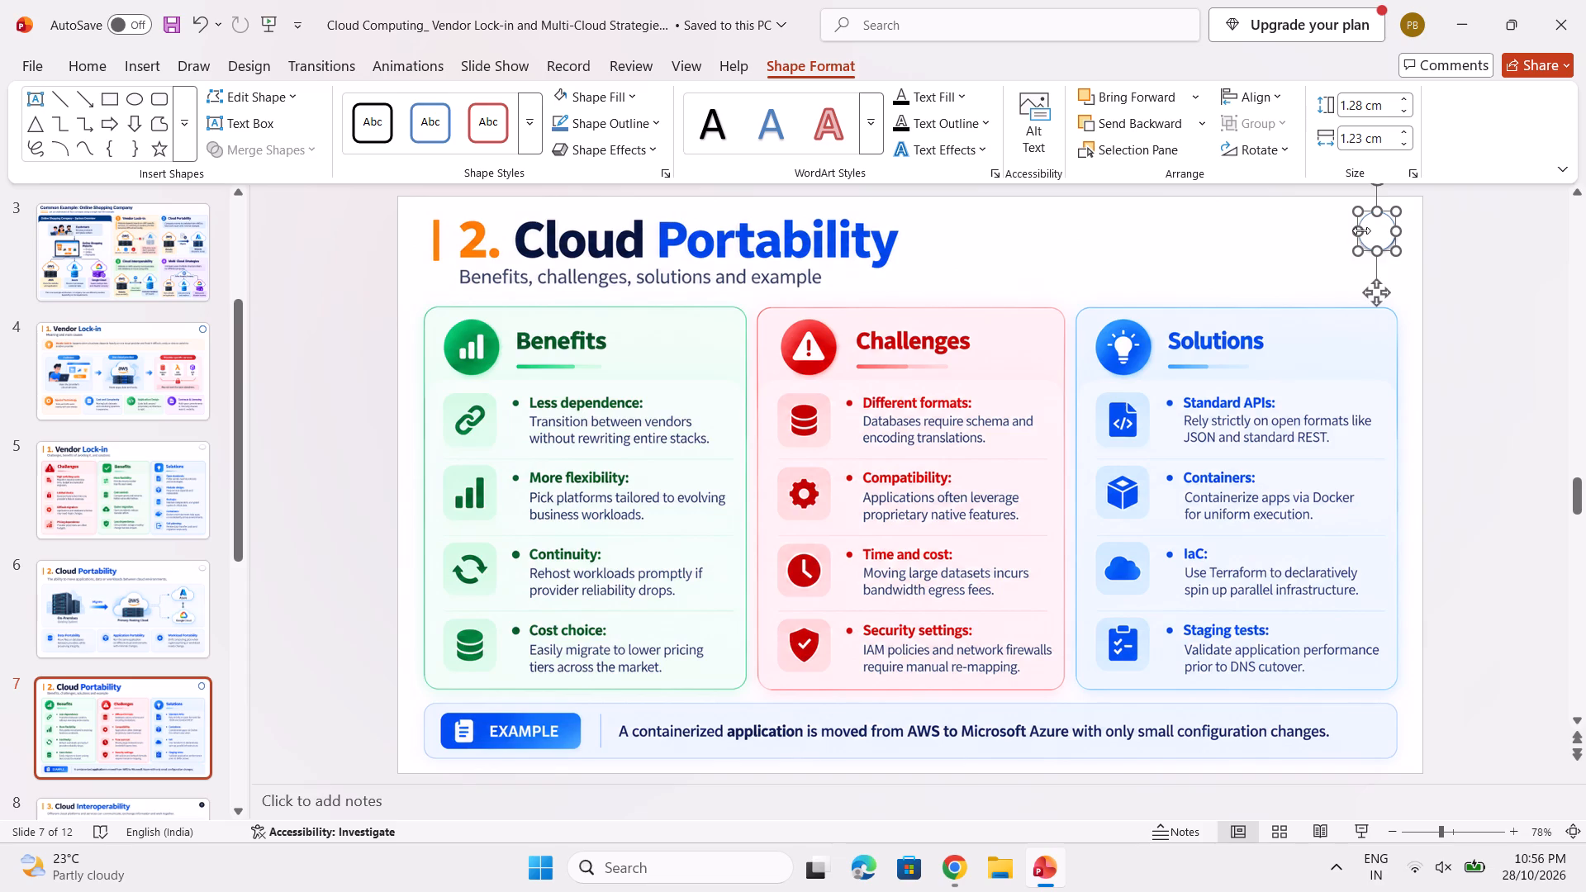
left_click(1356, 229)
left_click(1378, 230)
left_click(1289, 238)
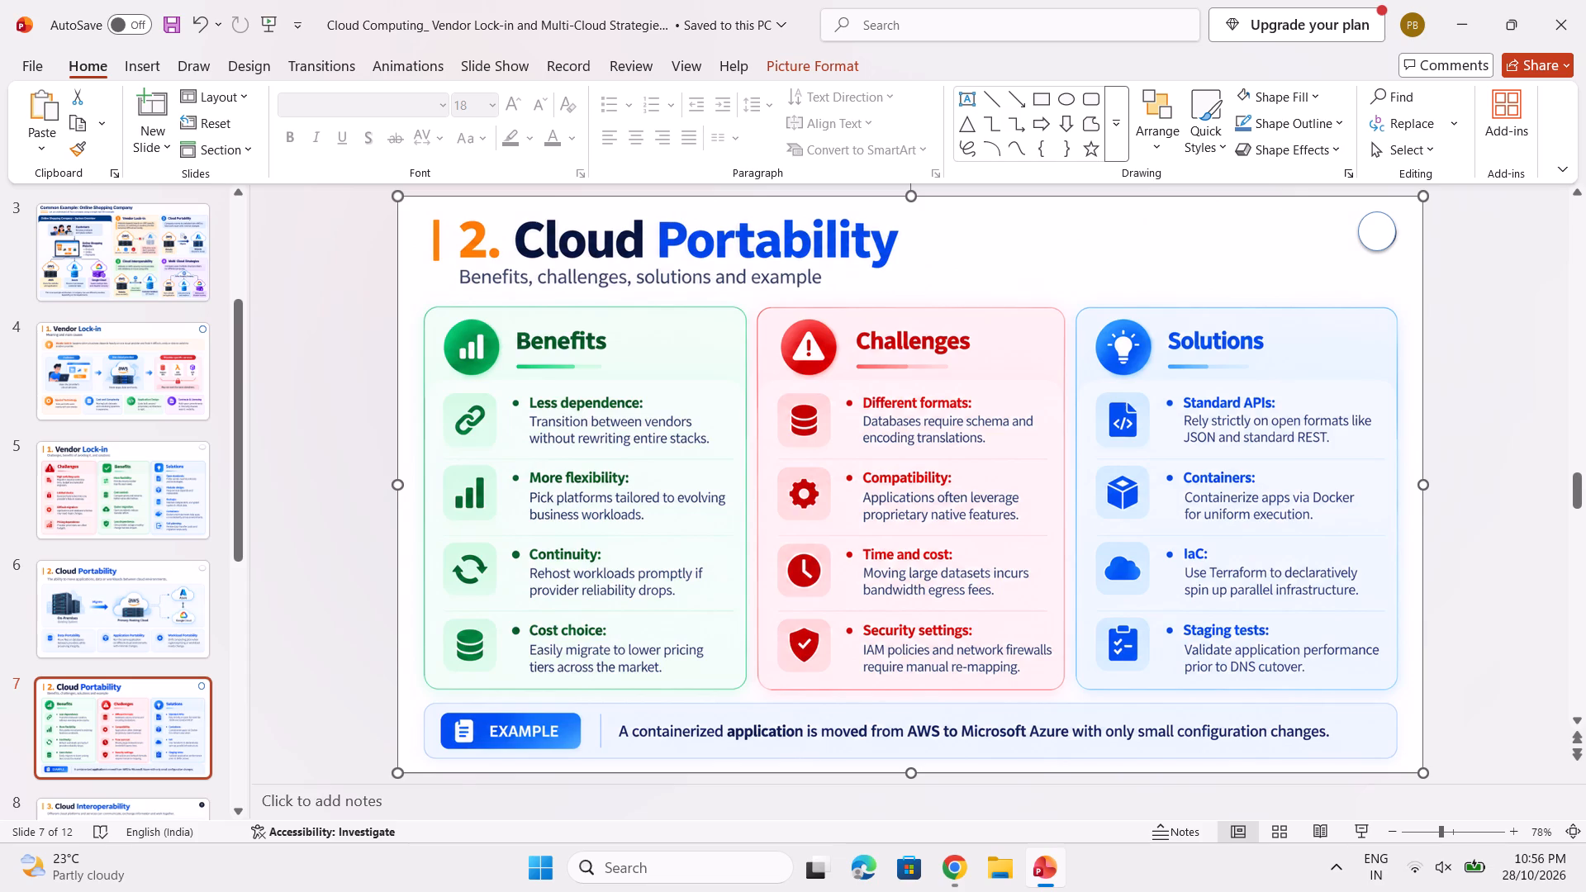
left_click(1375, 230)
left_click_drag(1393, 232, 1401, 233)
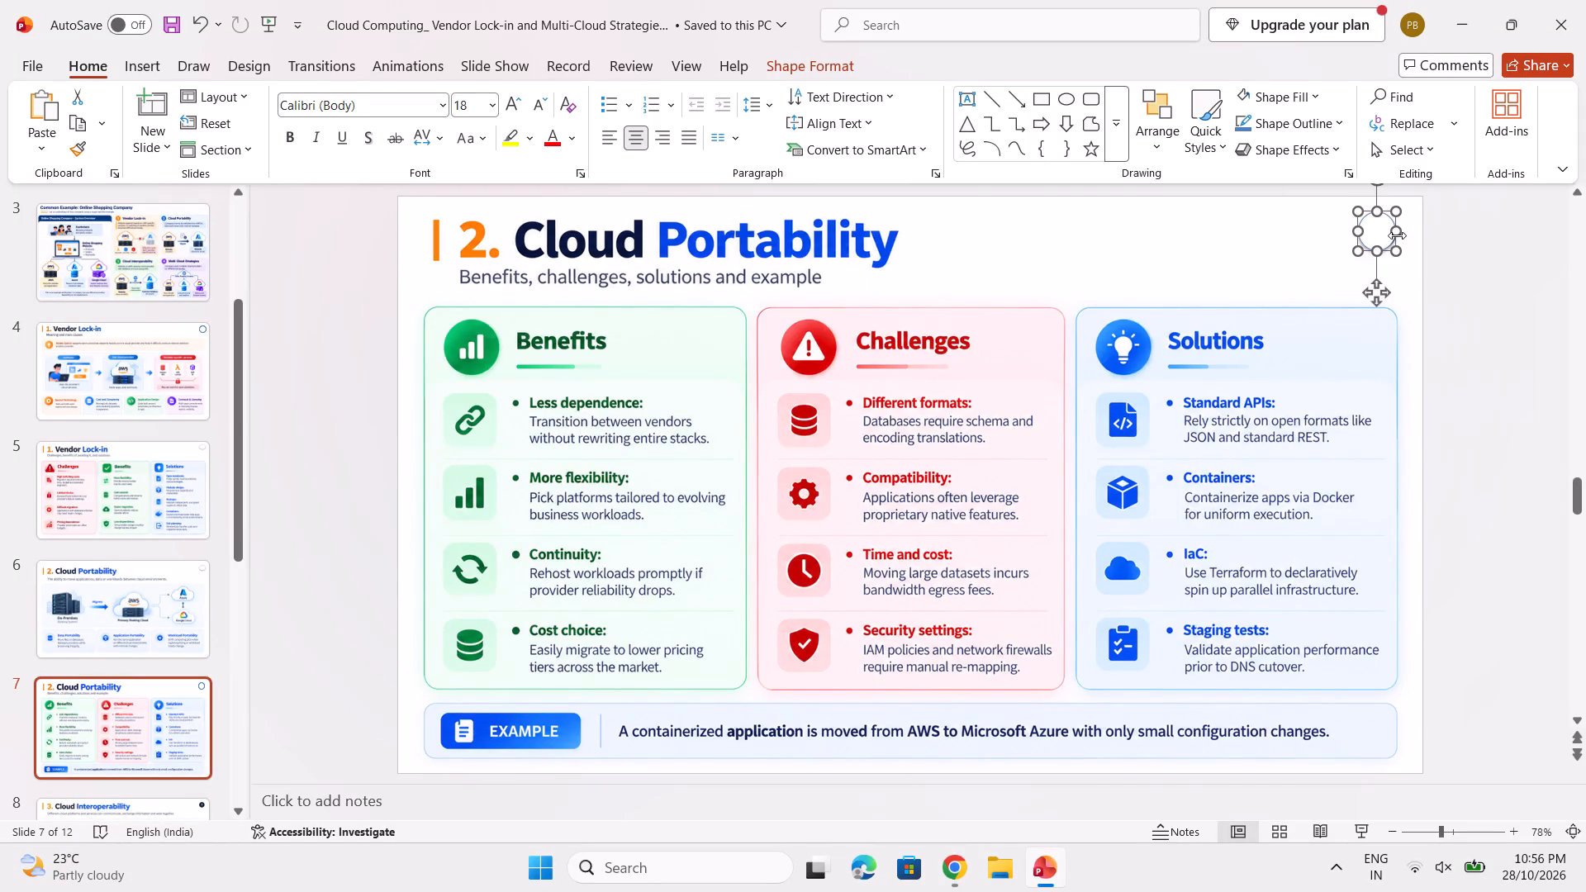
left_click(1251, 251)
left_click(1385, 221)
left_click_drag(1383, 226, 1382, 231)
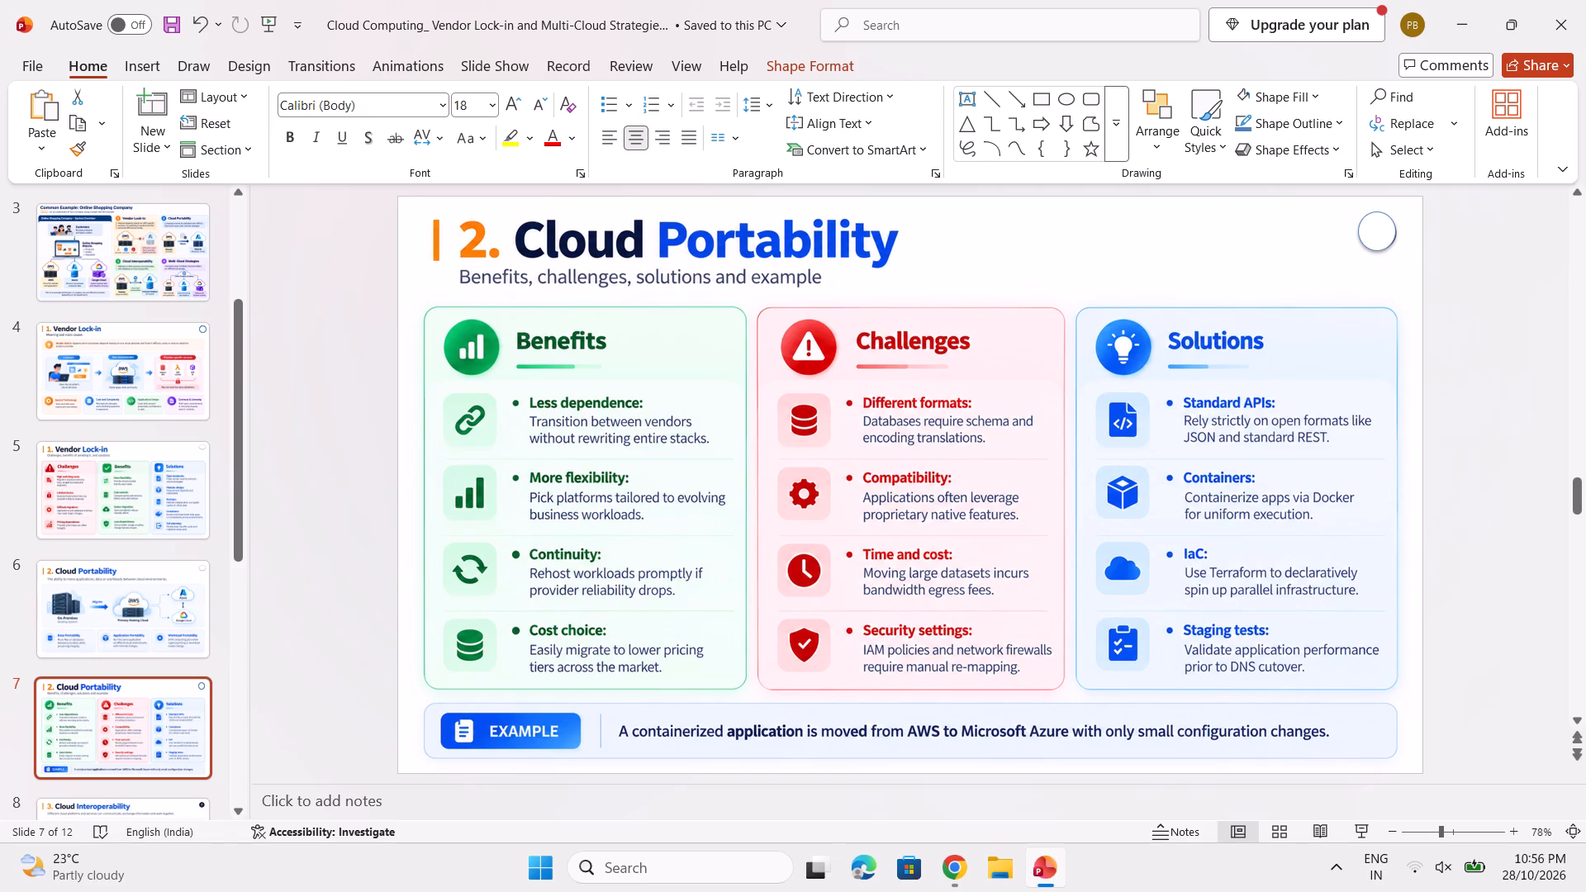
left_click_drag(1382, 231, 1390, 231)
left_click_drag(1368, 229, 1356, 230)
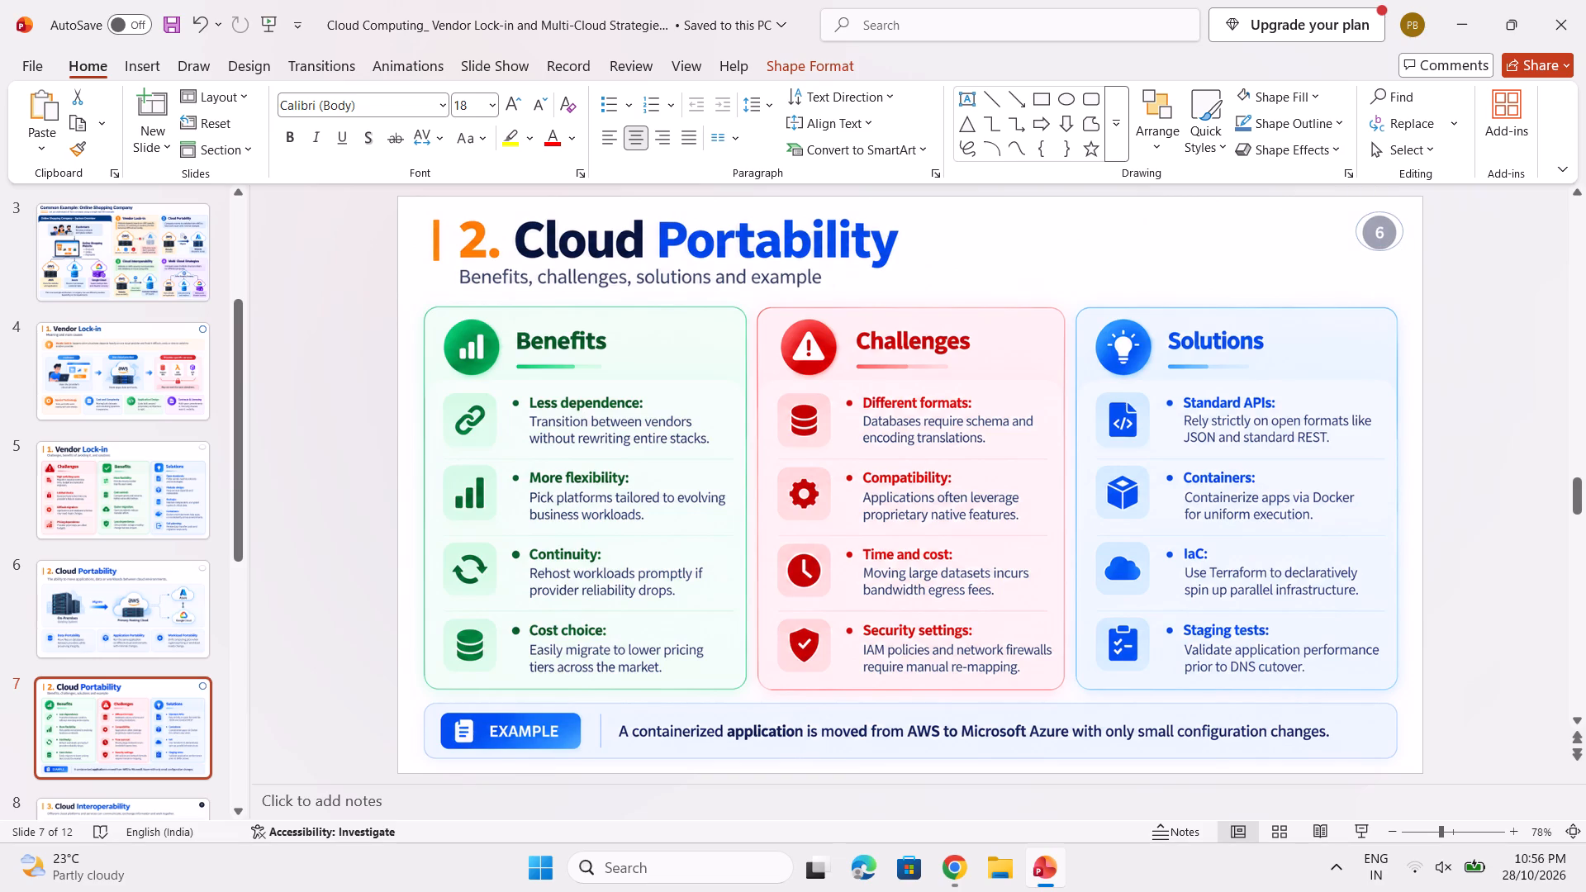
left_click_drag(1356, 230, 1357, 235)
left_click(1308, 255)
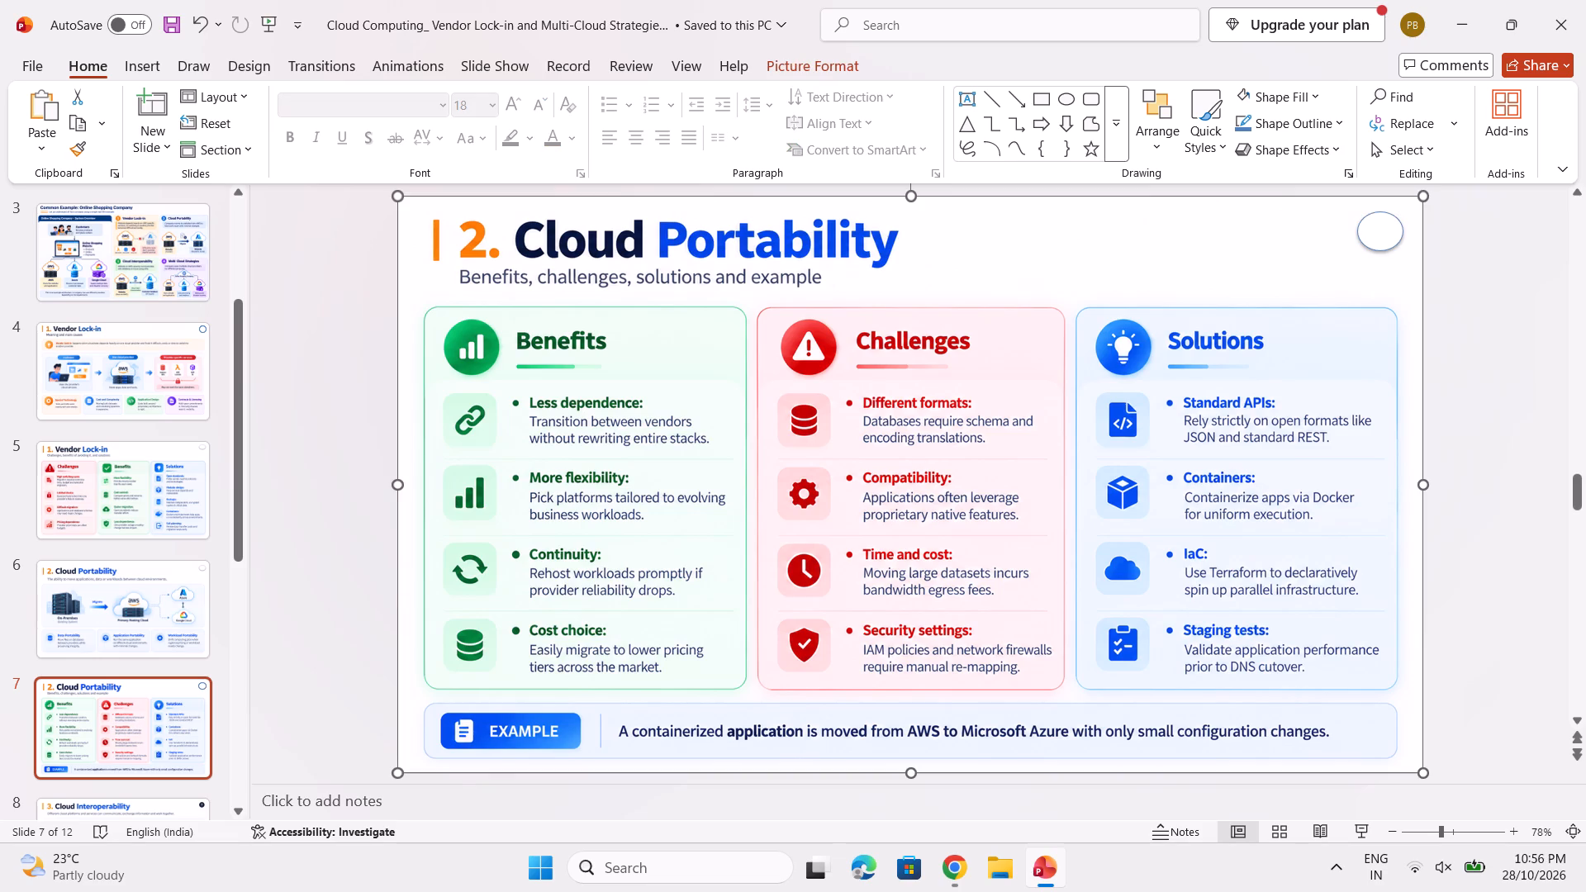
Save the presentation with slide 7's page number covered.
key("ctrl+s")
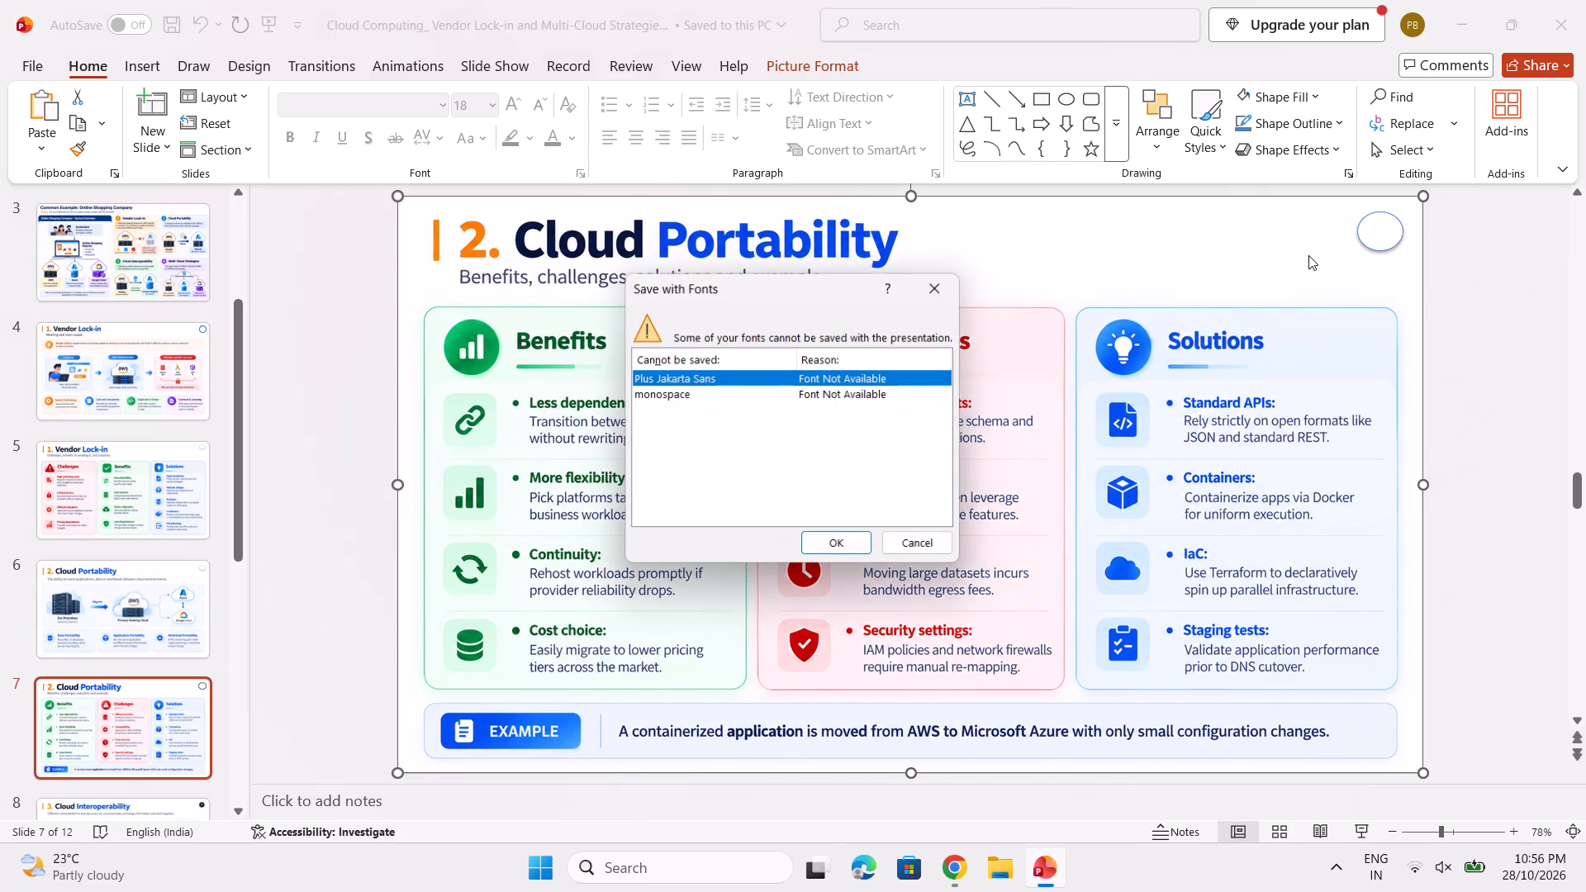
left_click(848, 542)
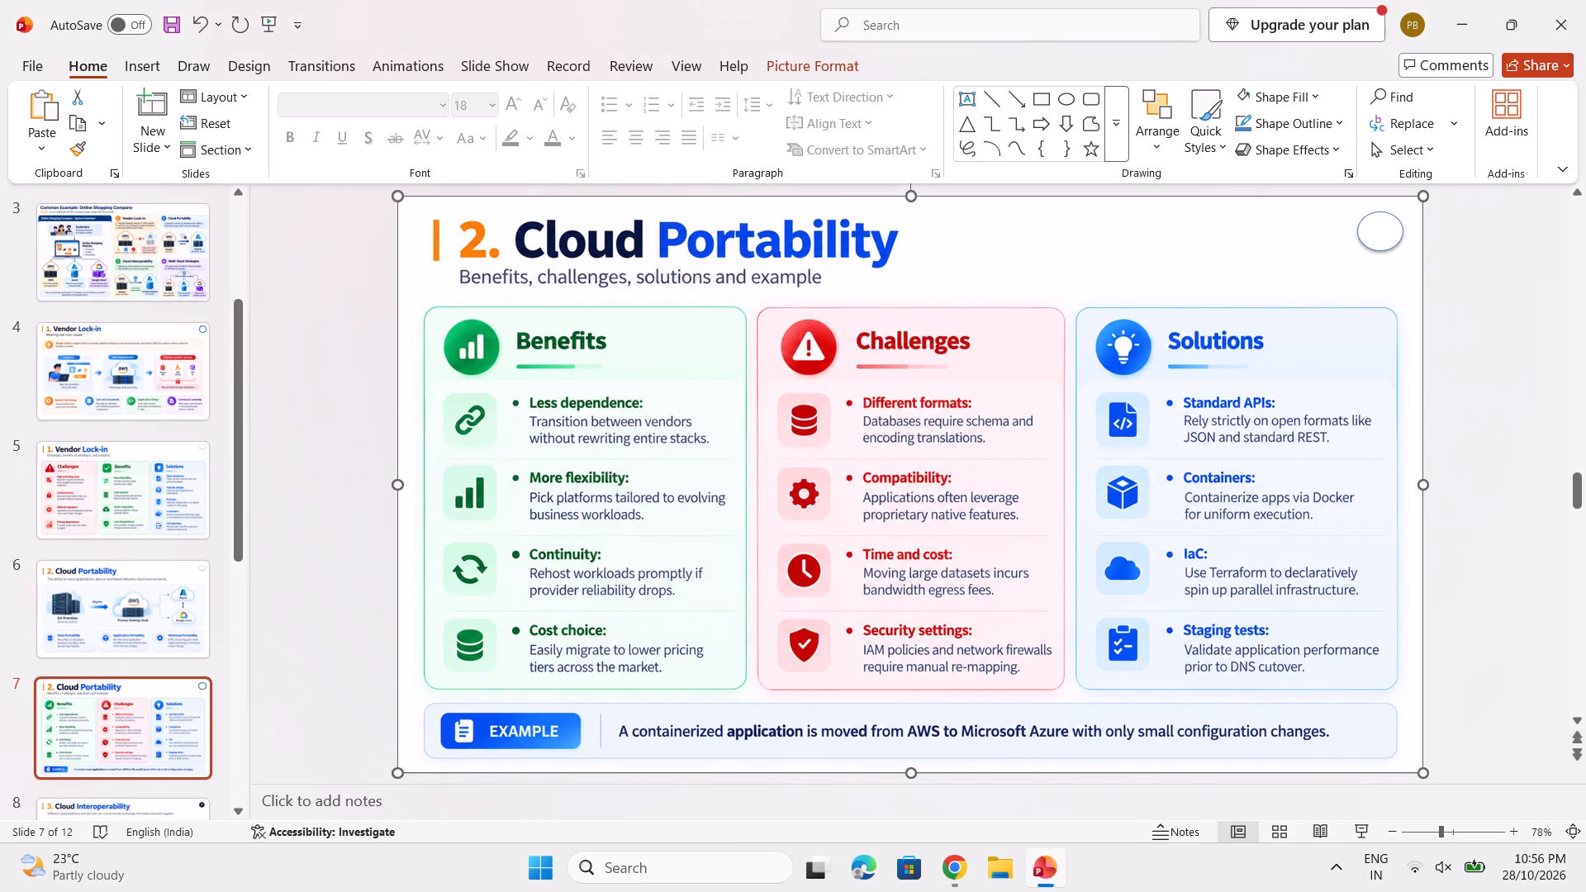
Copy the resized white circle from slide 7 and paste it over the number 7 badge on slide 8, 3. Cloud Interoperability.
left_click(1376, 240)
key("ctrl+c")
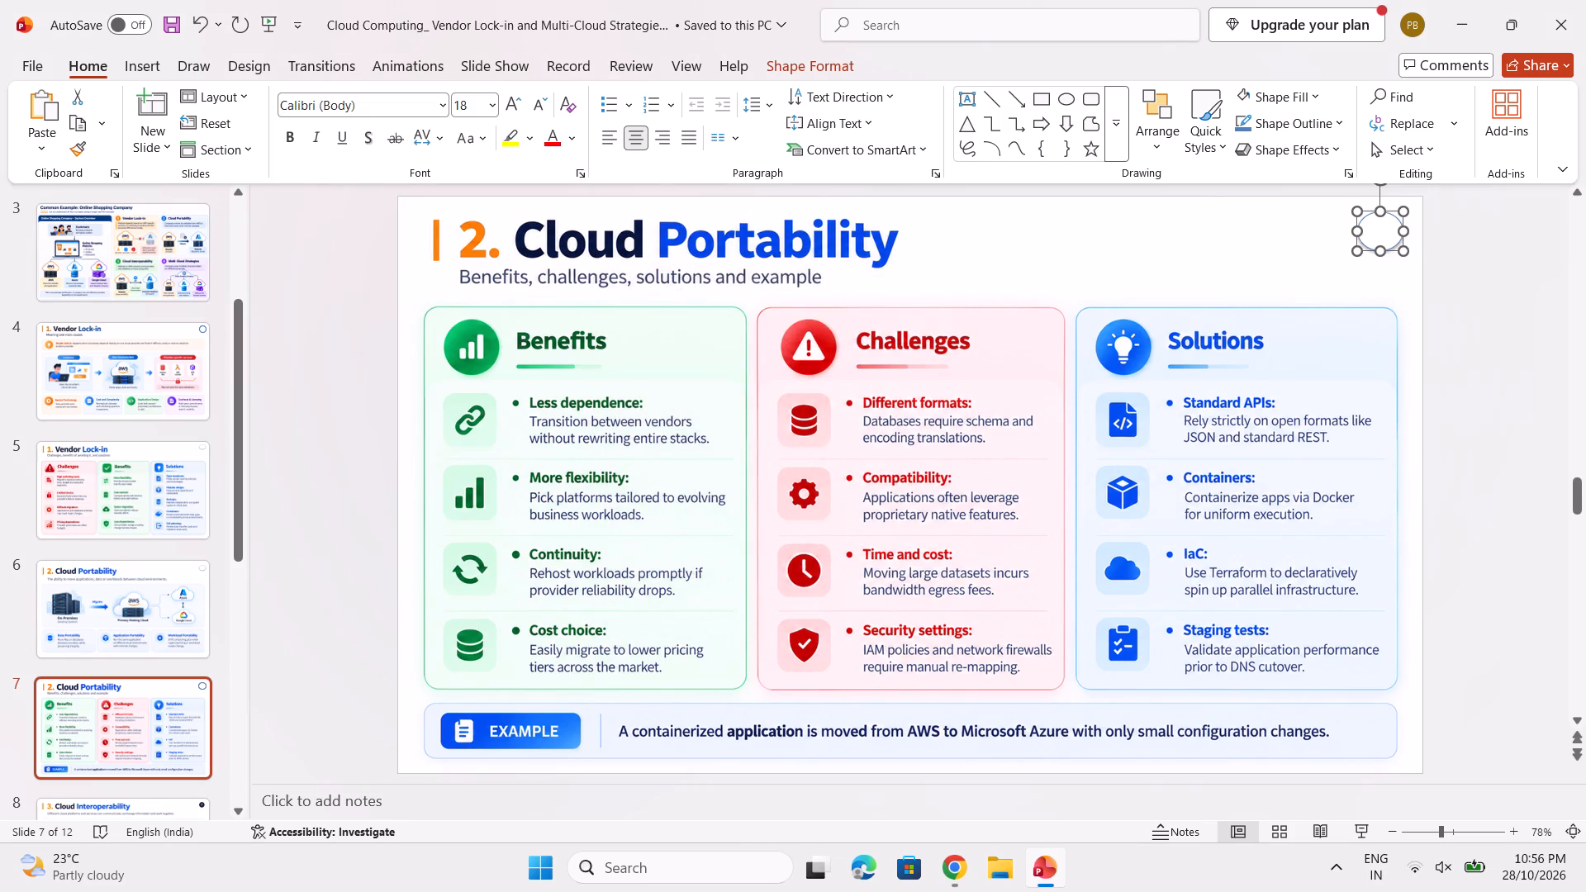
left_click(1246, 260)
scroll(1253, 265, "up", 4)
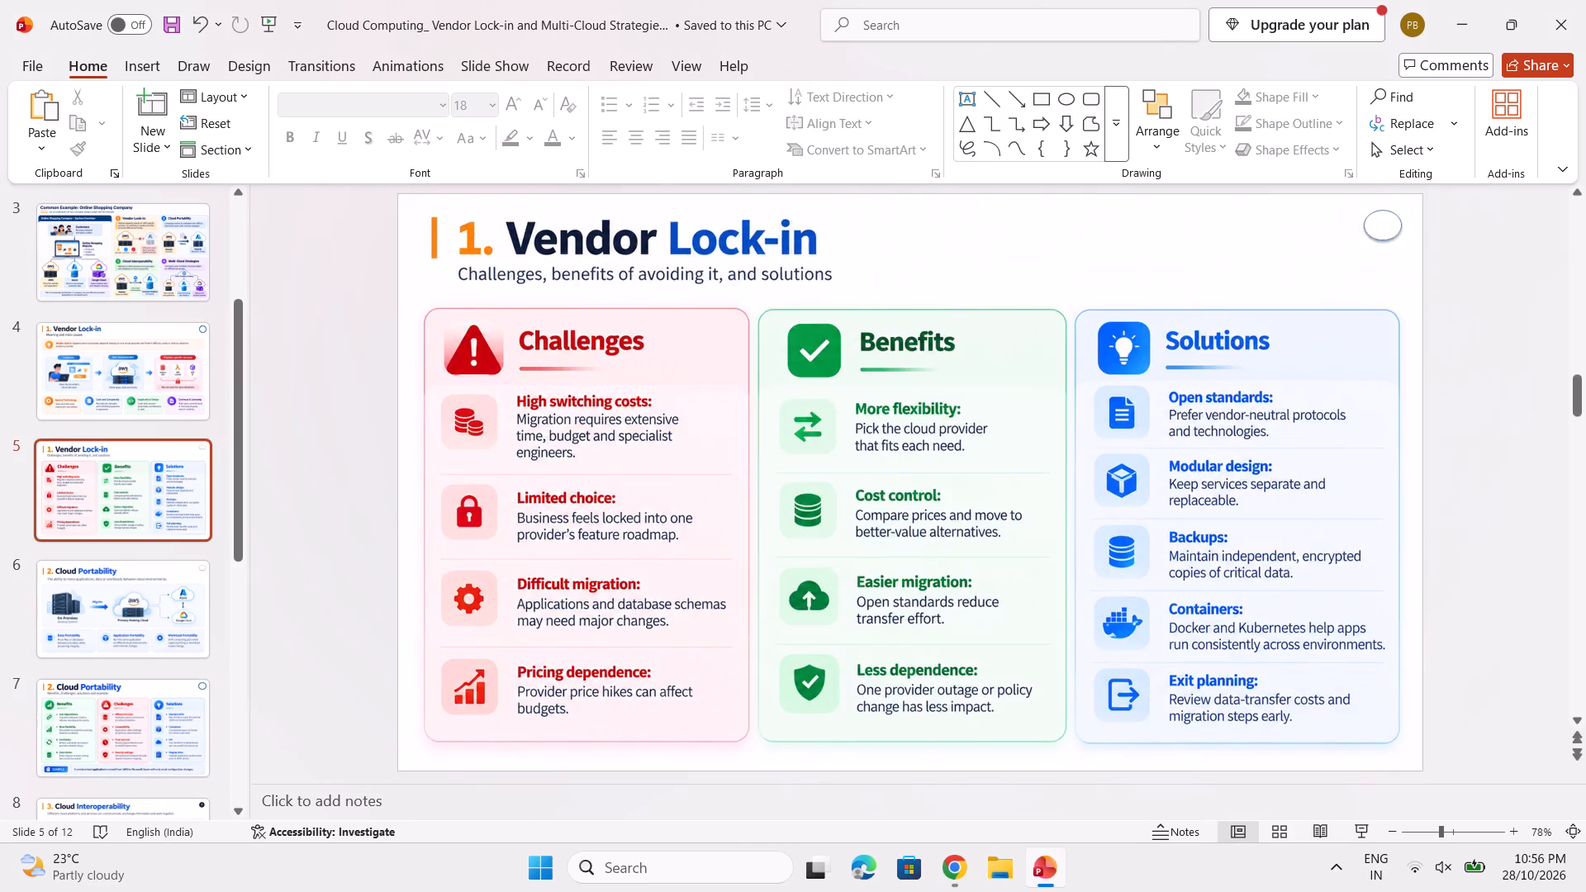
scroll(1253, 265, "down", 3)
left_click(1365, 225)
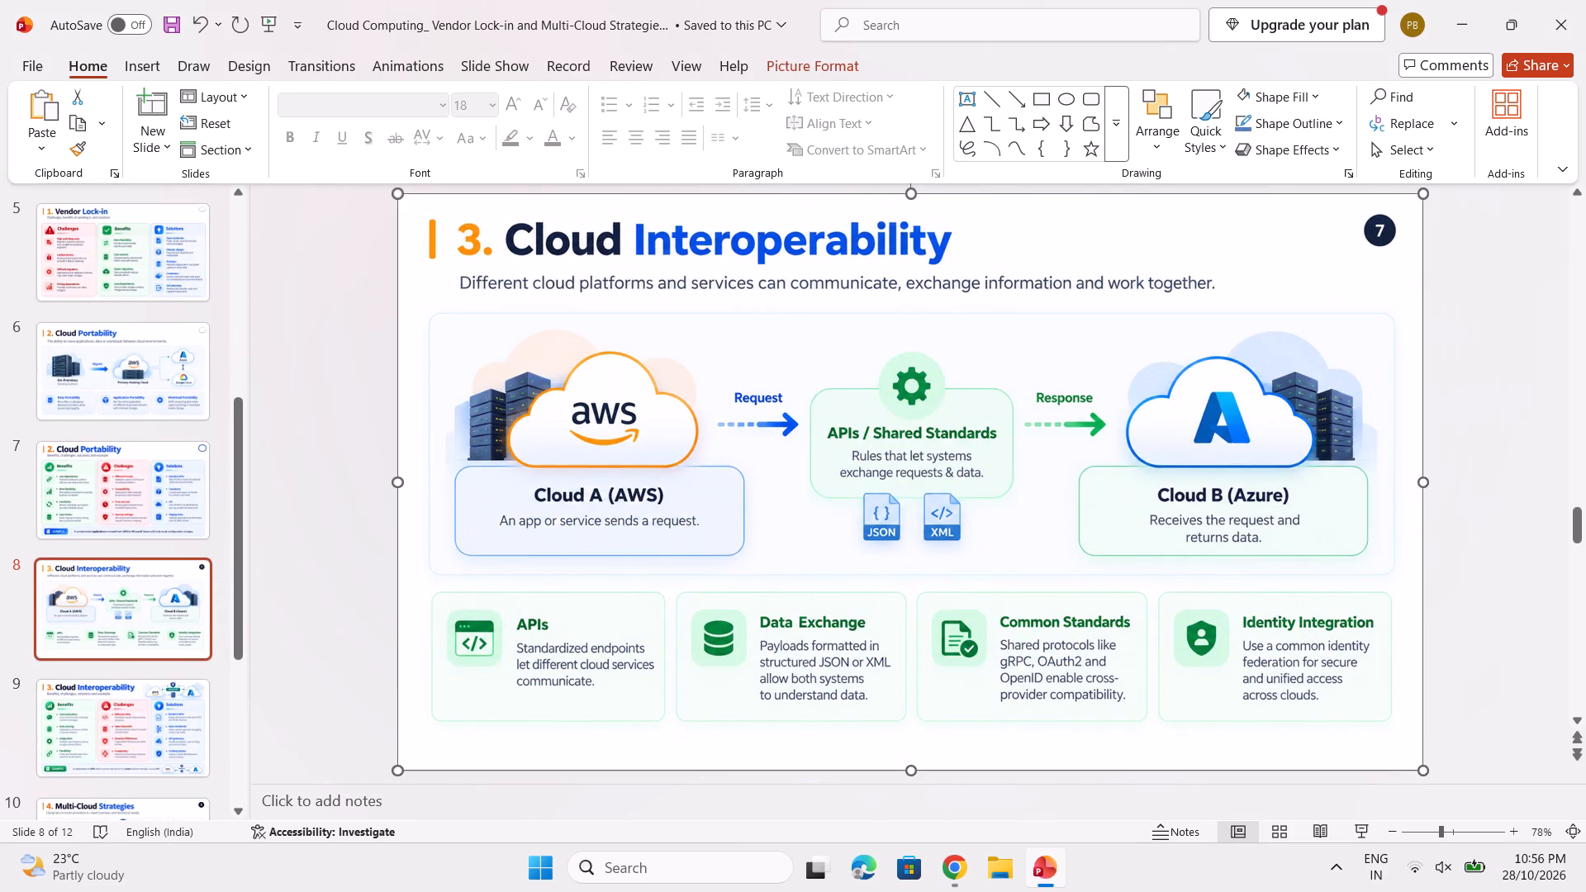
key("ctrl+v")
left_click(1256, 246)
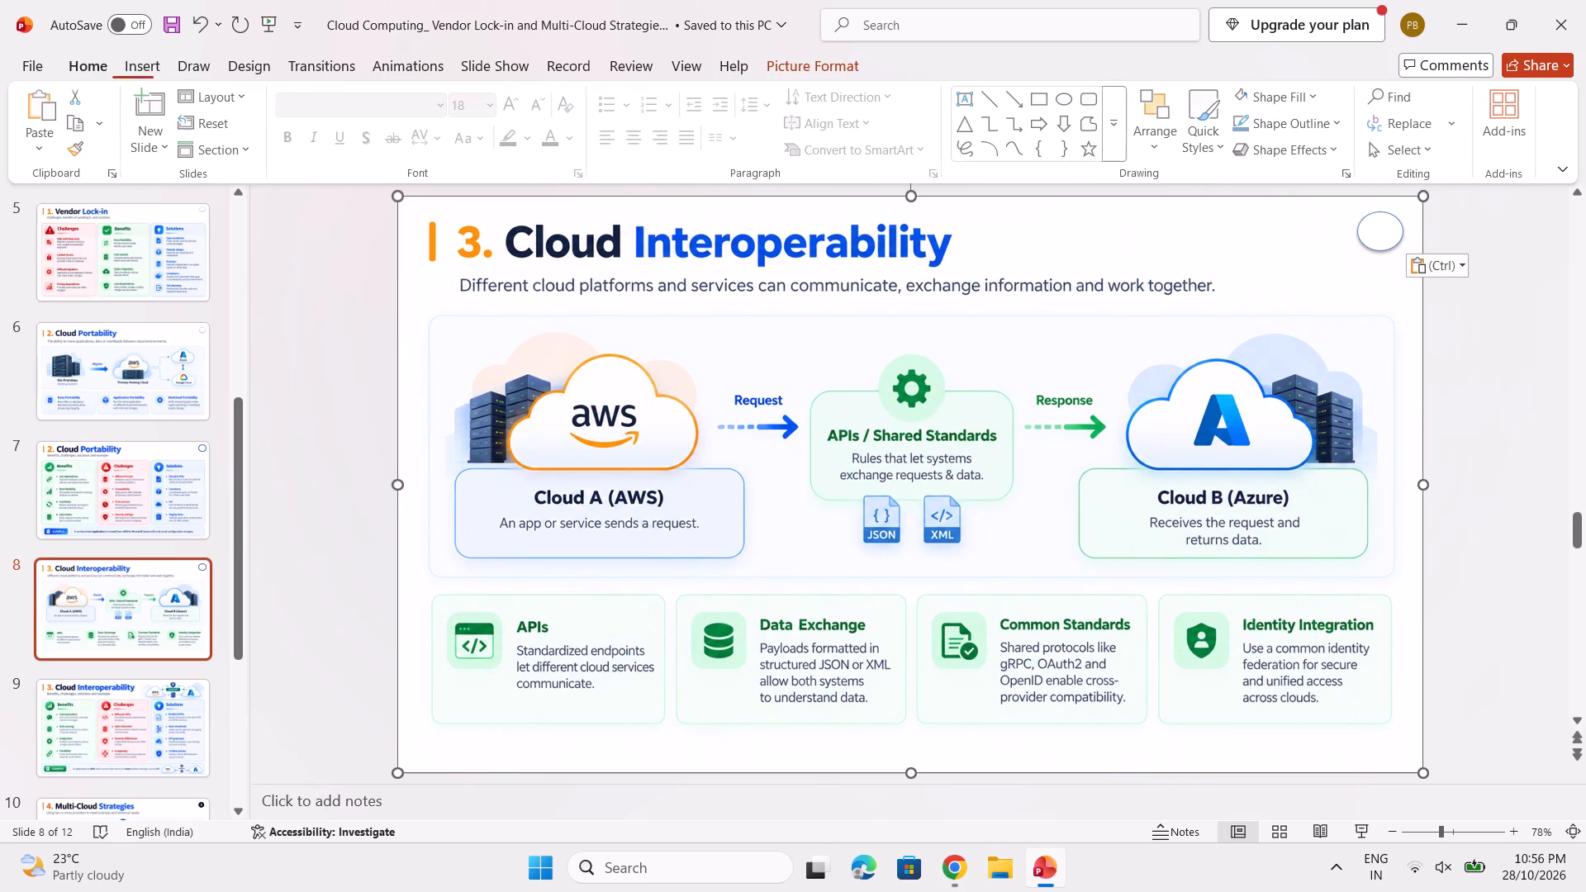
Paste the copied white circle over the number 9 badge on slide 10, 4. Multi-Cloud Strategies.
scroll(1282, 279, "down", 3)
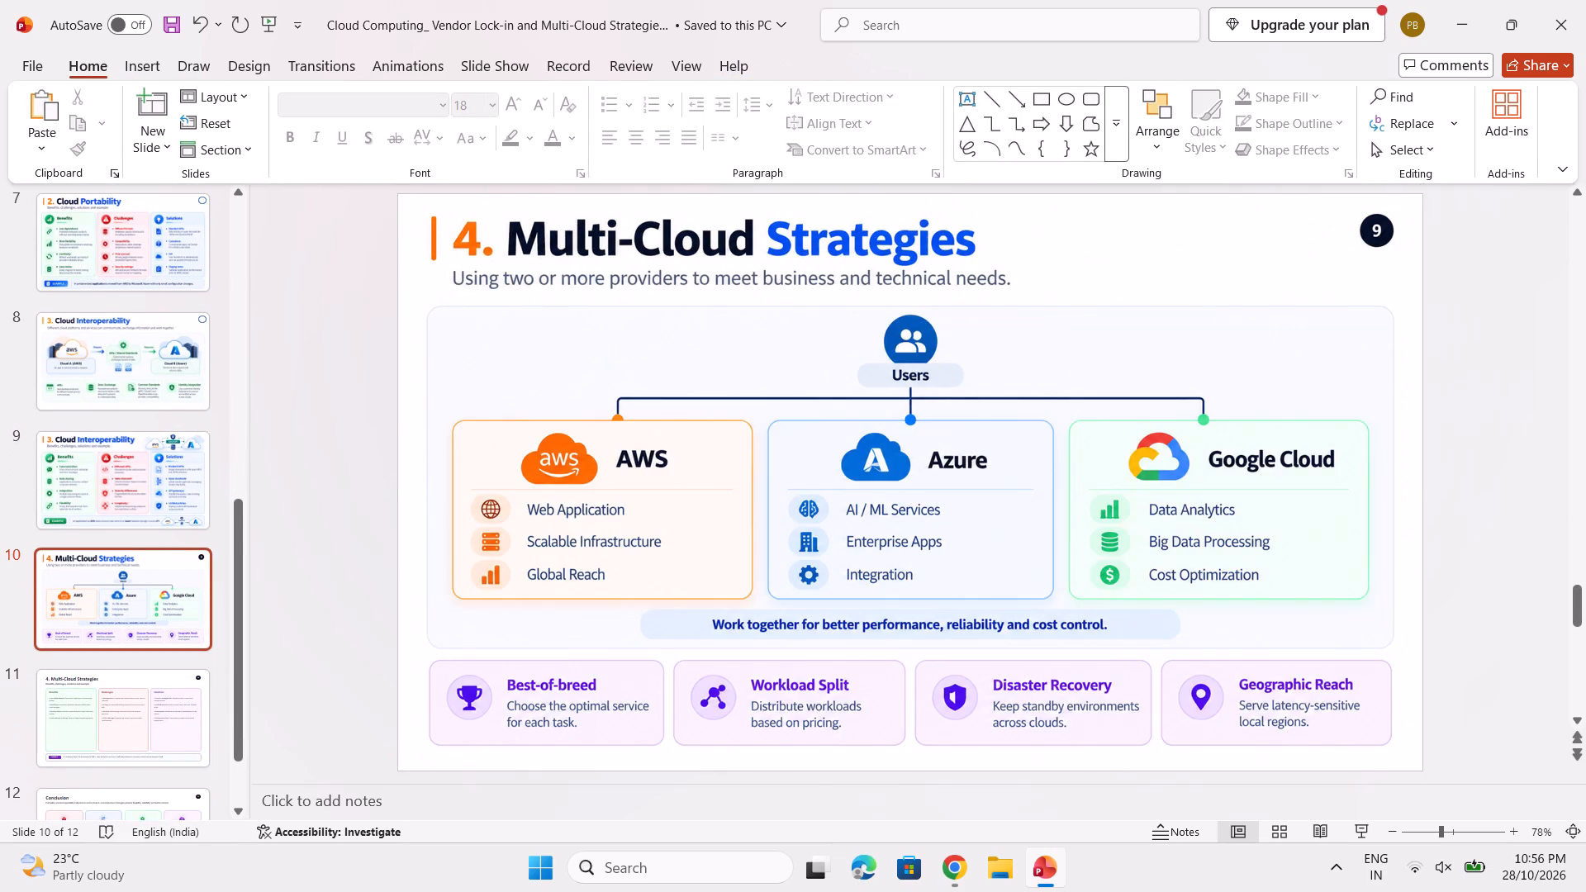
left_click(1374, 239)
key("ctrl+v")
left_click(1242, 262)
Review slides 4 through 12 to check which have been redesigned and whether their page-number badges are covered.
scroll(1261, 257, "up", 2)
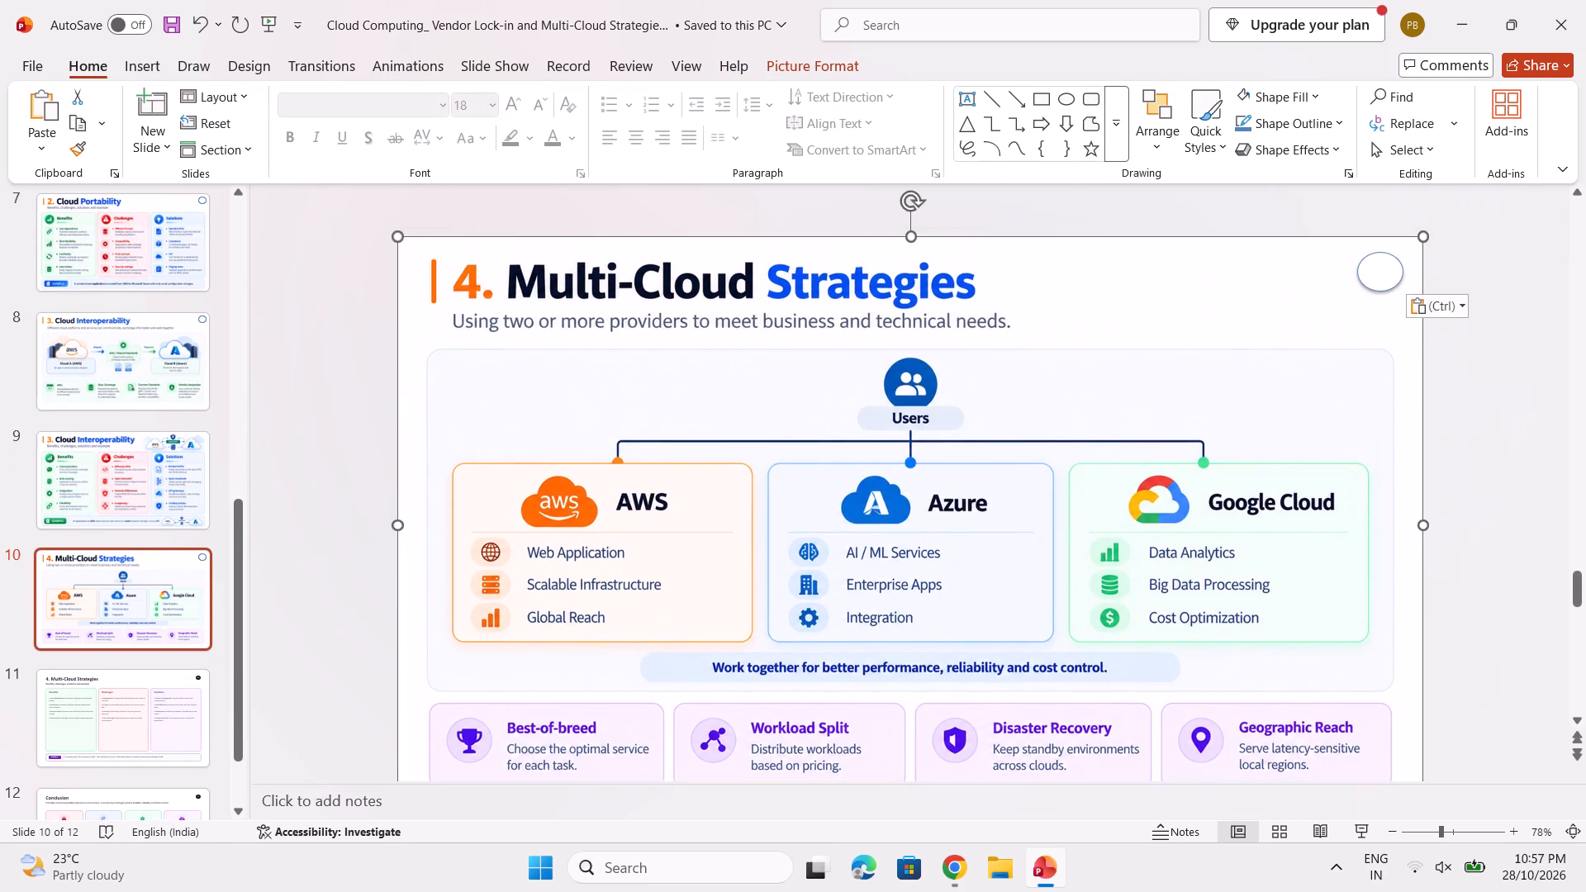
scroll(1261, 257, "up", 4)
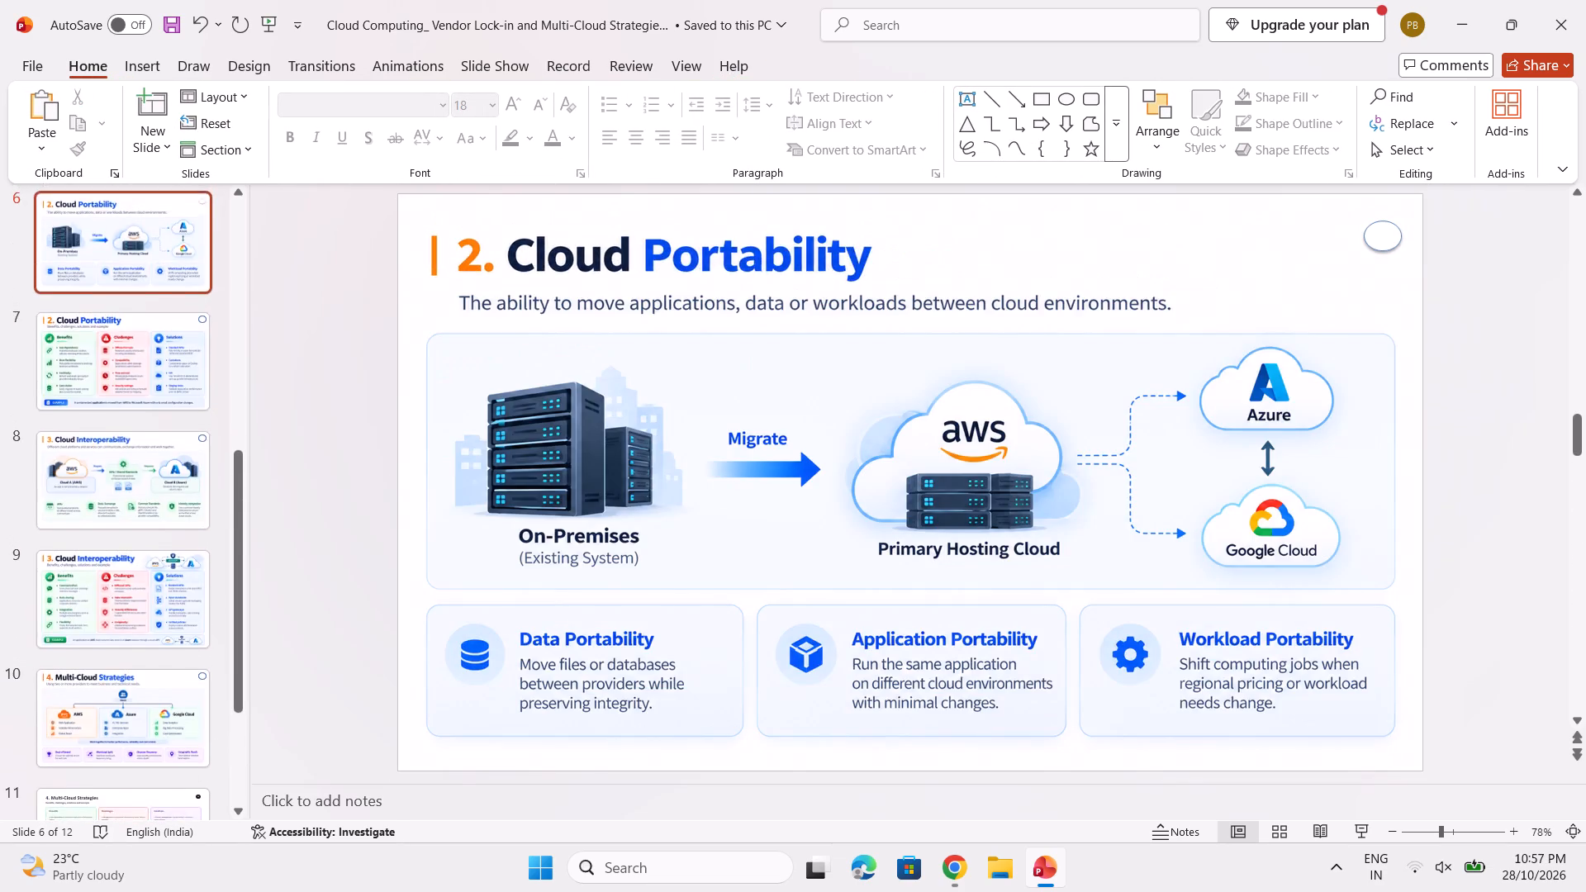
scroll(1261, 257, "up", 3)
scroll(1260, 257, "down", 1)
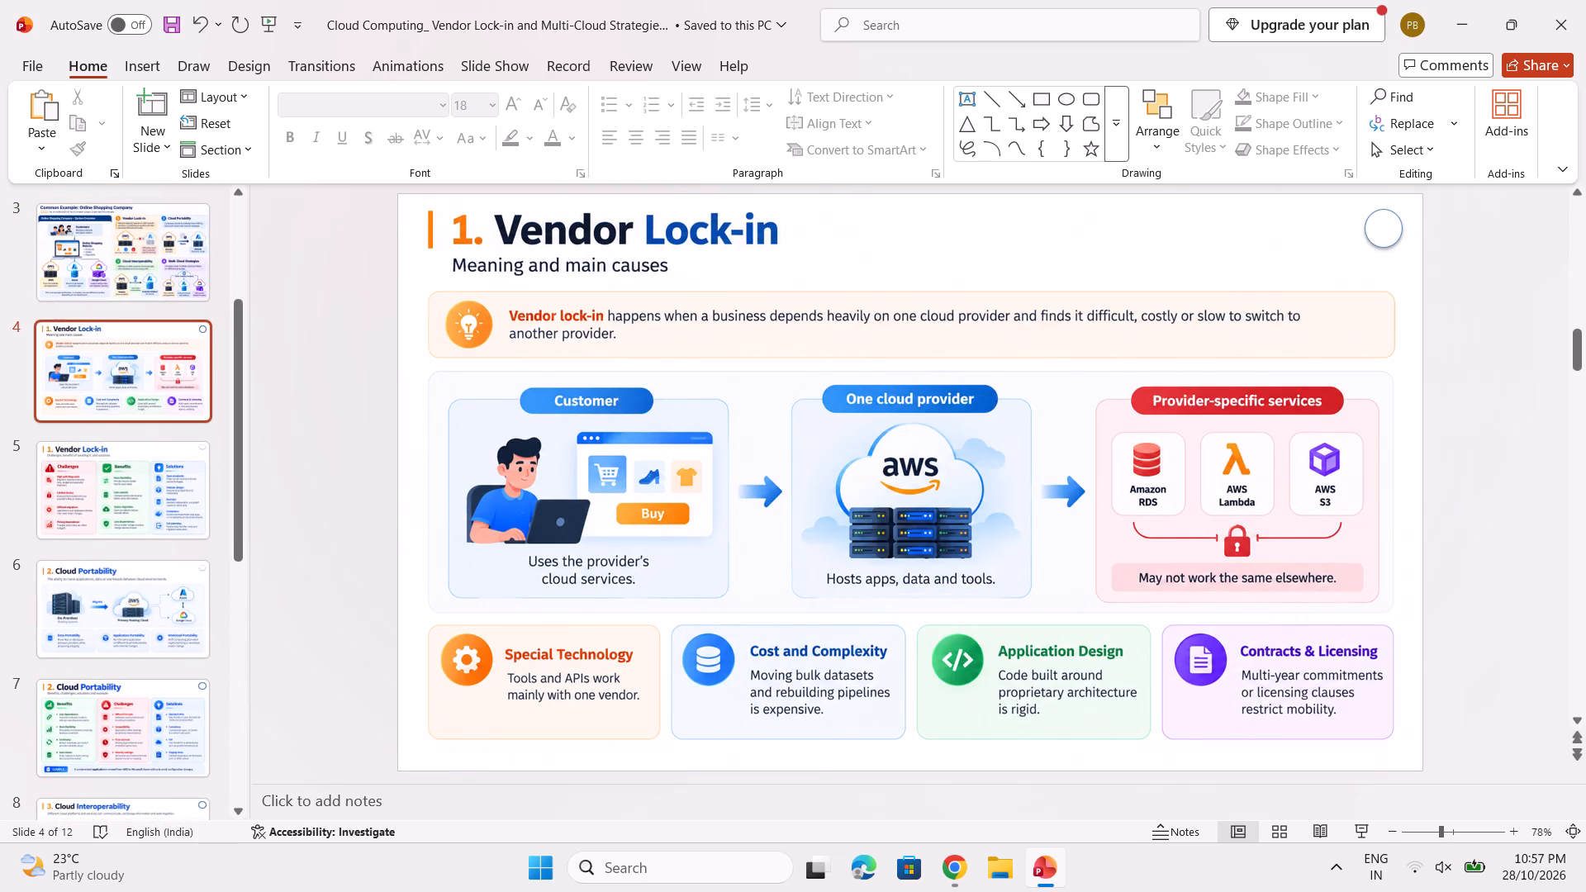
left_click(135, 490)
left_click(128, 640)
scroll(137, 629, "down", 2)
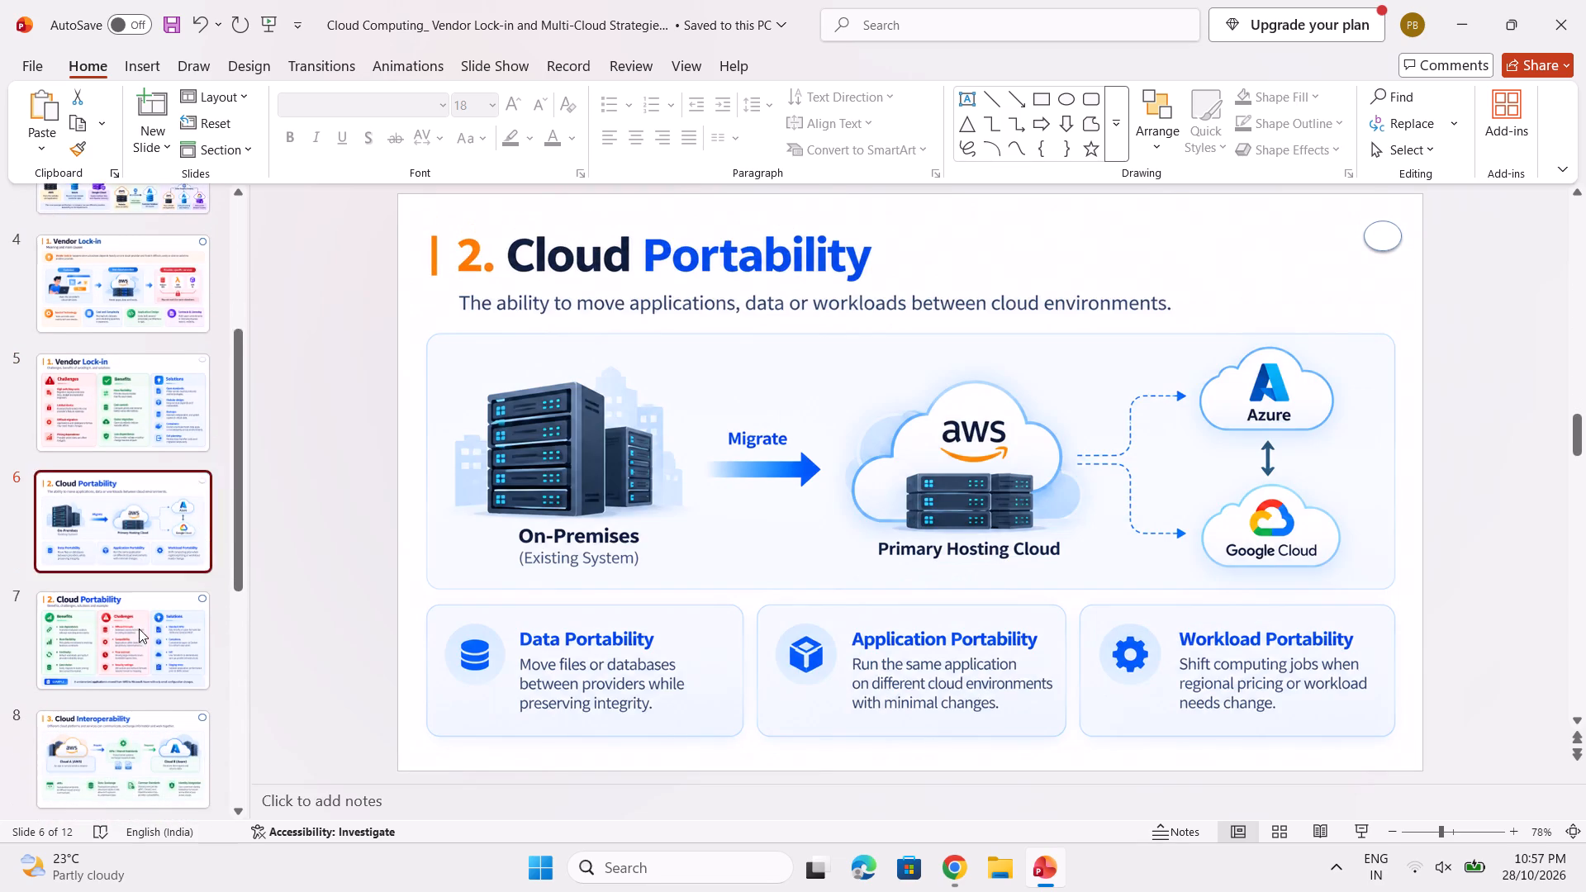
scroll(148, 619, "down", 1)
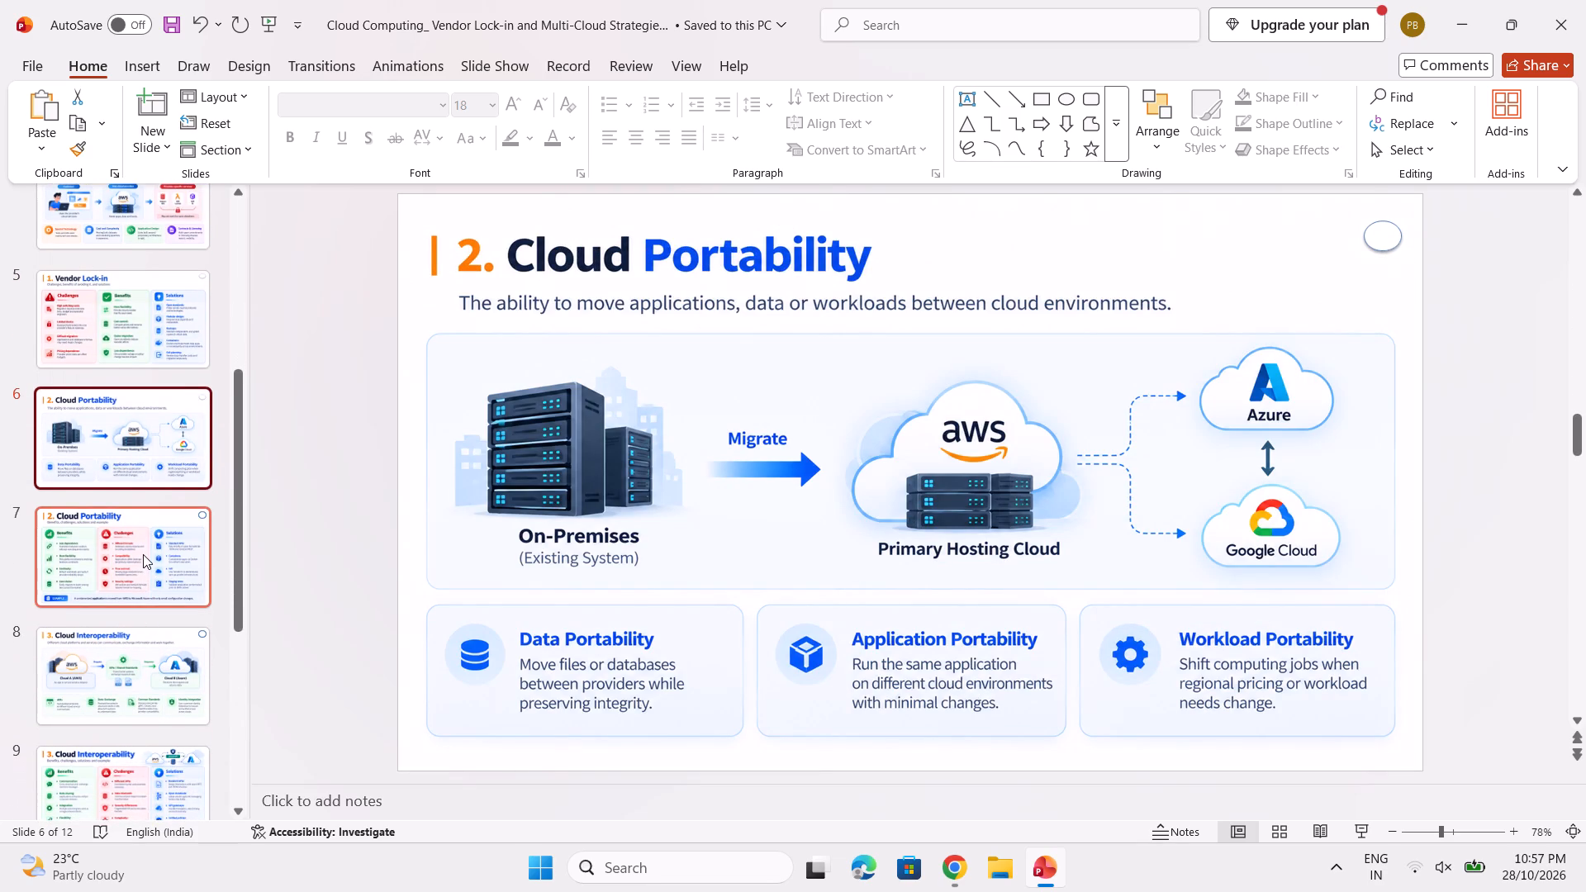
left_click(143, 554)
scroll(133, 623, "down", 1)
left_click(145, 619)
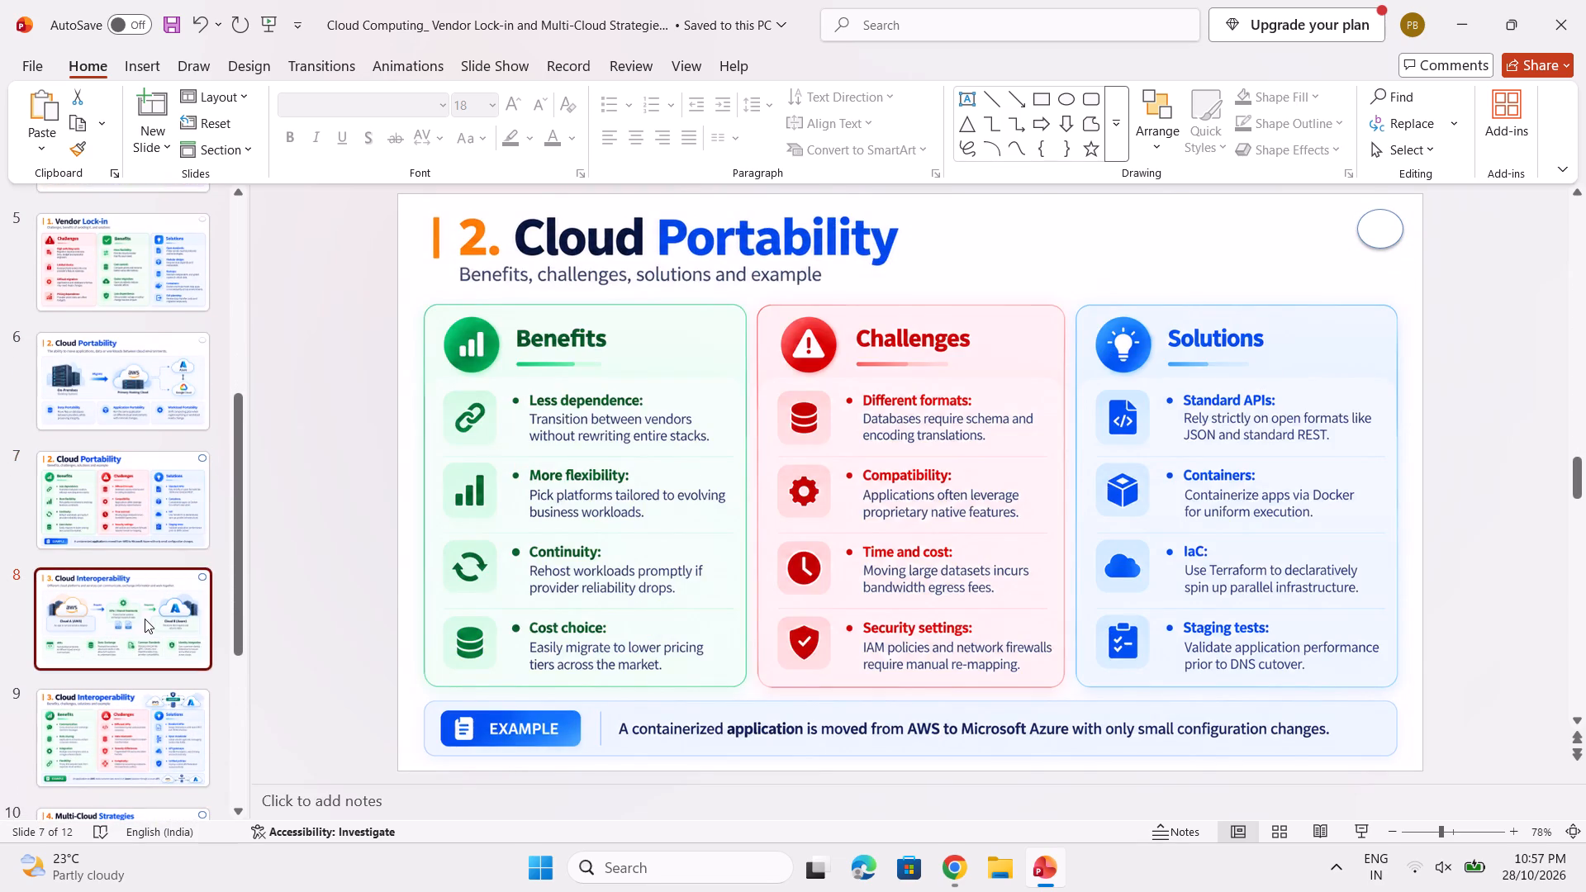
scroll(145, 619, "down", 5)
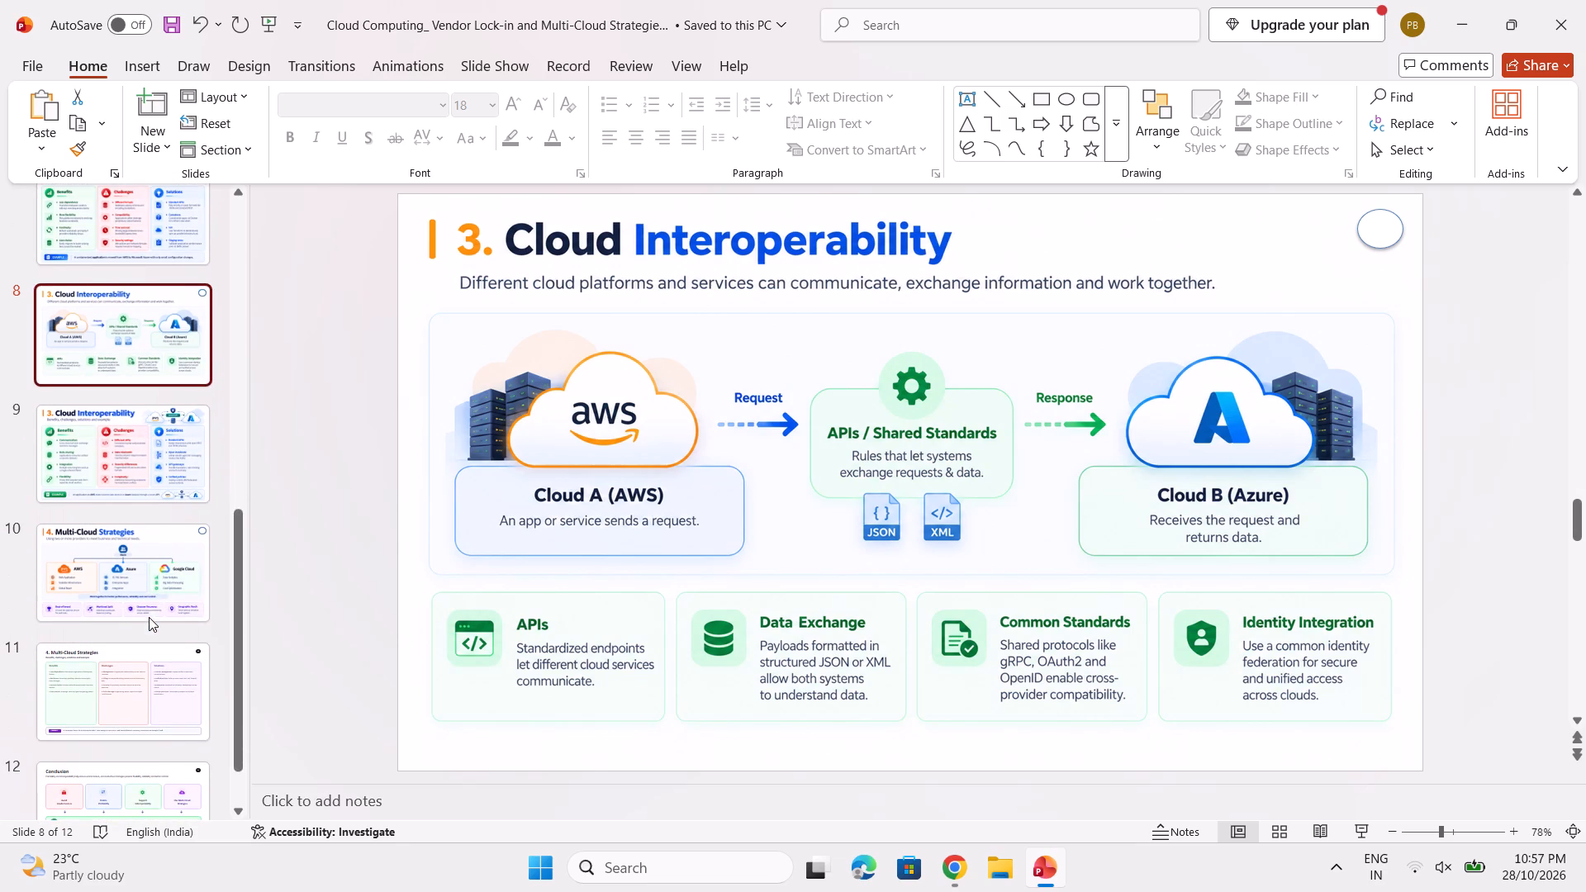
left_click(126, 595)
scroll(135, 586, "down", 2)
left_click(125, 614)
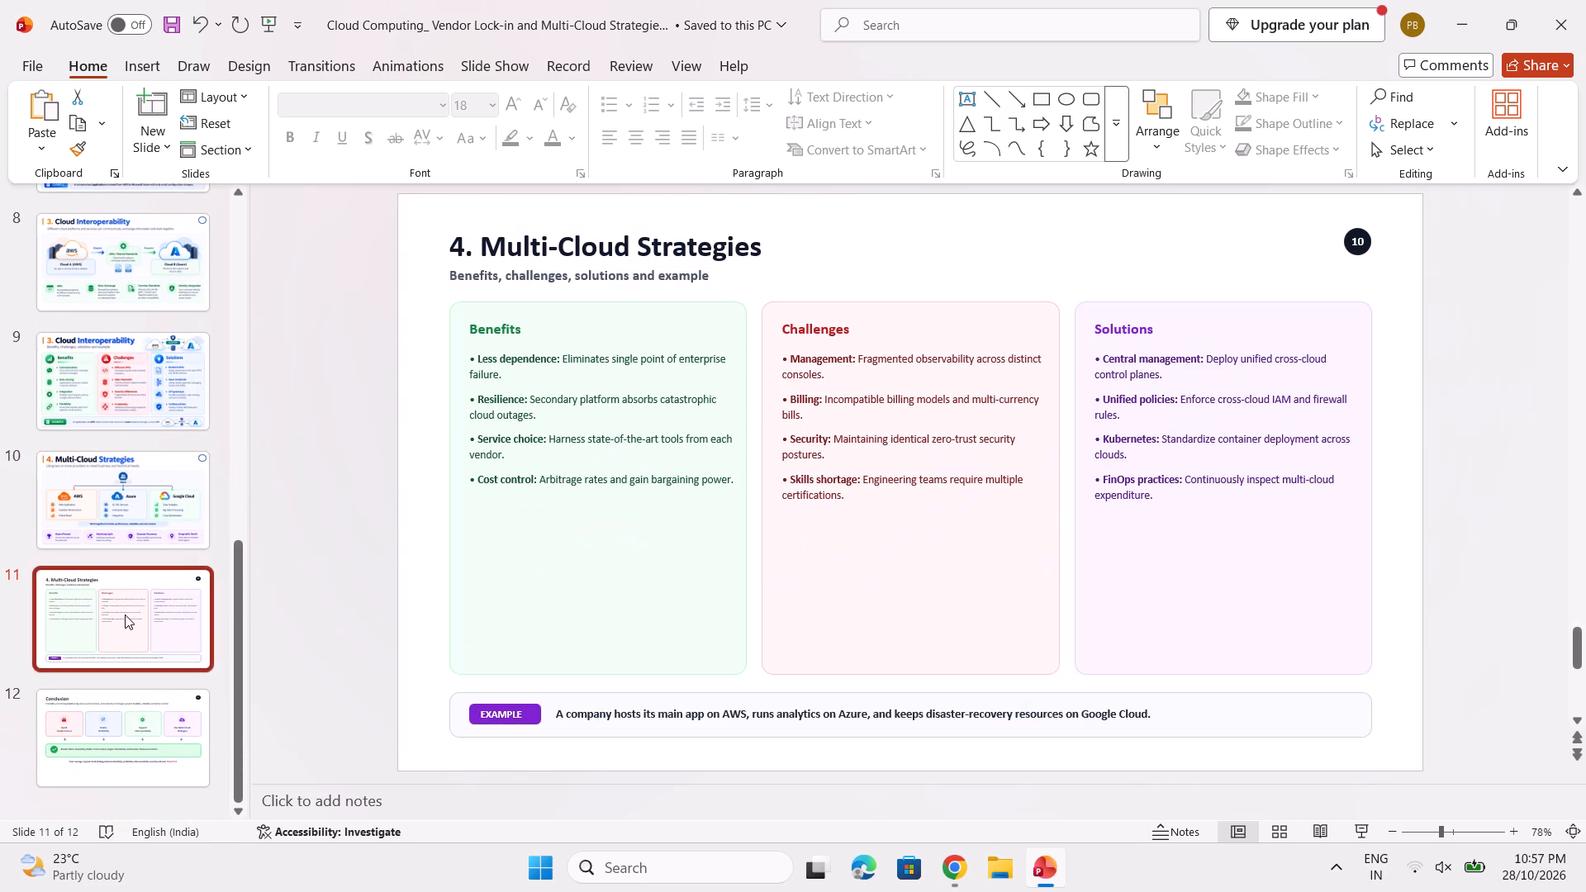
scroll(125, 616, "down", 2)
left_click(112, 711)
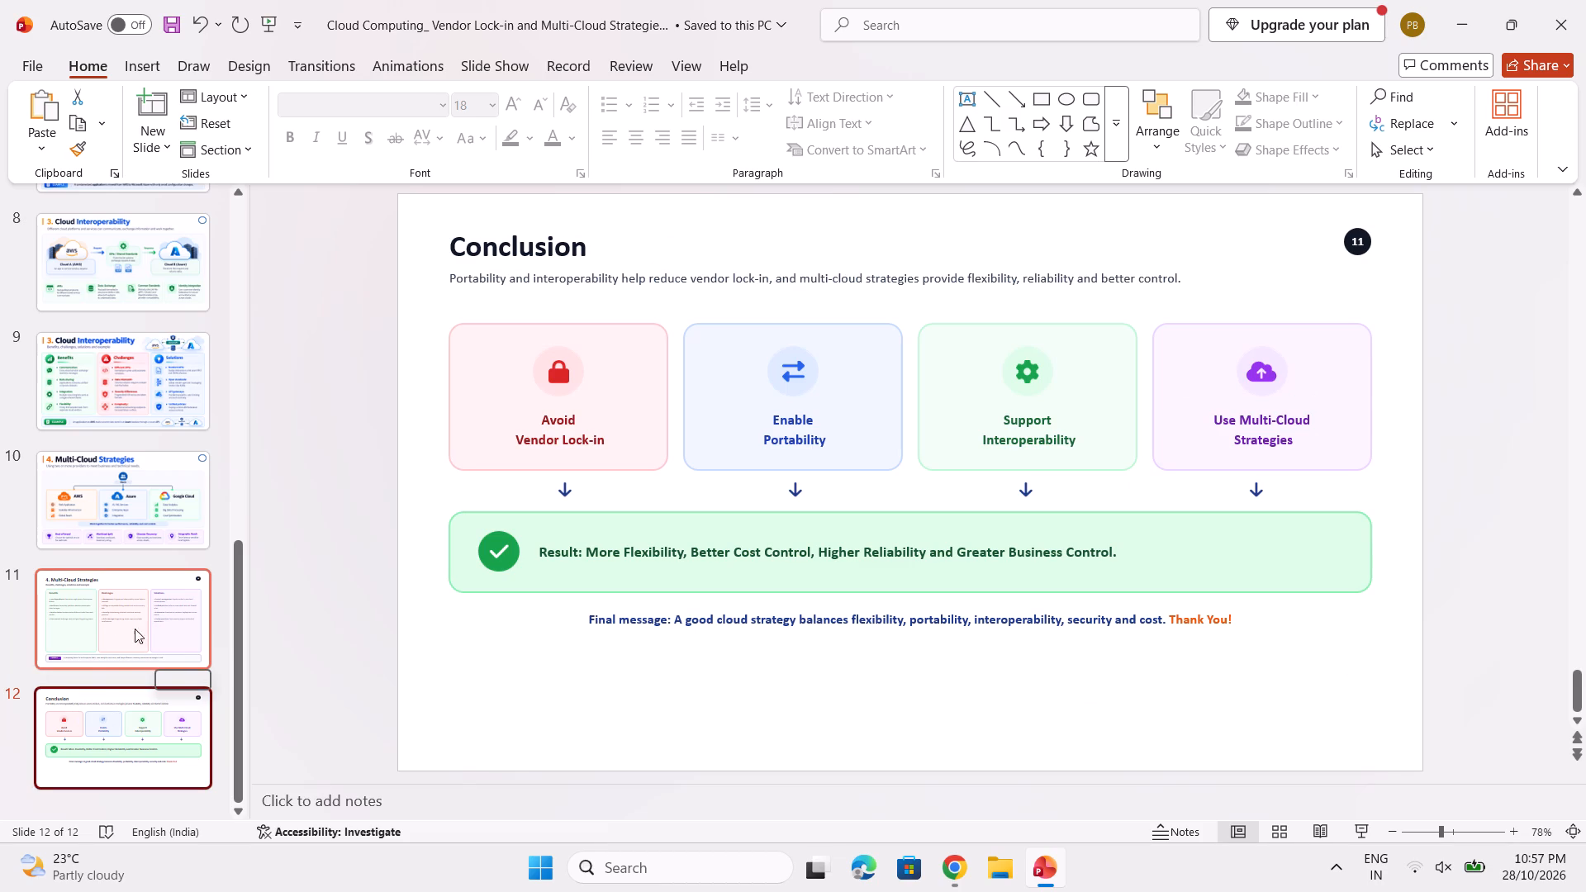
left_click(116, 605)
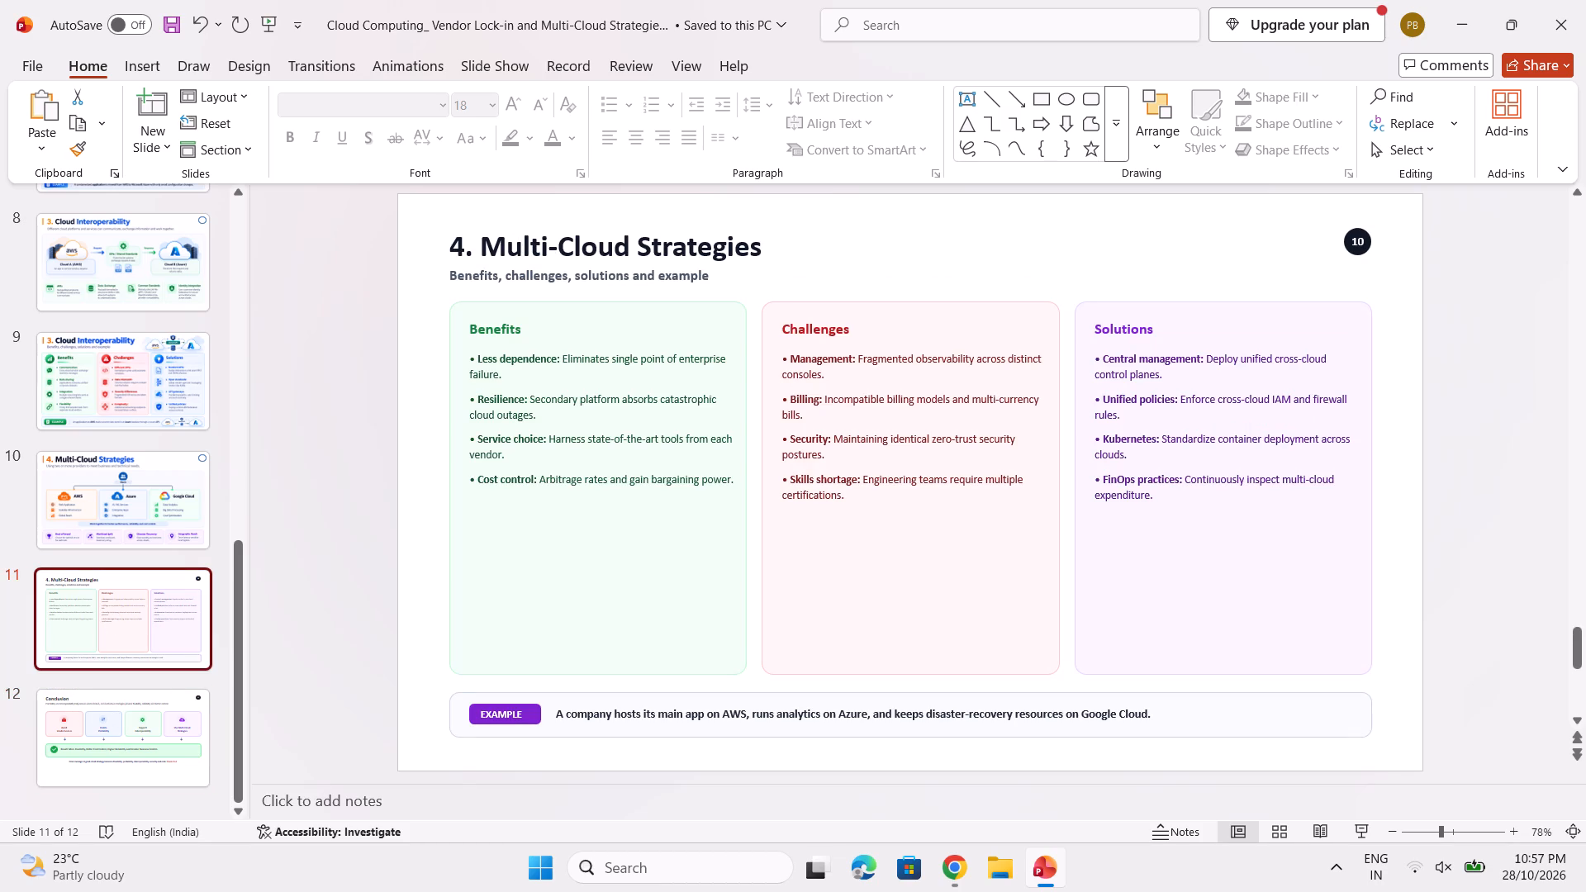
left_click(122, 510)
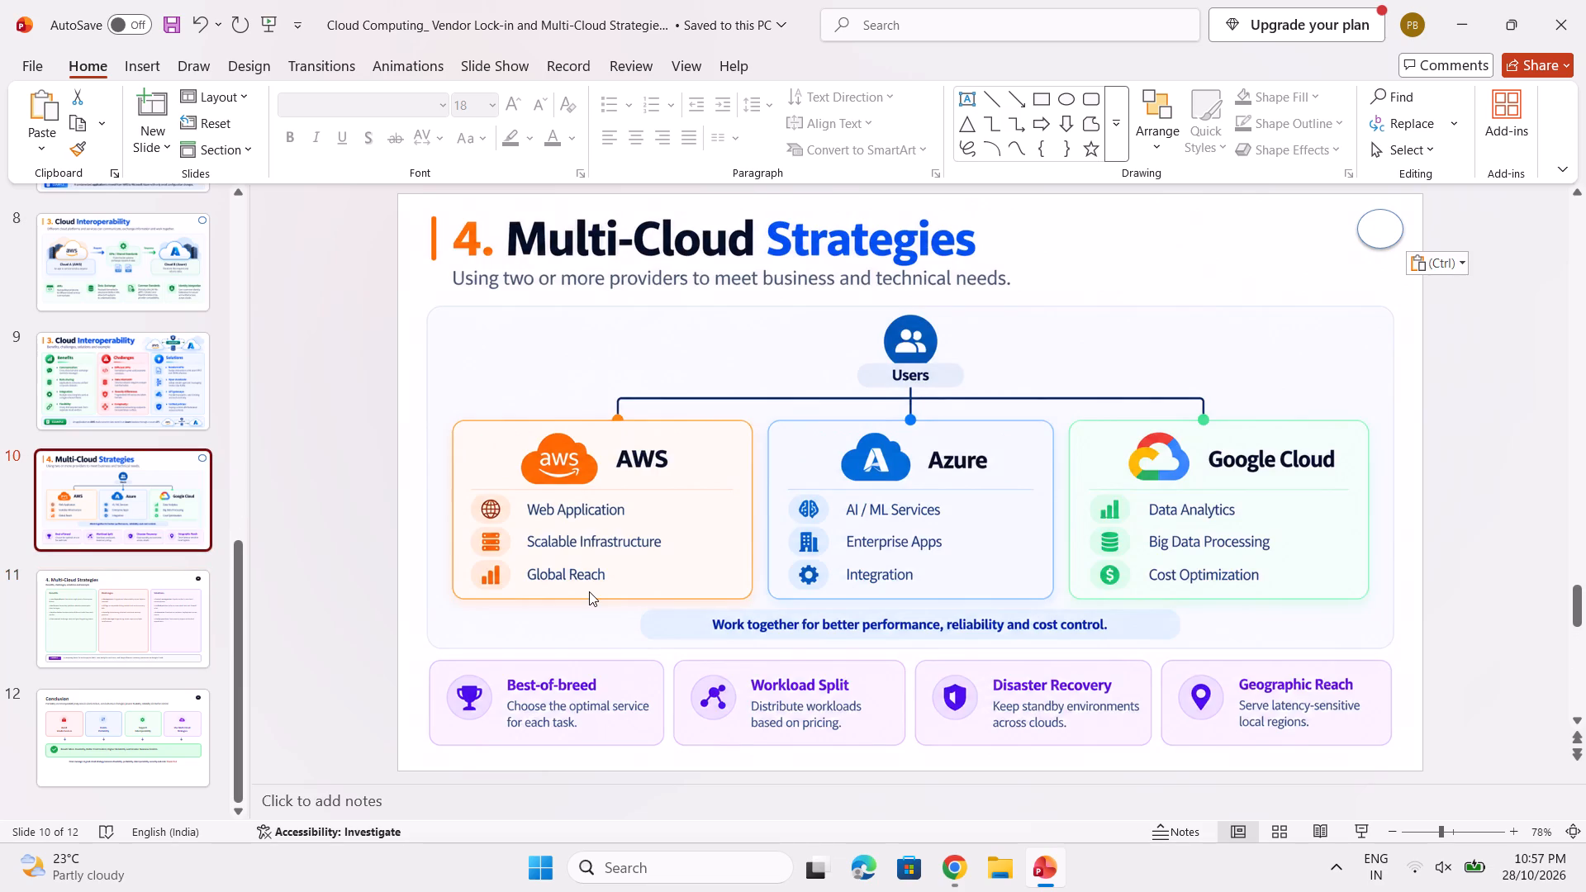
Save the presentation with slide 10's page number covered, accepting that unavailable fonts are not embedded.
key("ctrl+s")
left_click(853, 541)
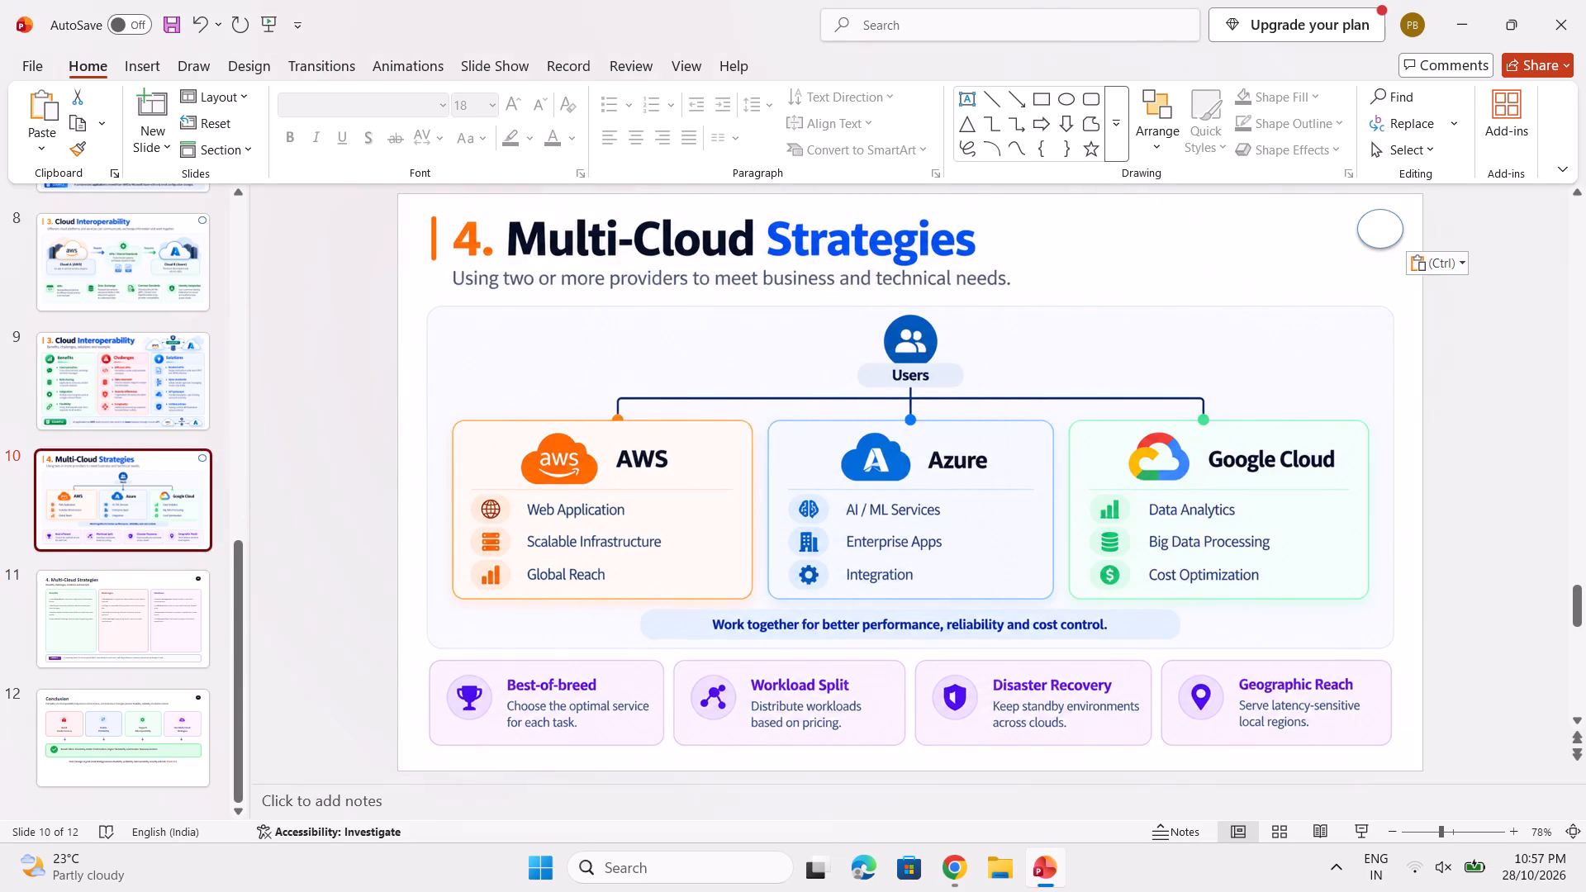
left_click(131, 608)
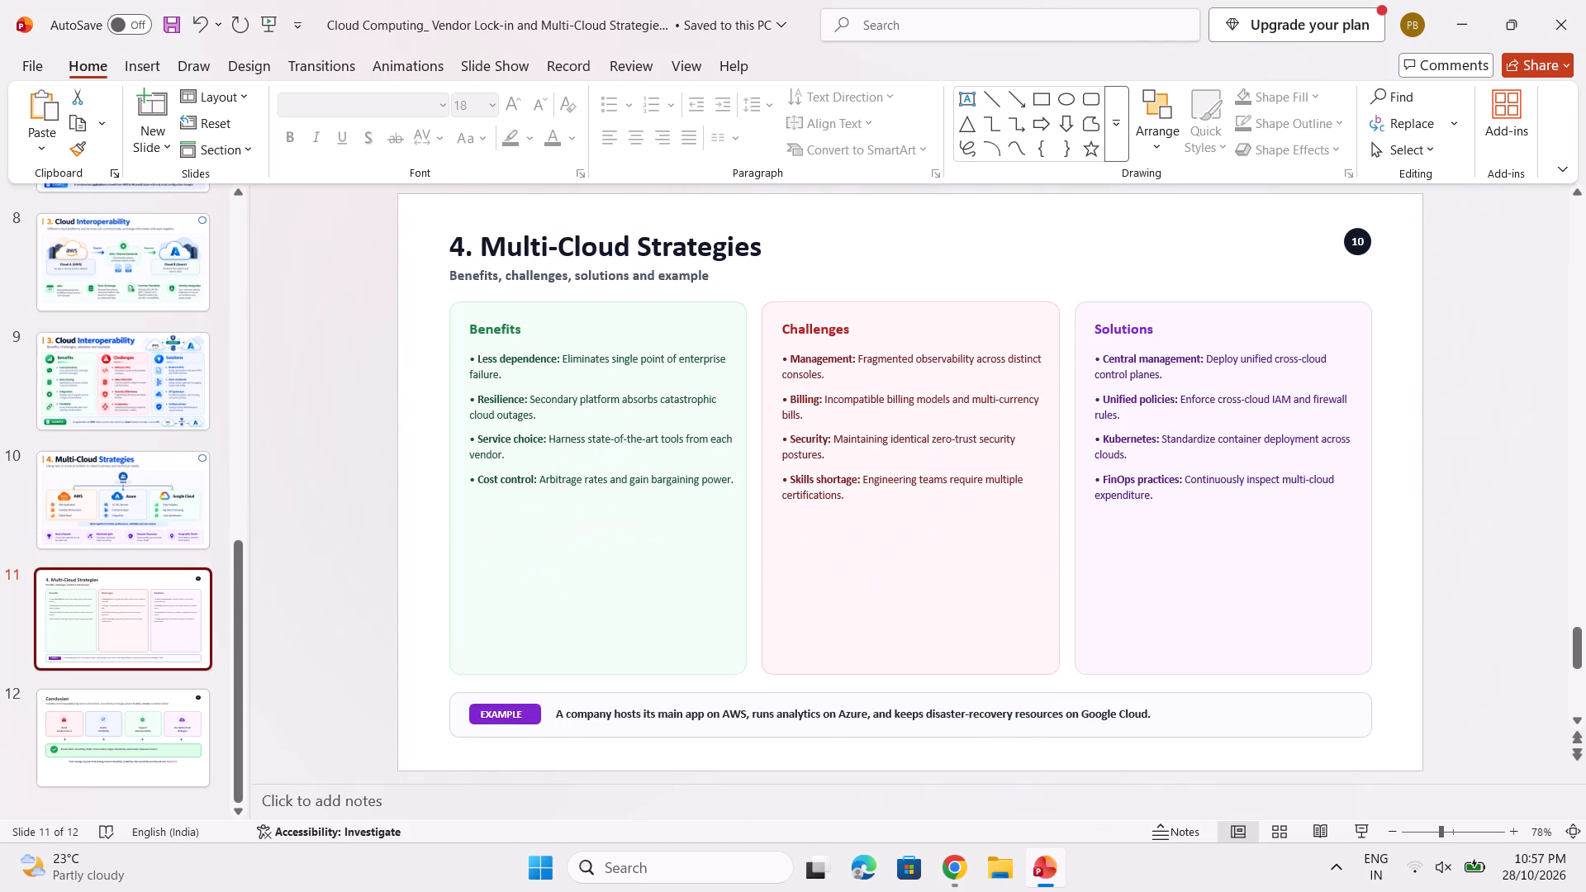
key("shift+super+s")
left_click_drag(412, 200, 434, 262)
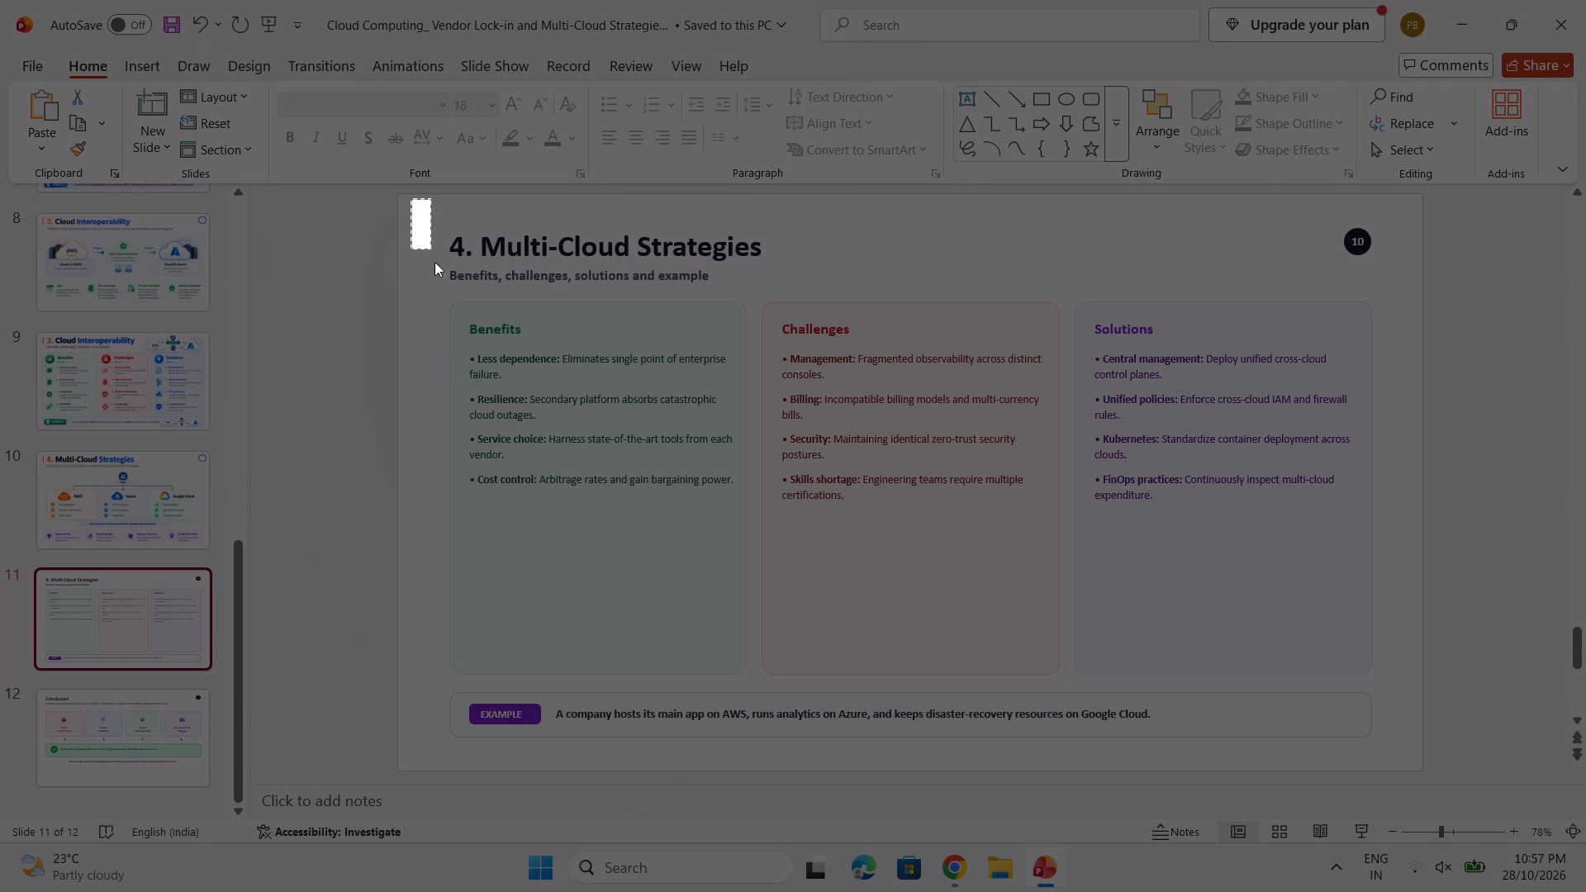
left_click_drag(434, 262, 1408, 752)
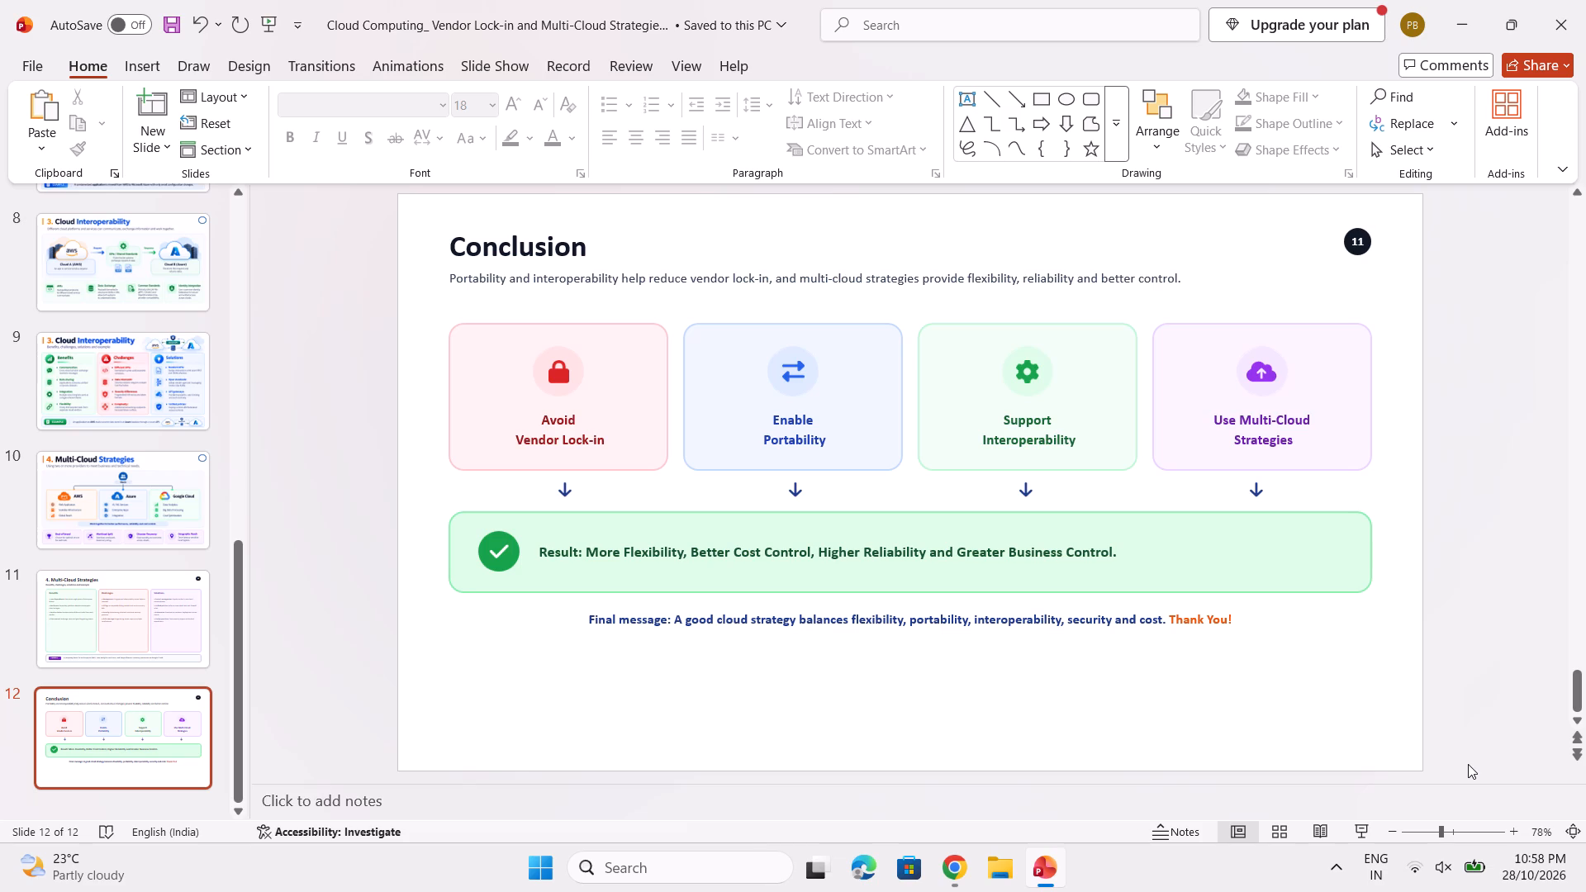
key("ctrl+s")
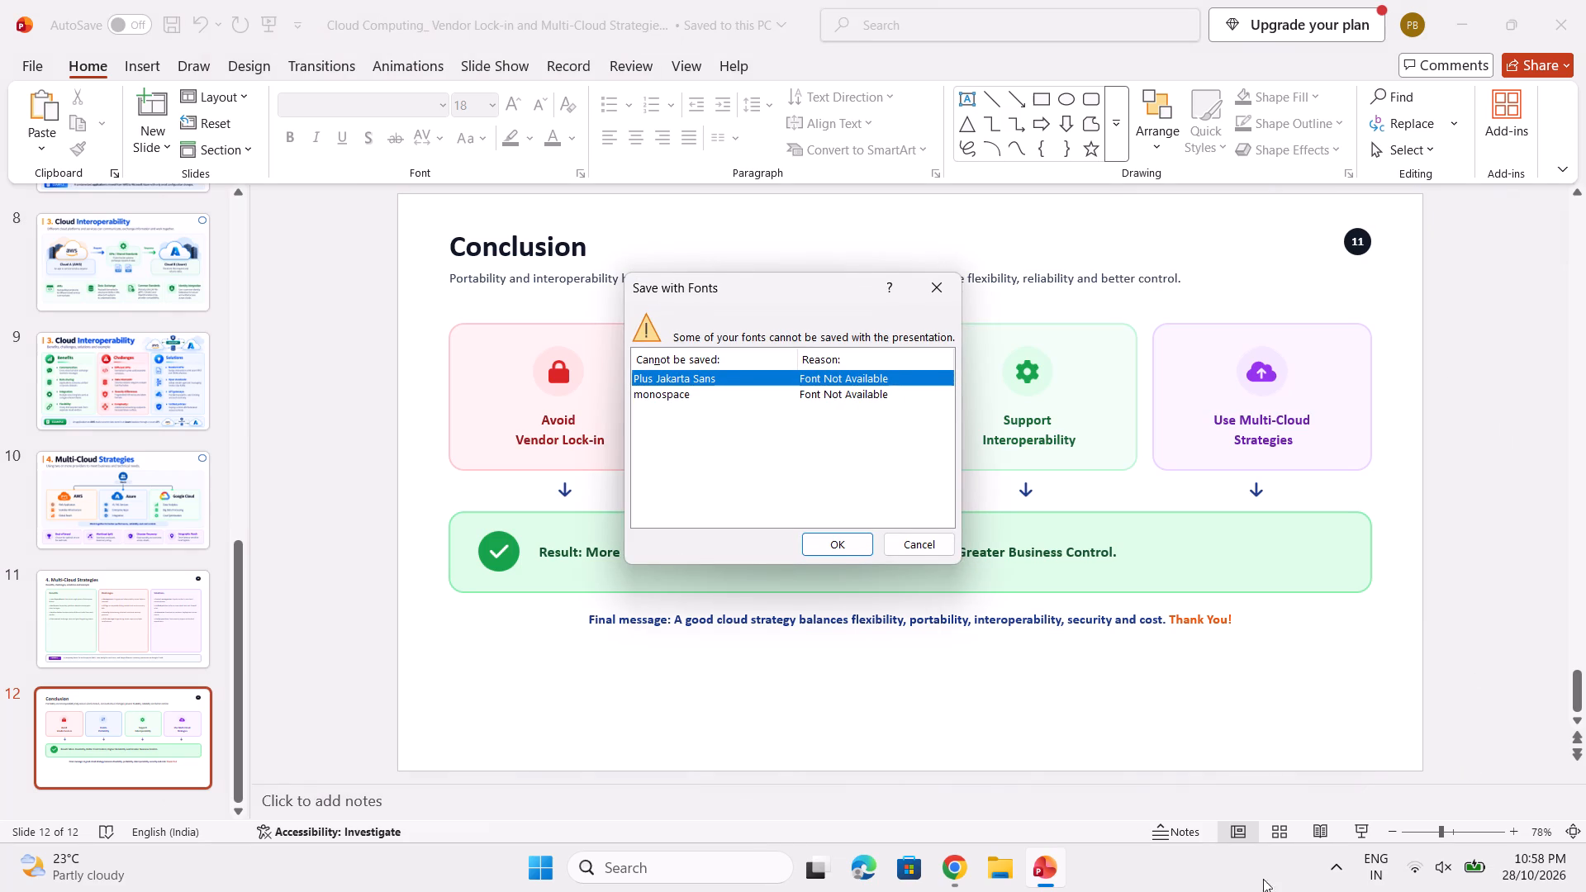
left_click(842, 543)
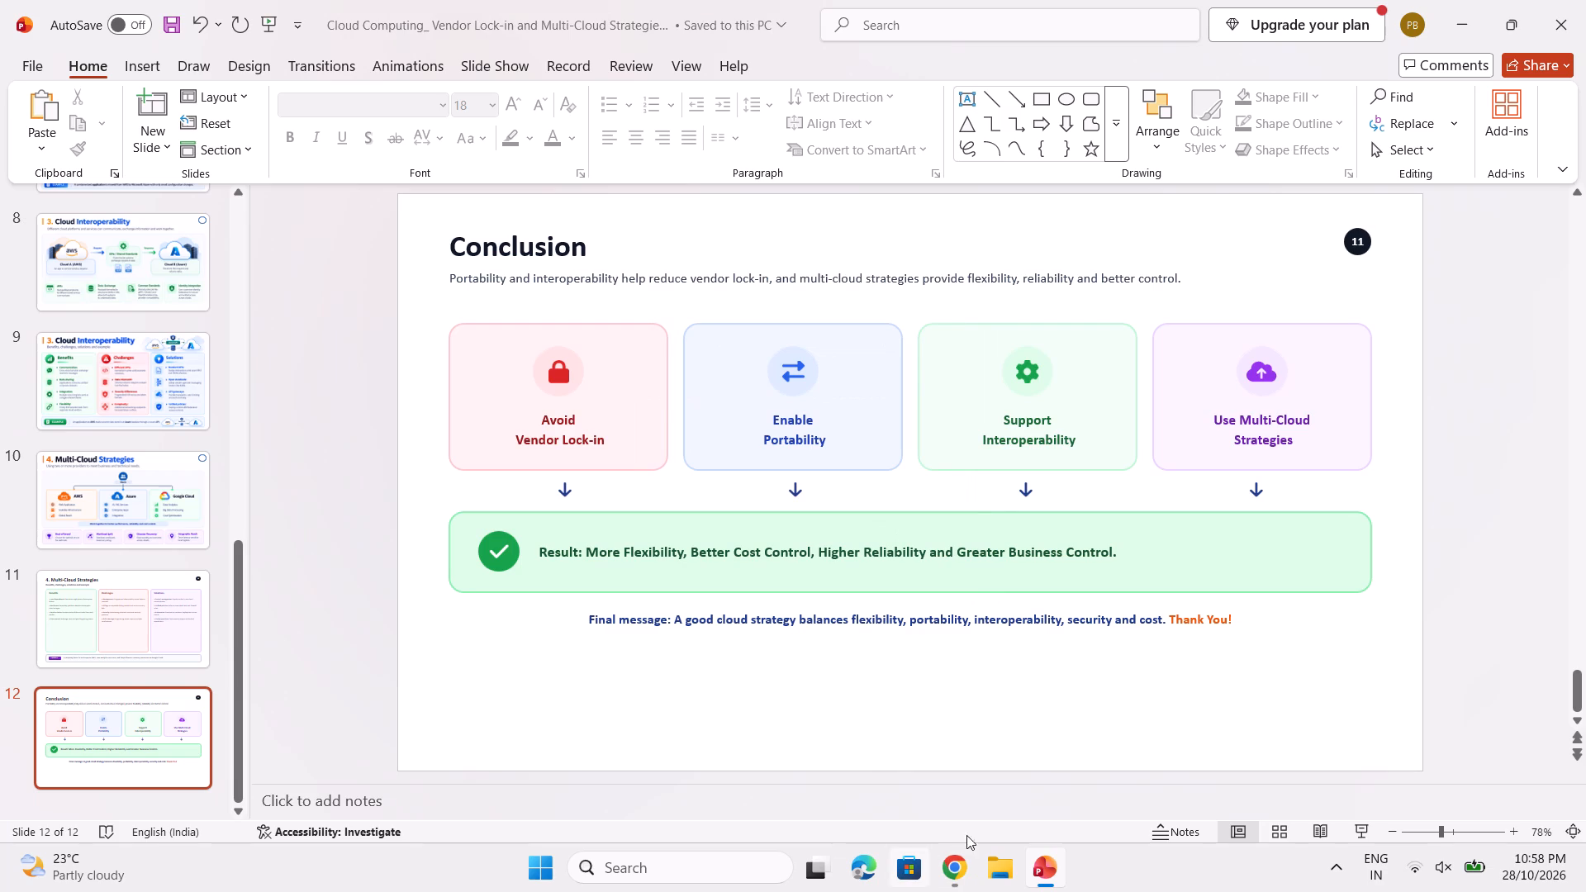
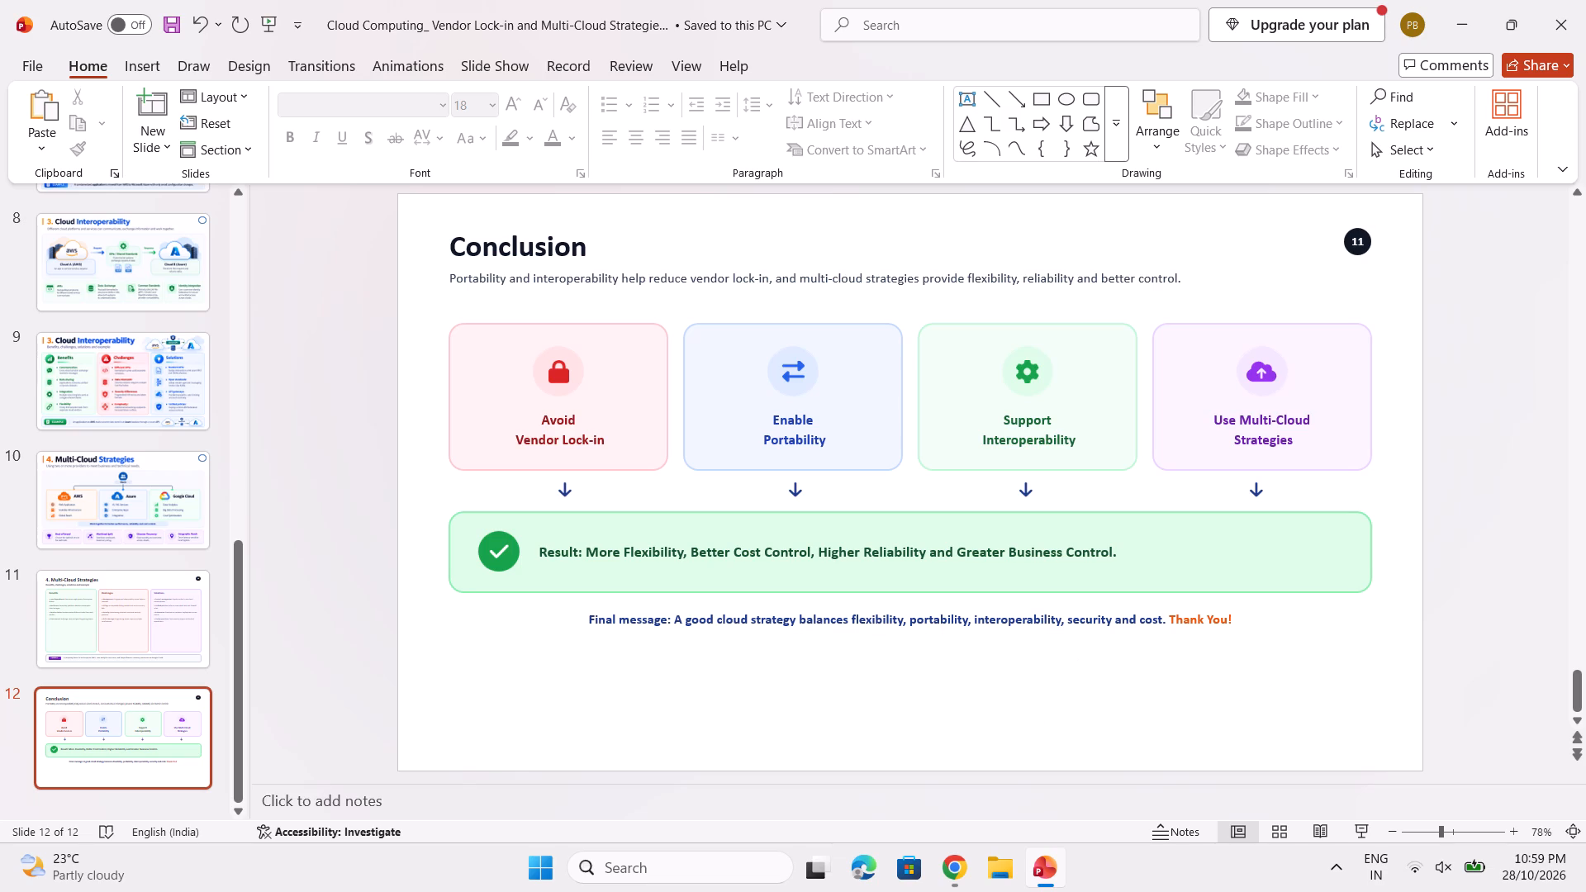
Open slide 11, then switch to Chrome and copy ChatGPT's generated Multi-Cloud Strategies benefits, challenges and solutions image.
left_click(121, 586)
left_click(121, 726)
left_click(148, 621)
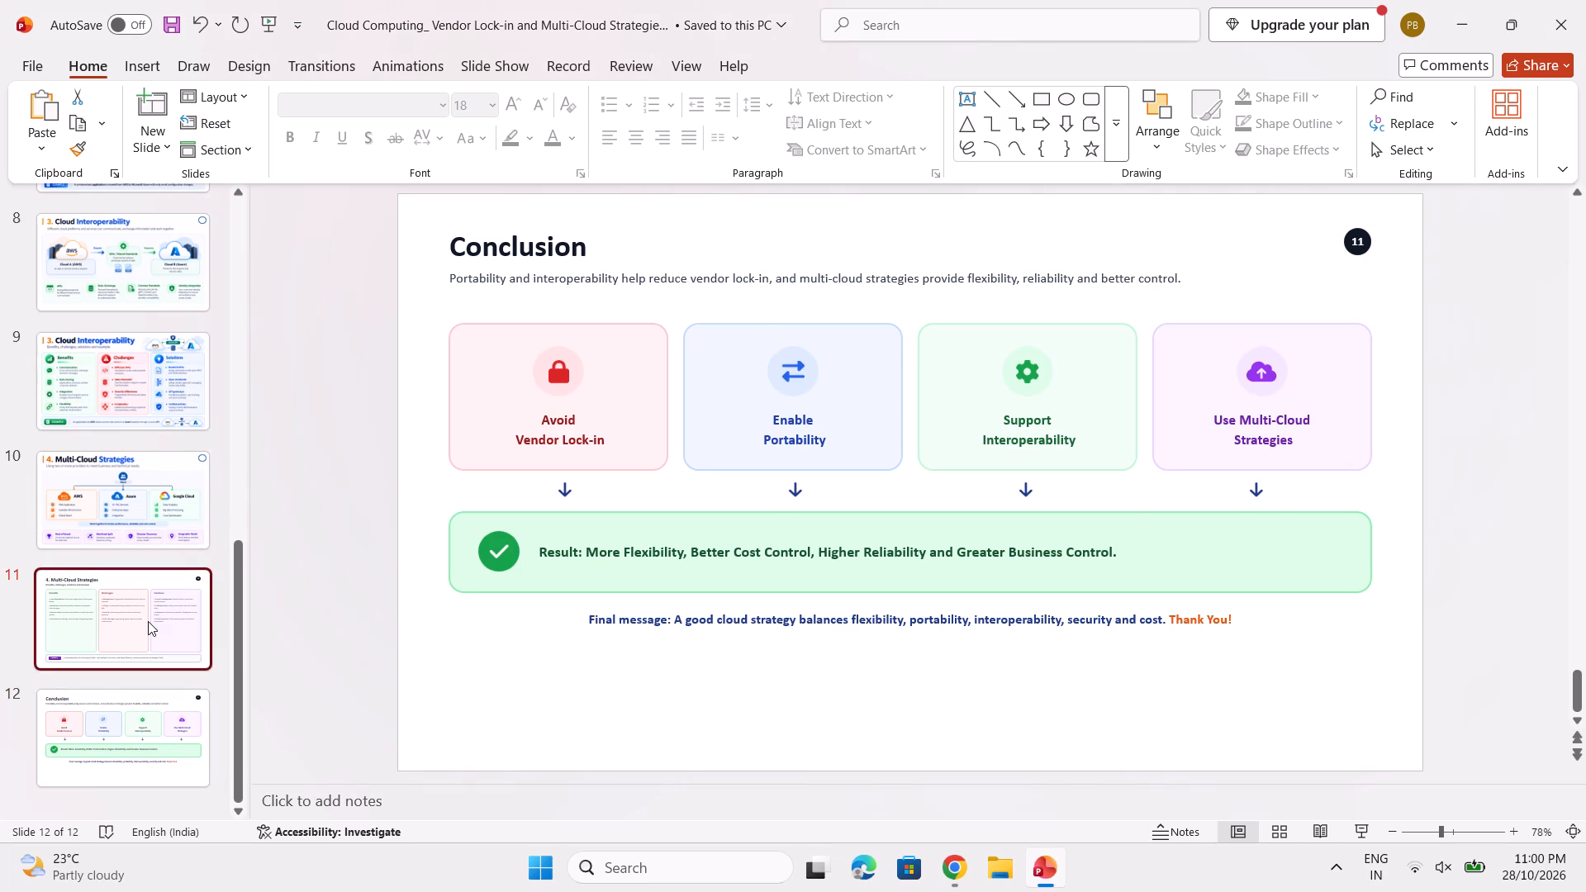
left_click(961, 866)
scroll(1063, 664, "down", 3)
left_click(933, 485)
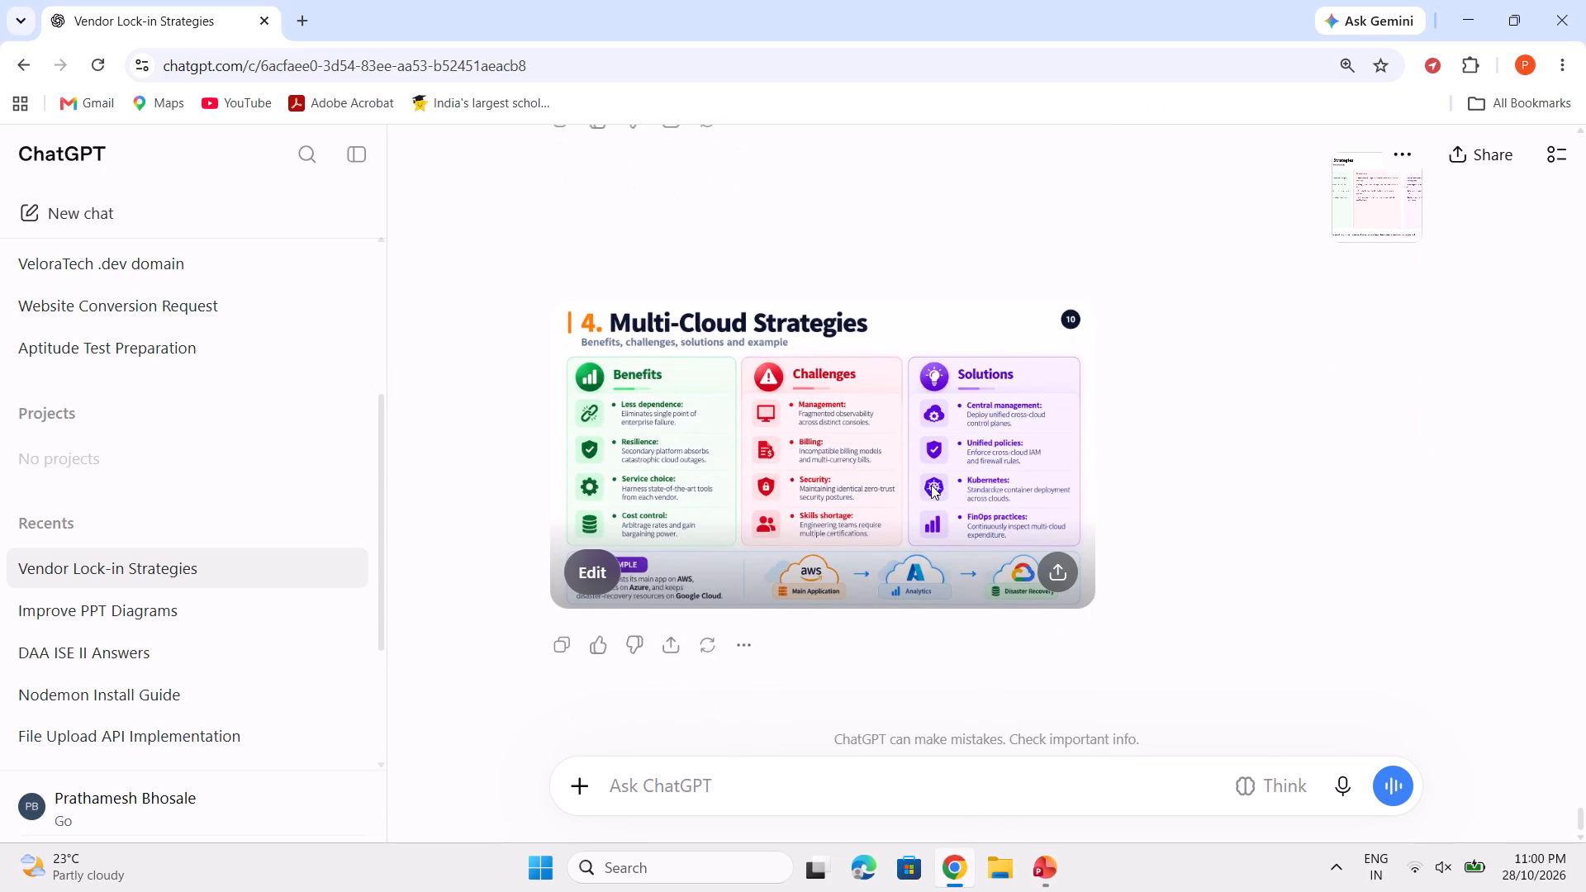
right_click(931, 485)
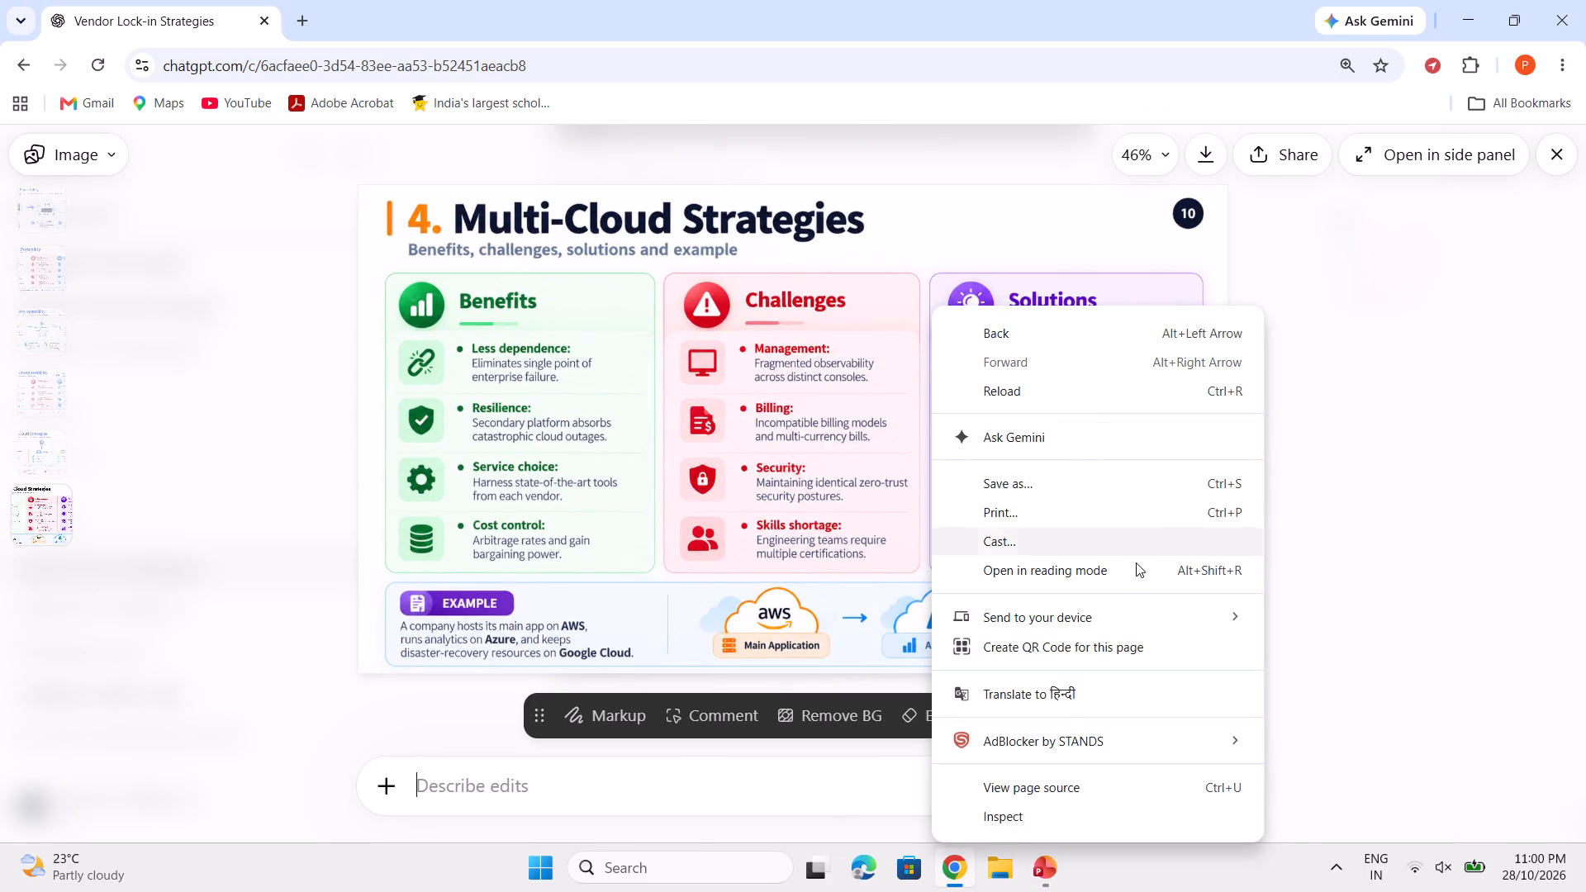
left_click(840, 456)
right_click(840, 458)
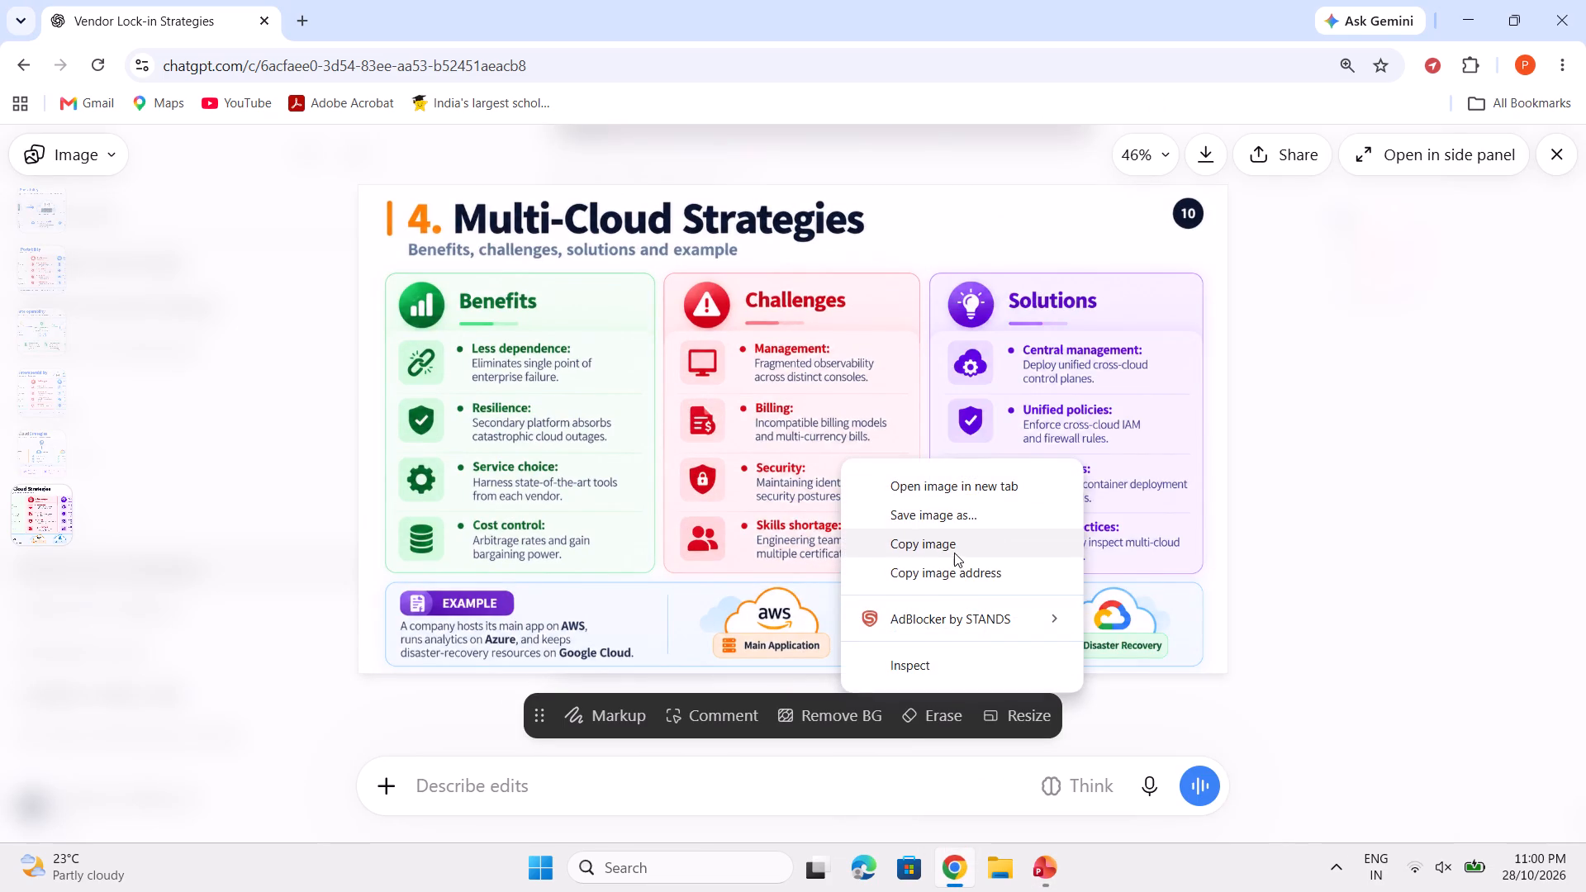
left_click(954, 553)
Return to PowerPoint and delete the green Benefits card background on slide 11.
left_click(1062, 867)
left_click(814, 530)
left_click(637, 544)
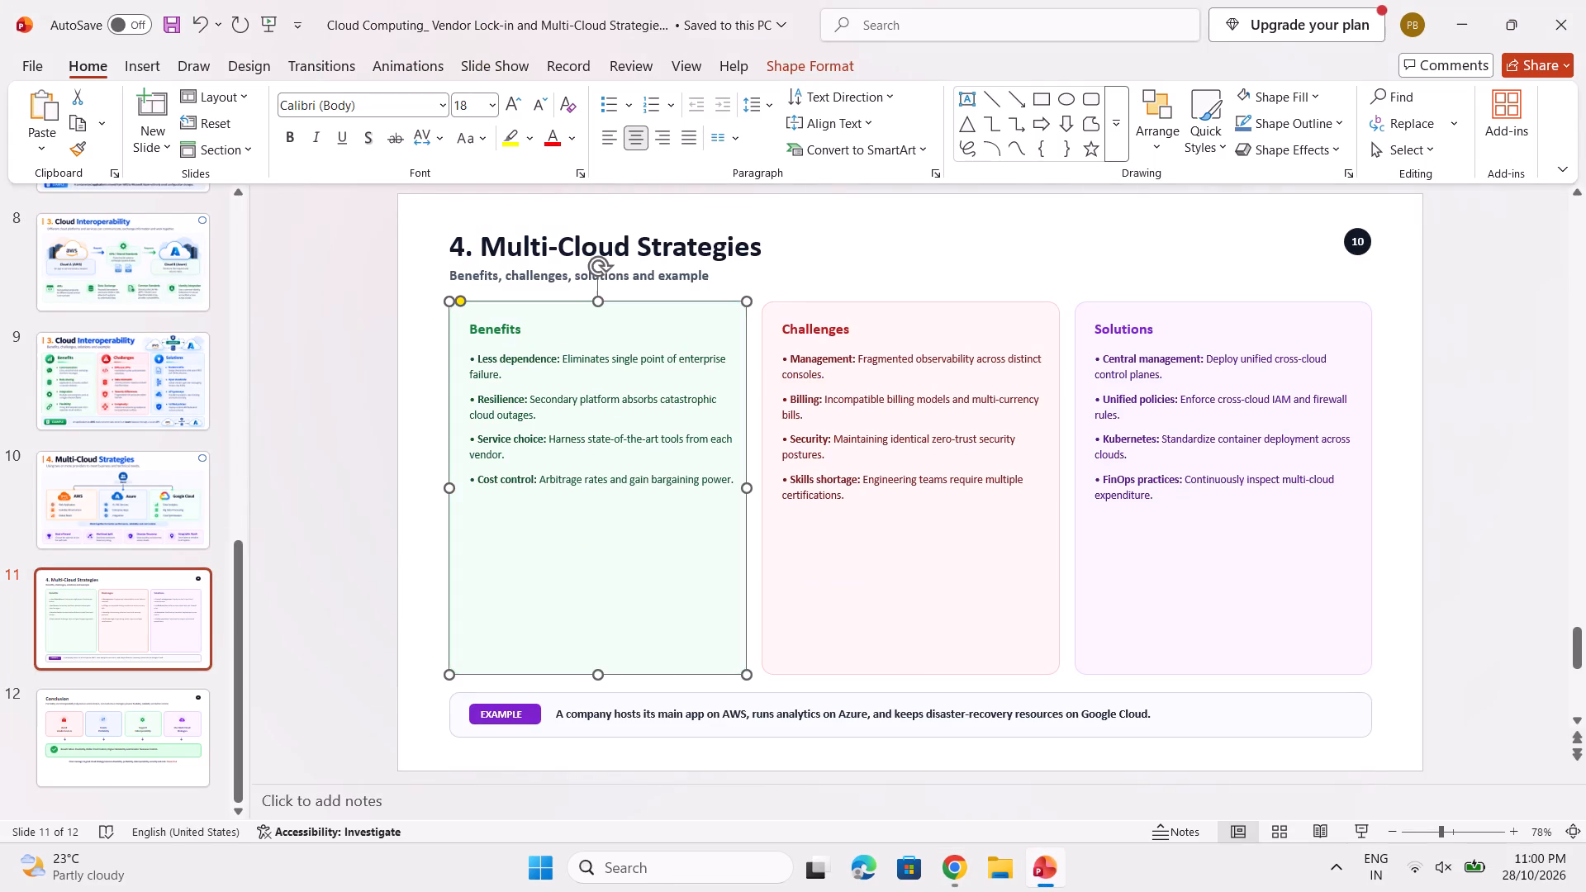
key("Delete")
left_click(637, 543)
left_click(629, 450)
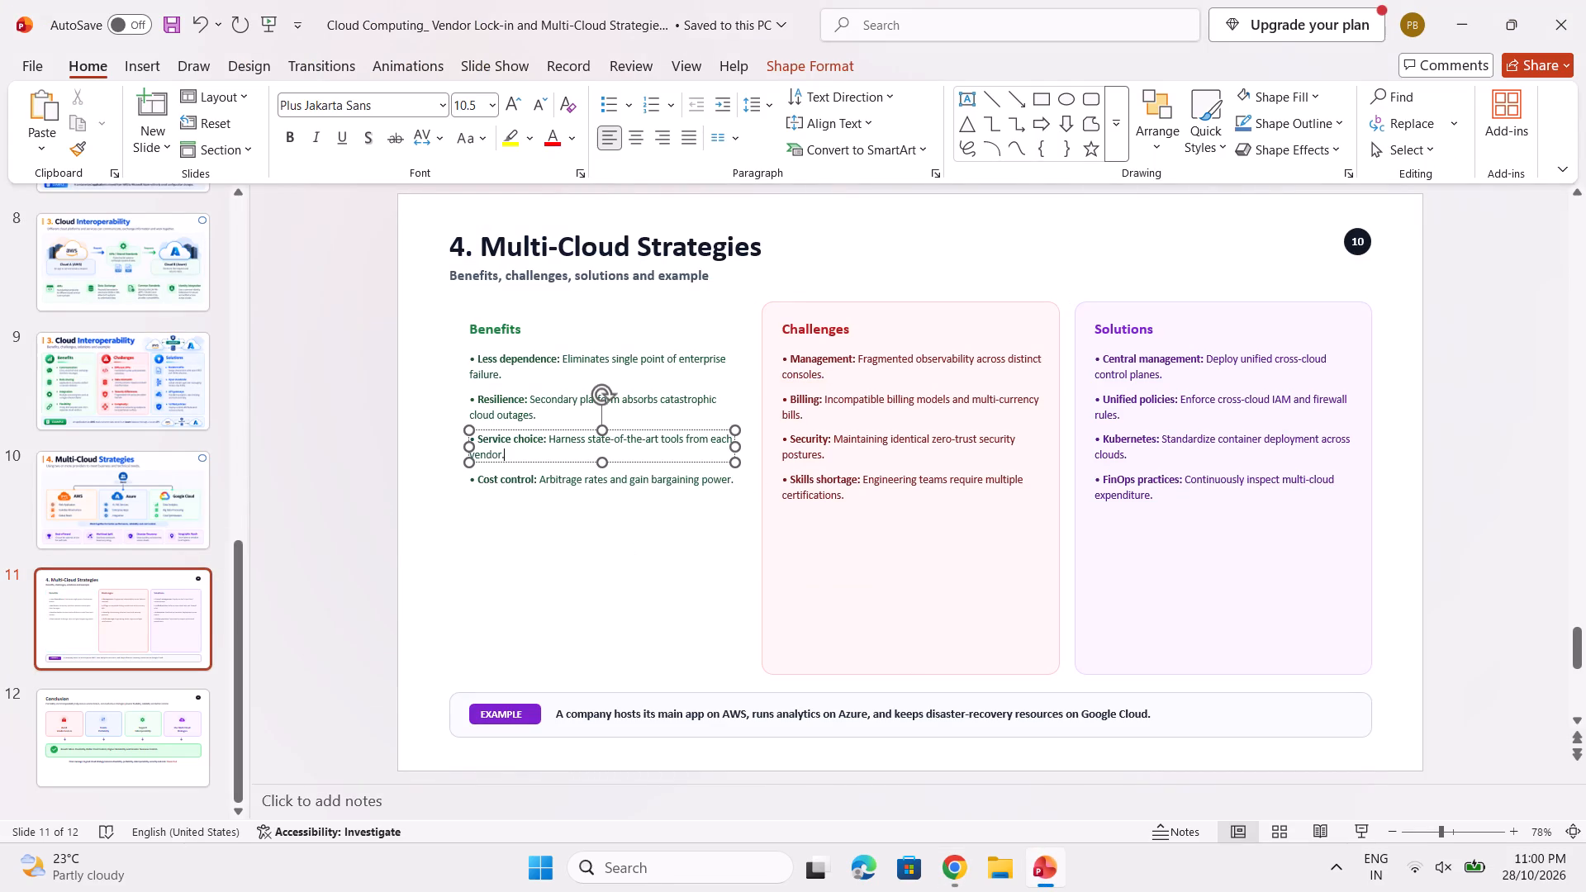
key("Delete")
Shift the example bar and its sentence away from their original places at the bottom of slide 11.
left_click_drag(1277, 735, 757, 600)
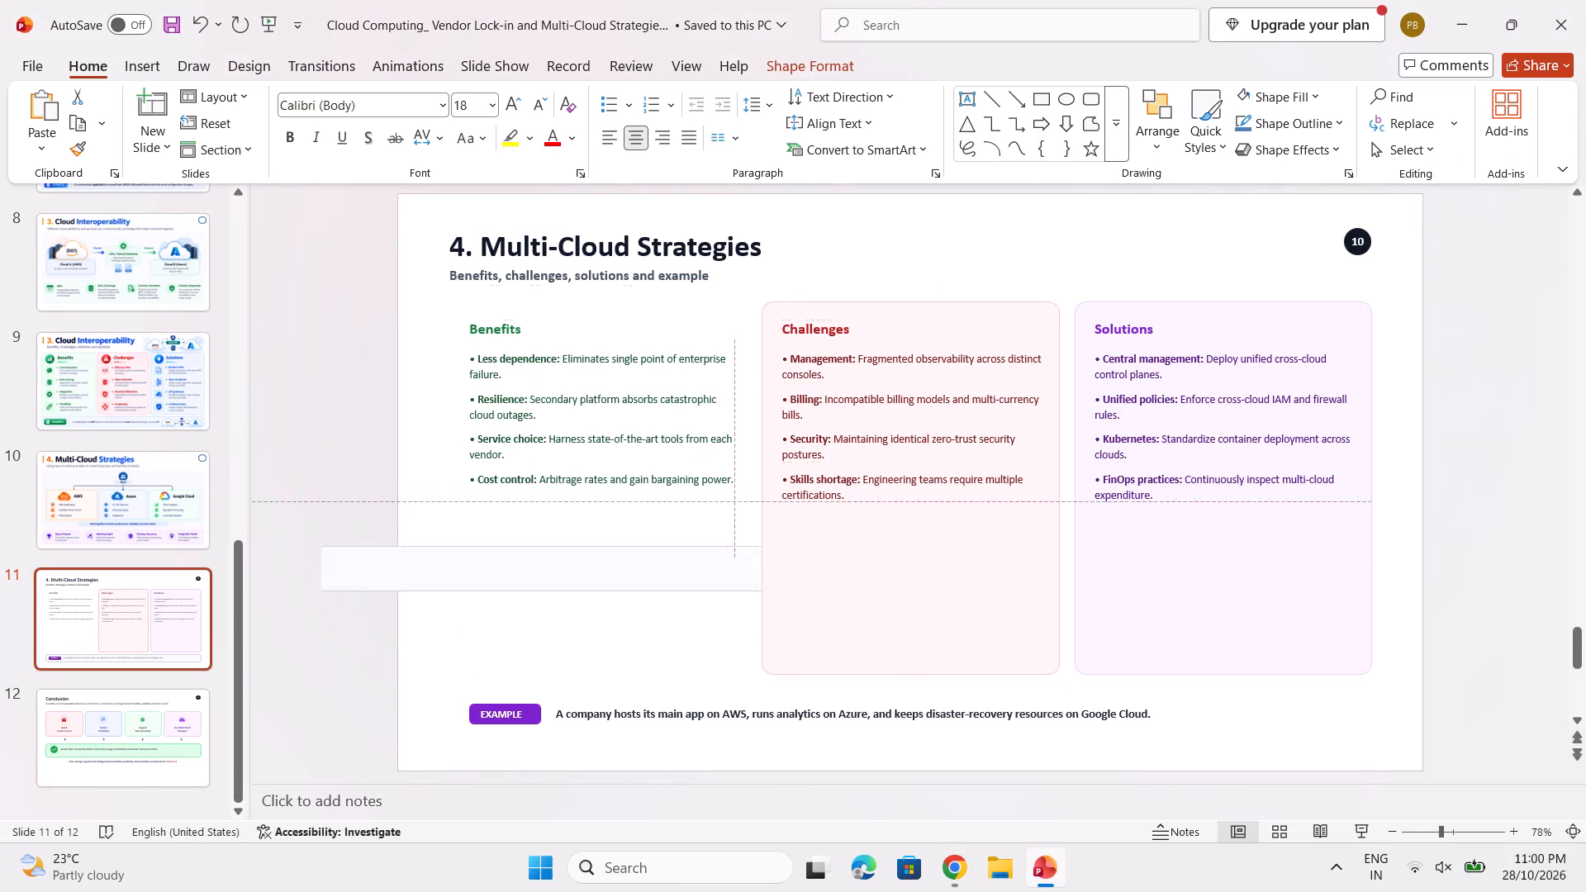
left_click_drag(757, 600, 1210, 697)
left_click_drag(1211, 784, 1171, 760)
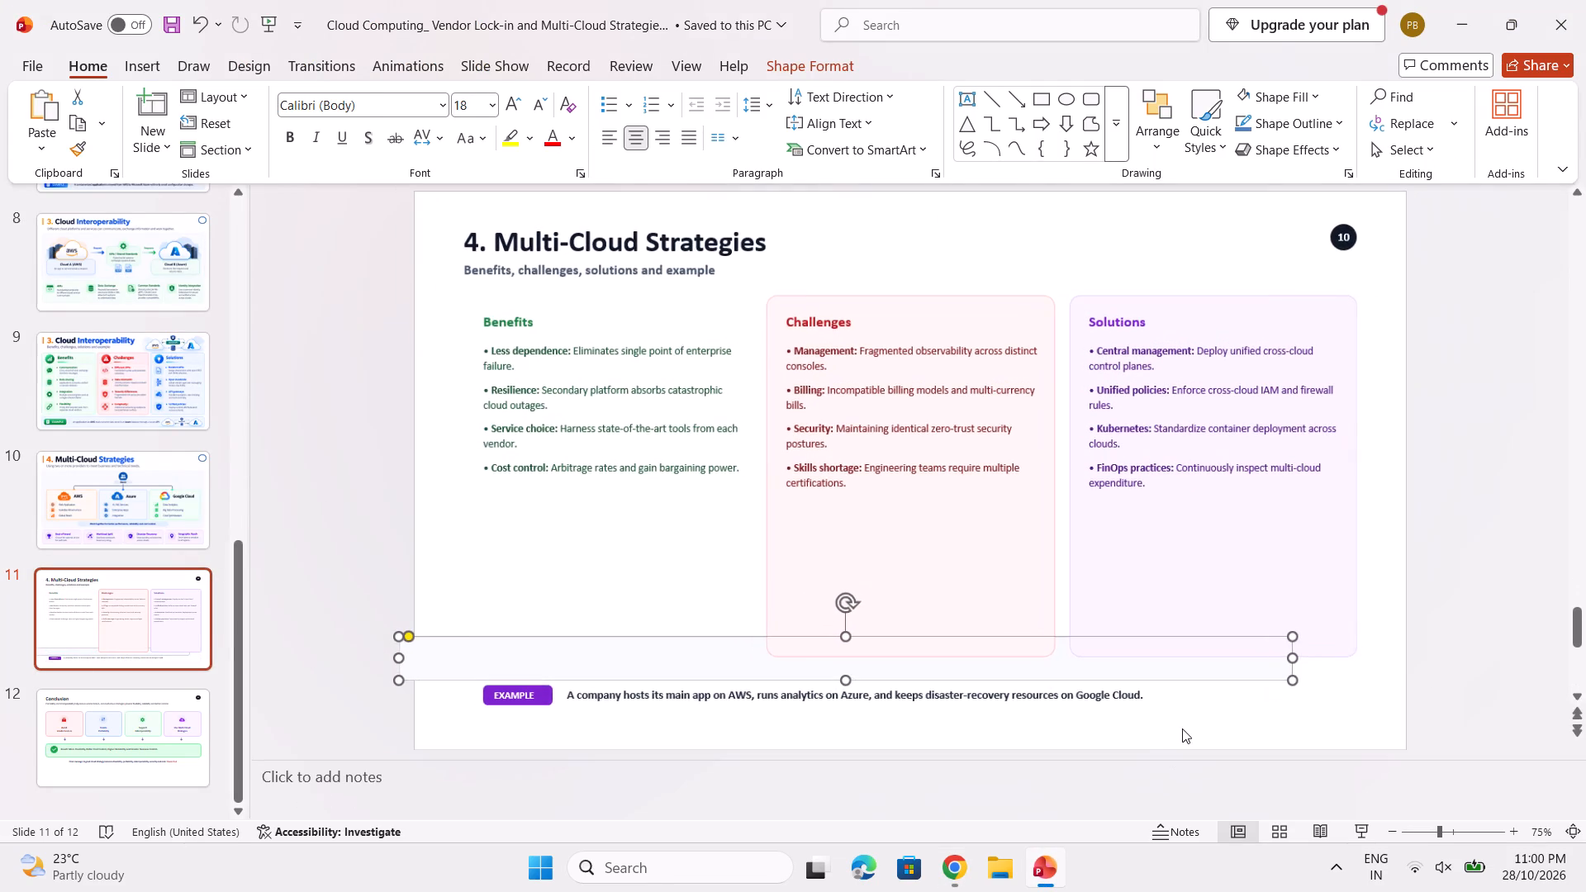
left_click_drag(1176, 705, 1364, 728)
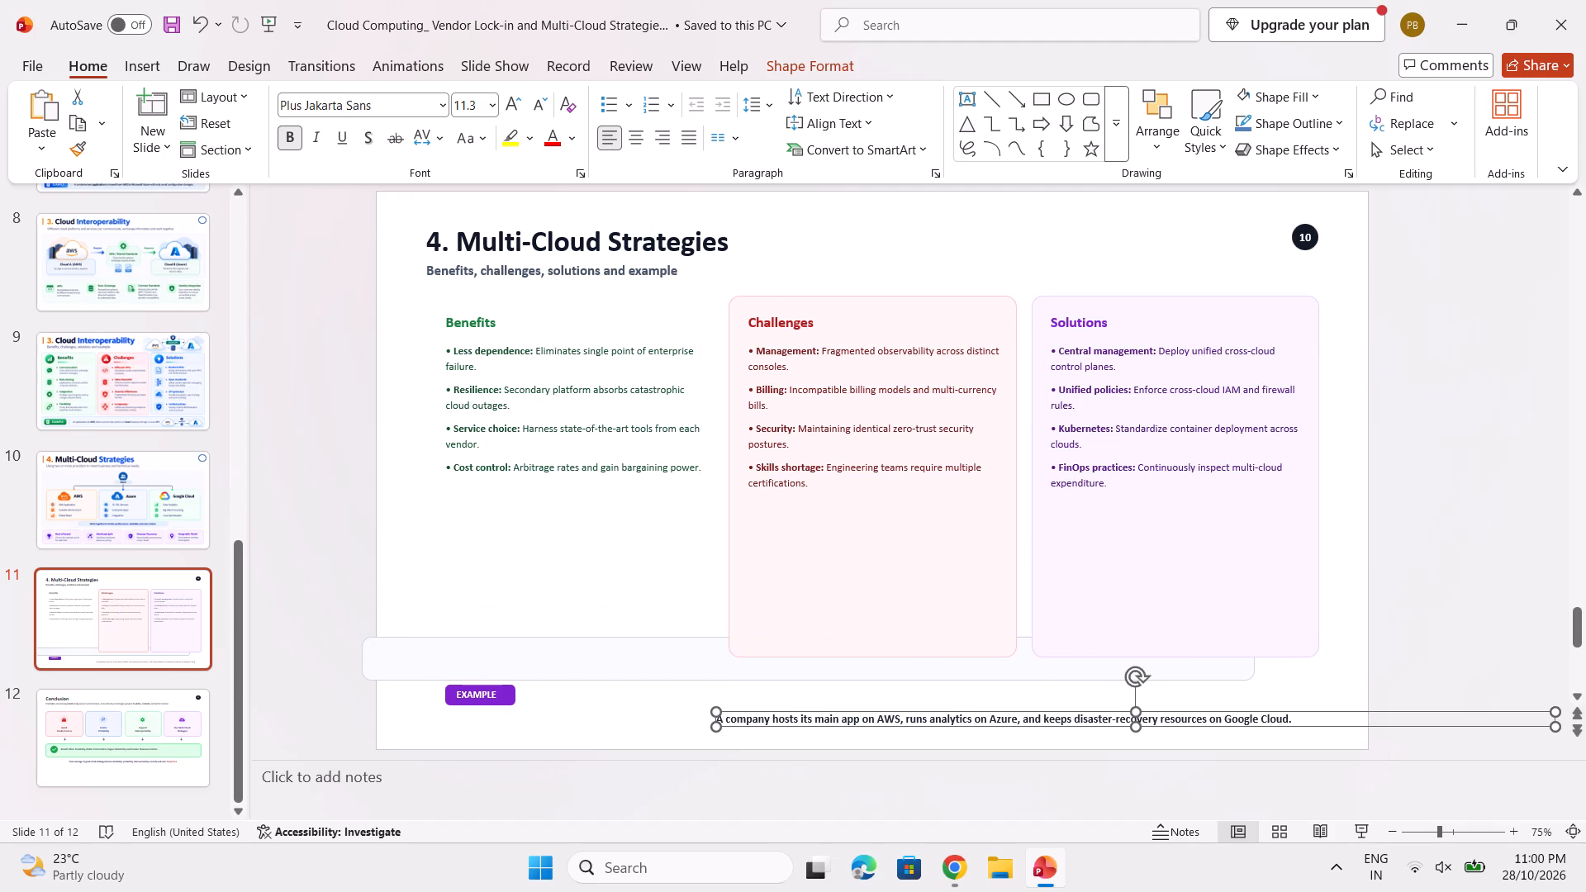
Delete the "4. Multi-Cloud Strategies" title and the Challenges and Solutions card backgrounds from slide 11.
left_click_drag(425, 241, 770, 554)
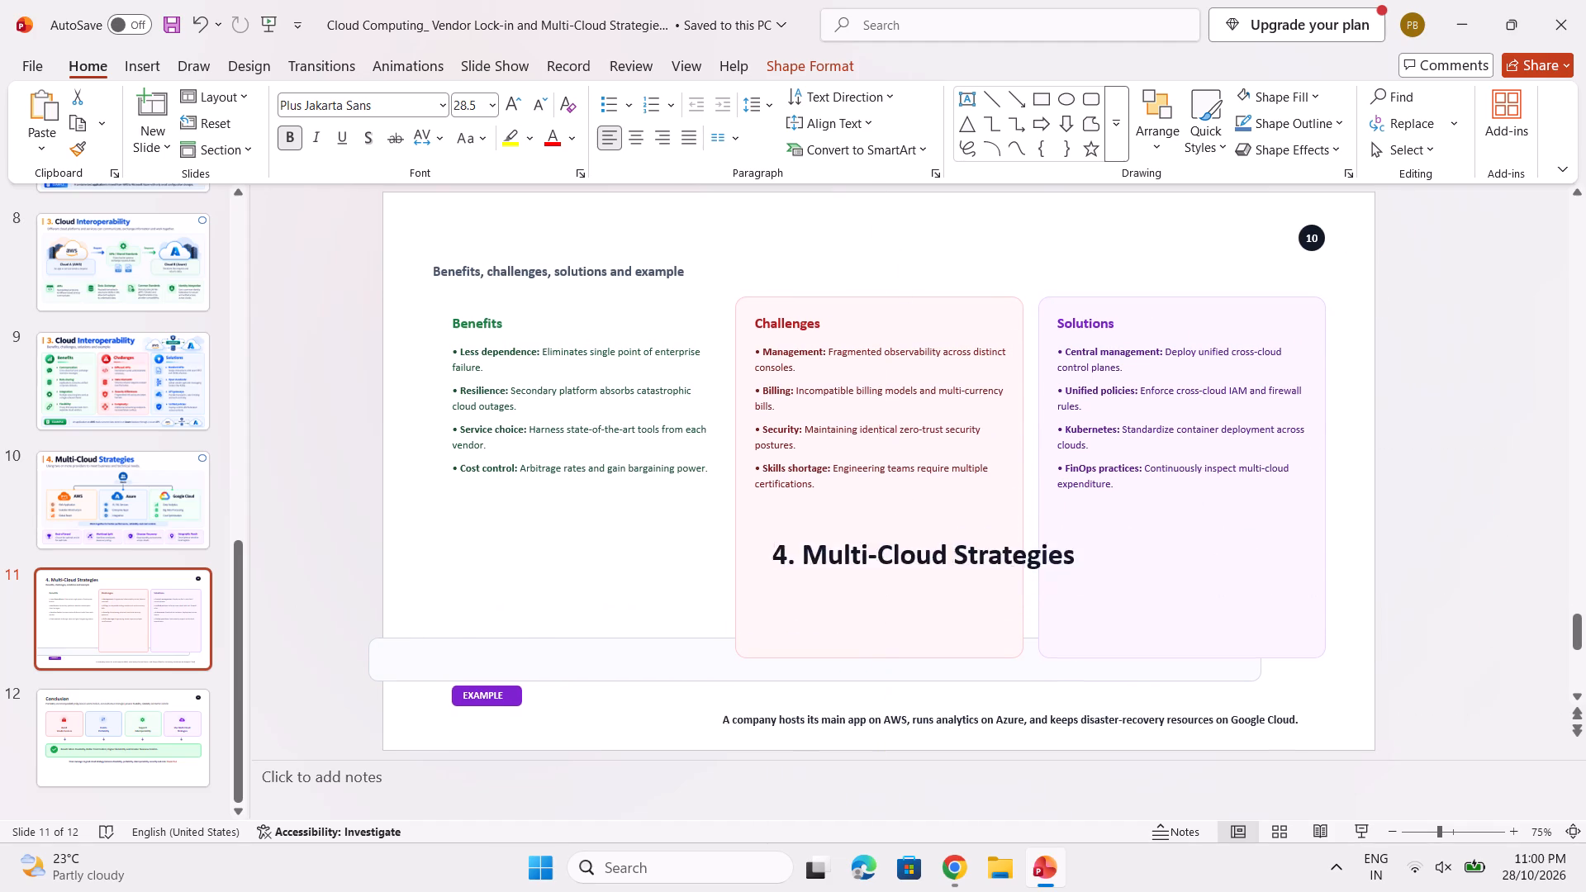
left_click_drag(770, 554, 769, 554)
key("Delete")
left_click(866, 553)
key("Delete")
left_click(928, 598)
key("Delete")
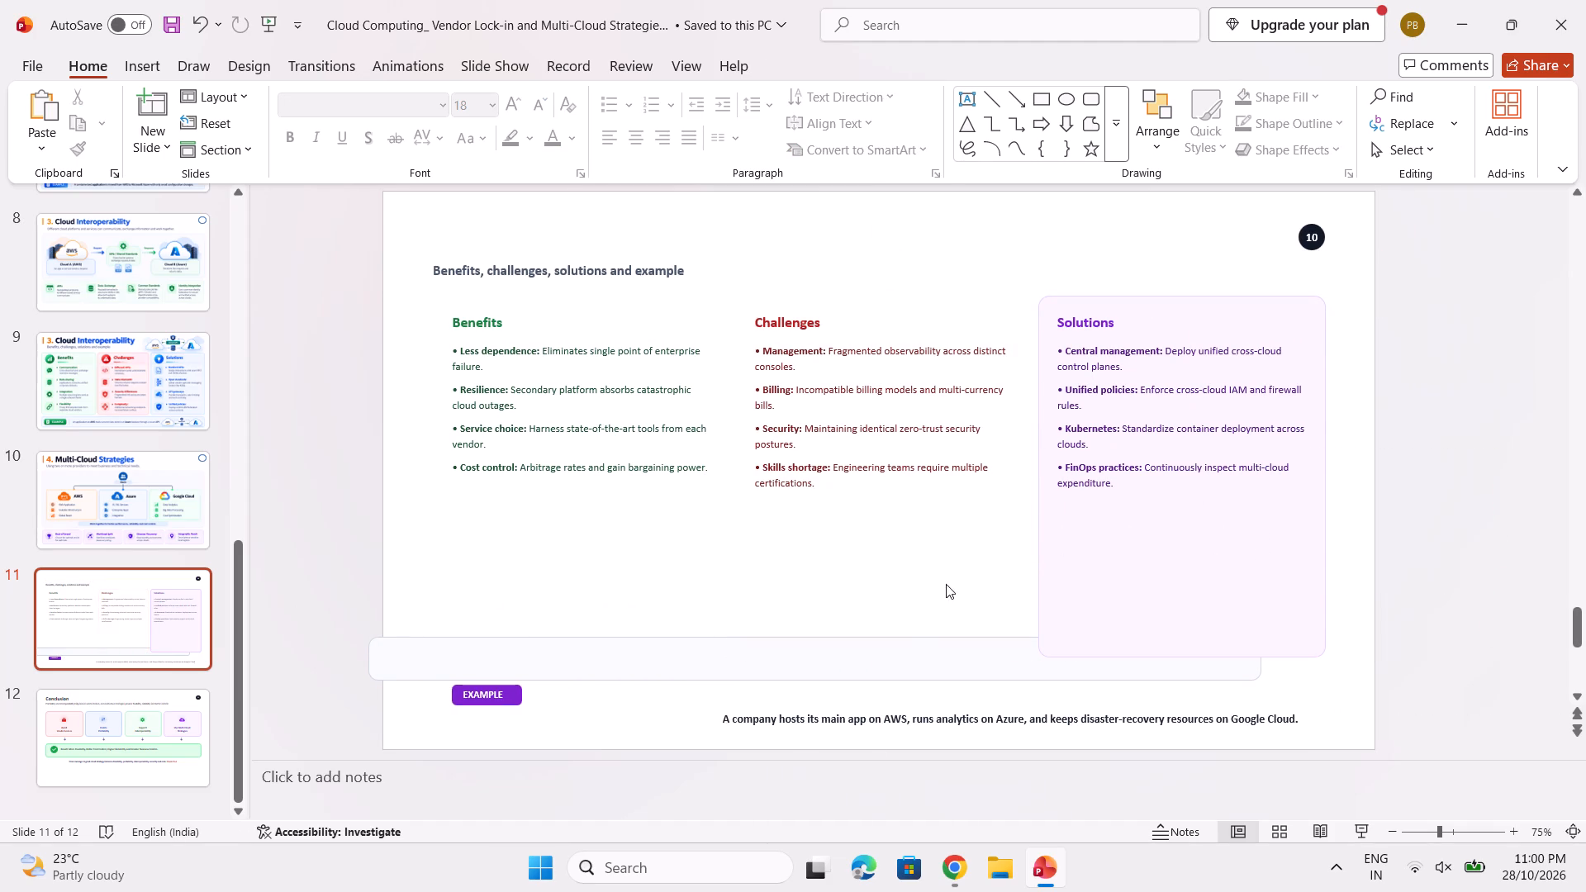
left_click(1166, 586)
key("Delete")
Delete the example sentence about AWS, Azure and Google Cloud and the empty example bar.
left_click(1090, 715)
key("Delete")
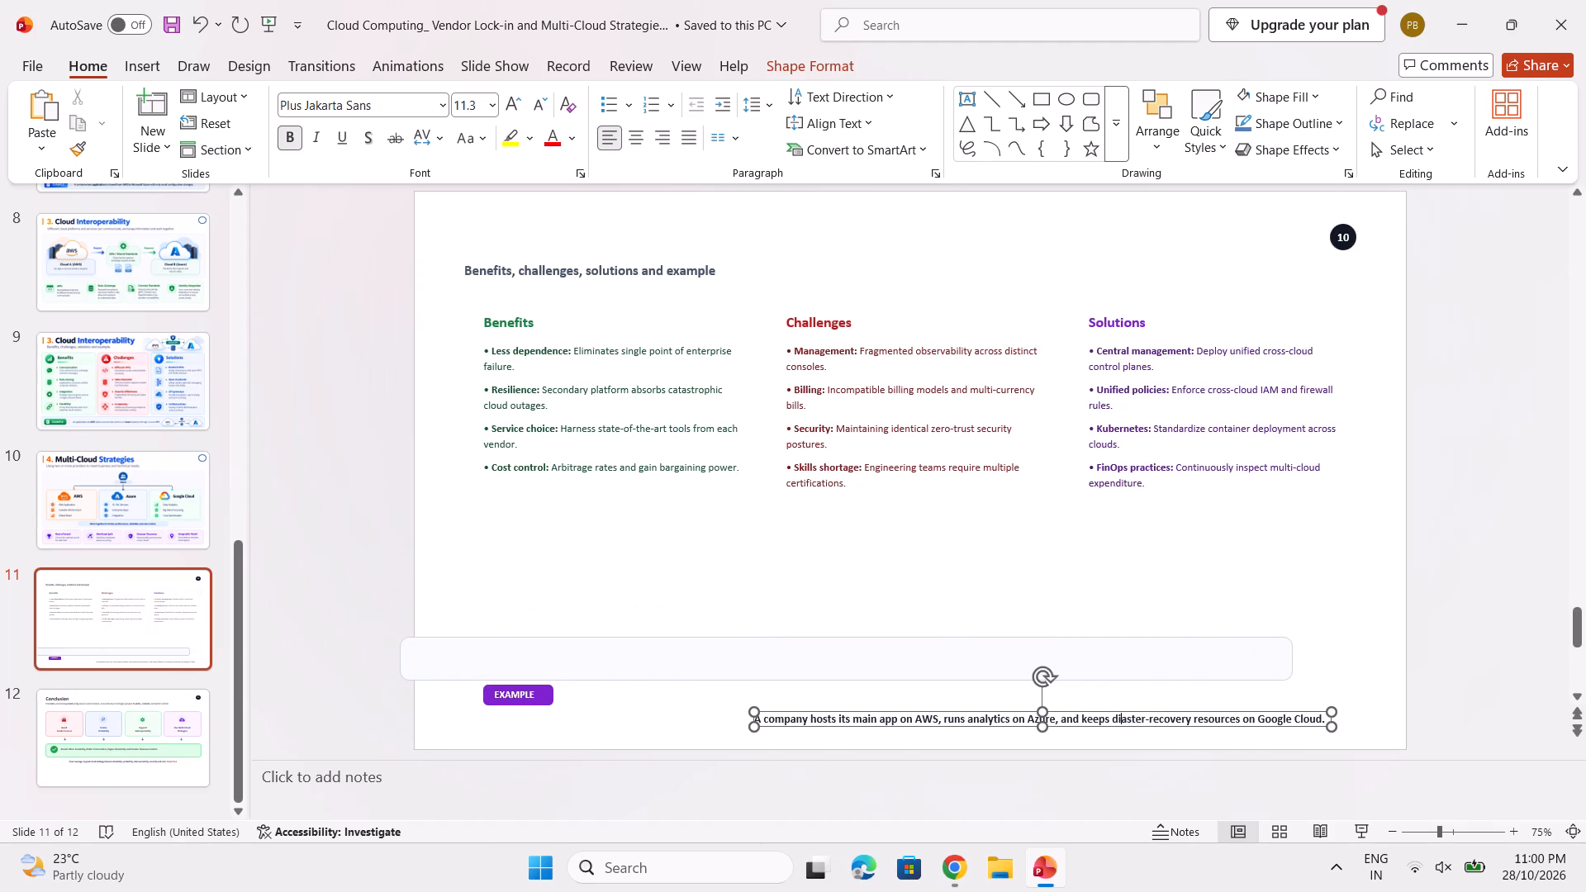
left_click(1147, 724)
left_click(1039, 675)
key("Delete")
left_click(1061, 653)
key("Delete")
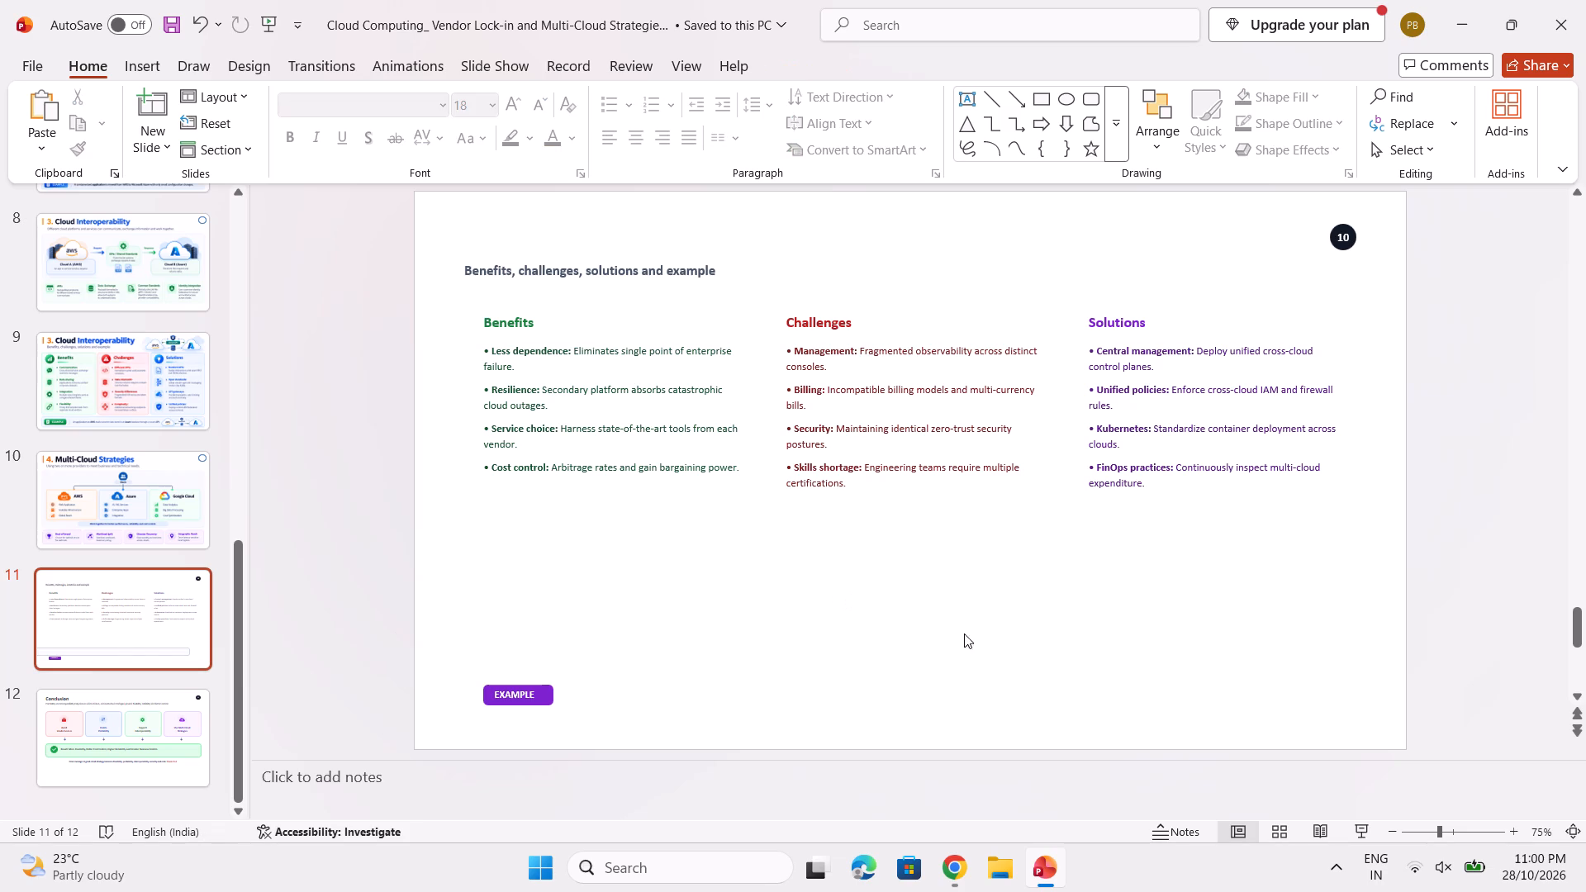
Delete slide 11's page-number badge, removing both the number 10 and its dark circle.
left_click(1185, 423)
key("Delete")
left_click(1349, 234)
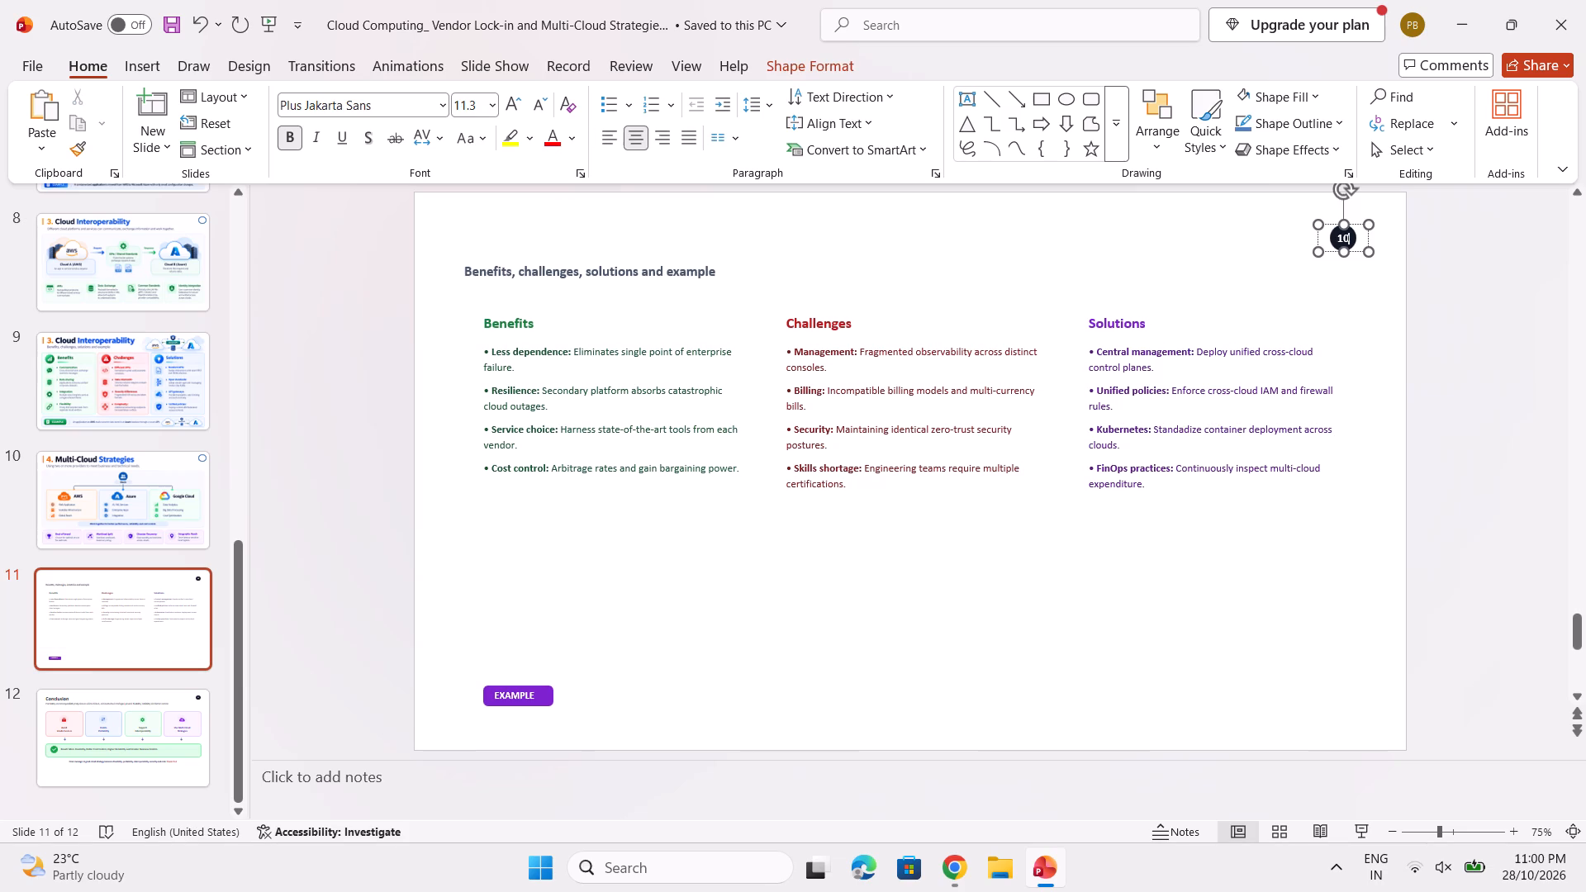
key("Delete")
left_click(1346, 235)
left_click(1349, 206)
key("Delete")
left_click(1332, 227)
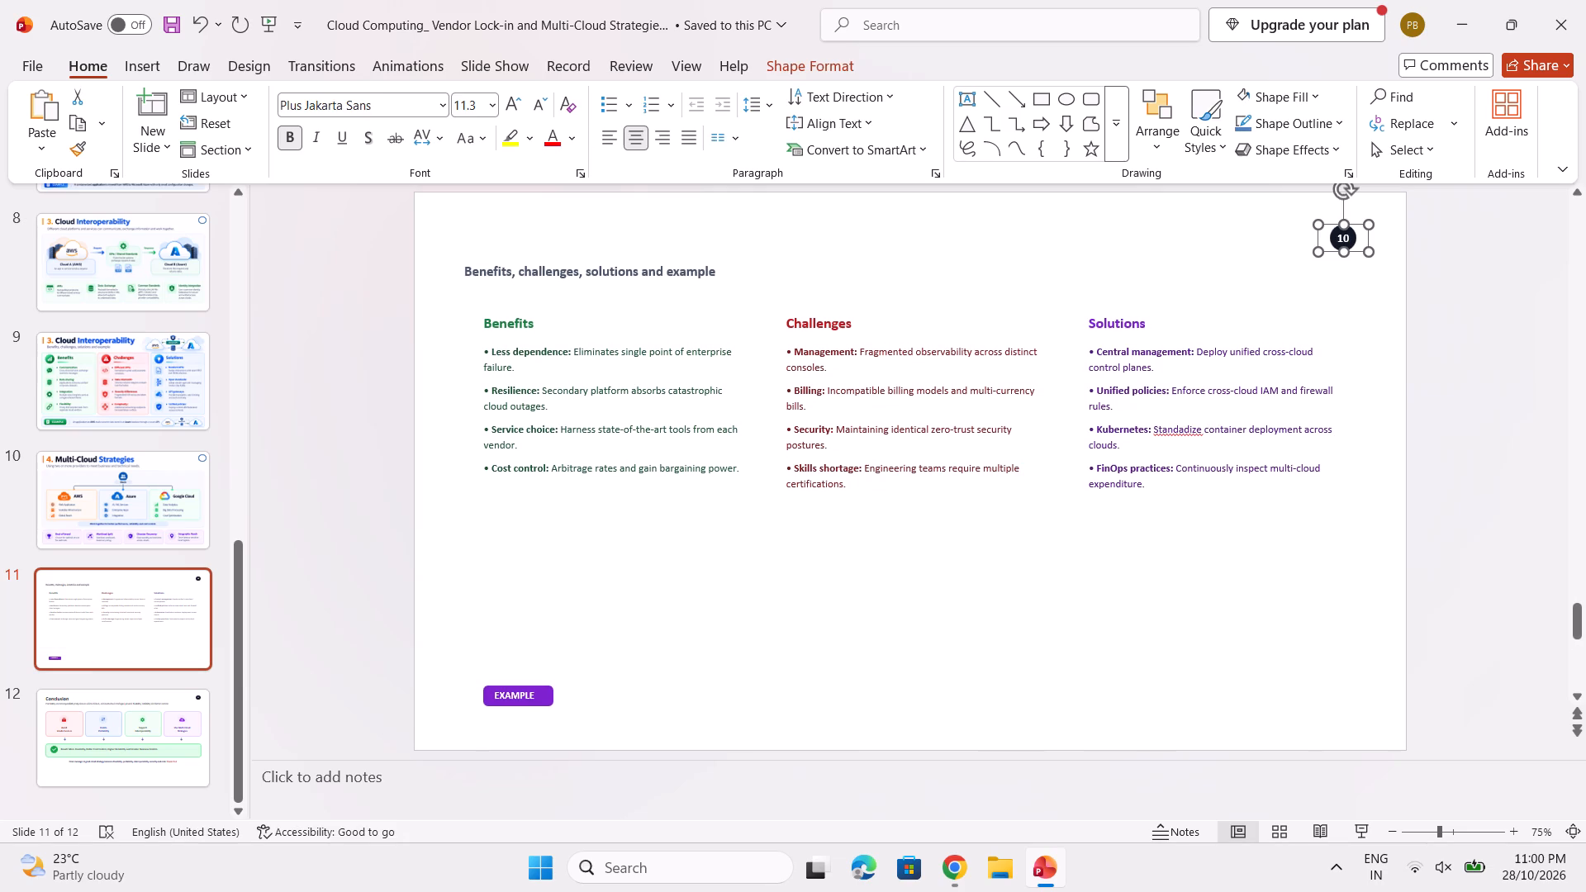
left_click(1346, 193)
key("Delete")
left_click(1336, 231)
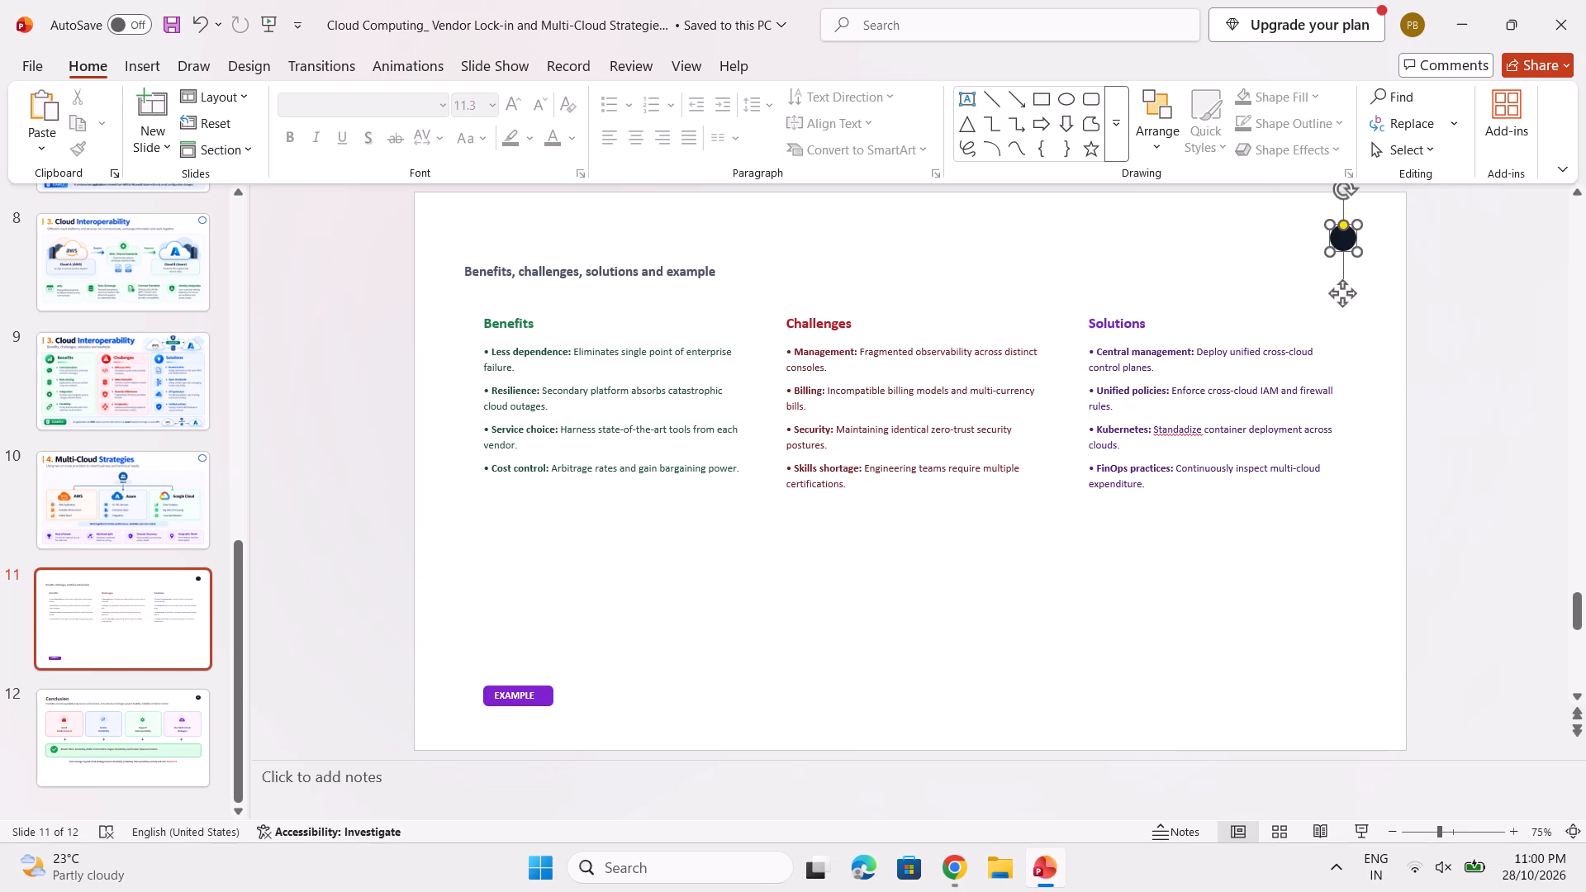
left_click(1345, 192)
key("Delete")
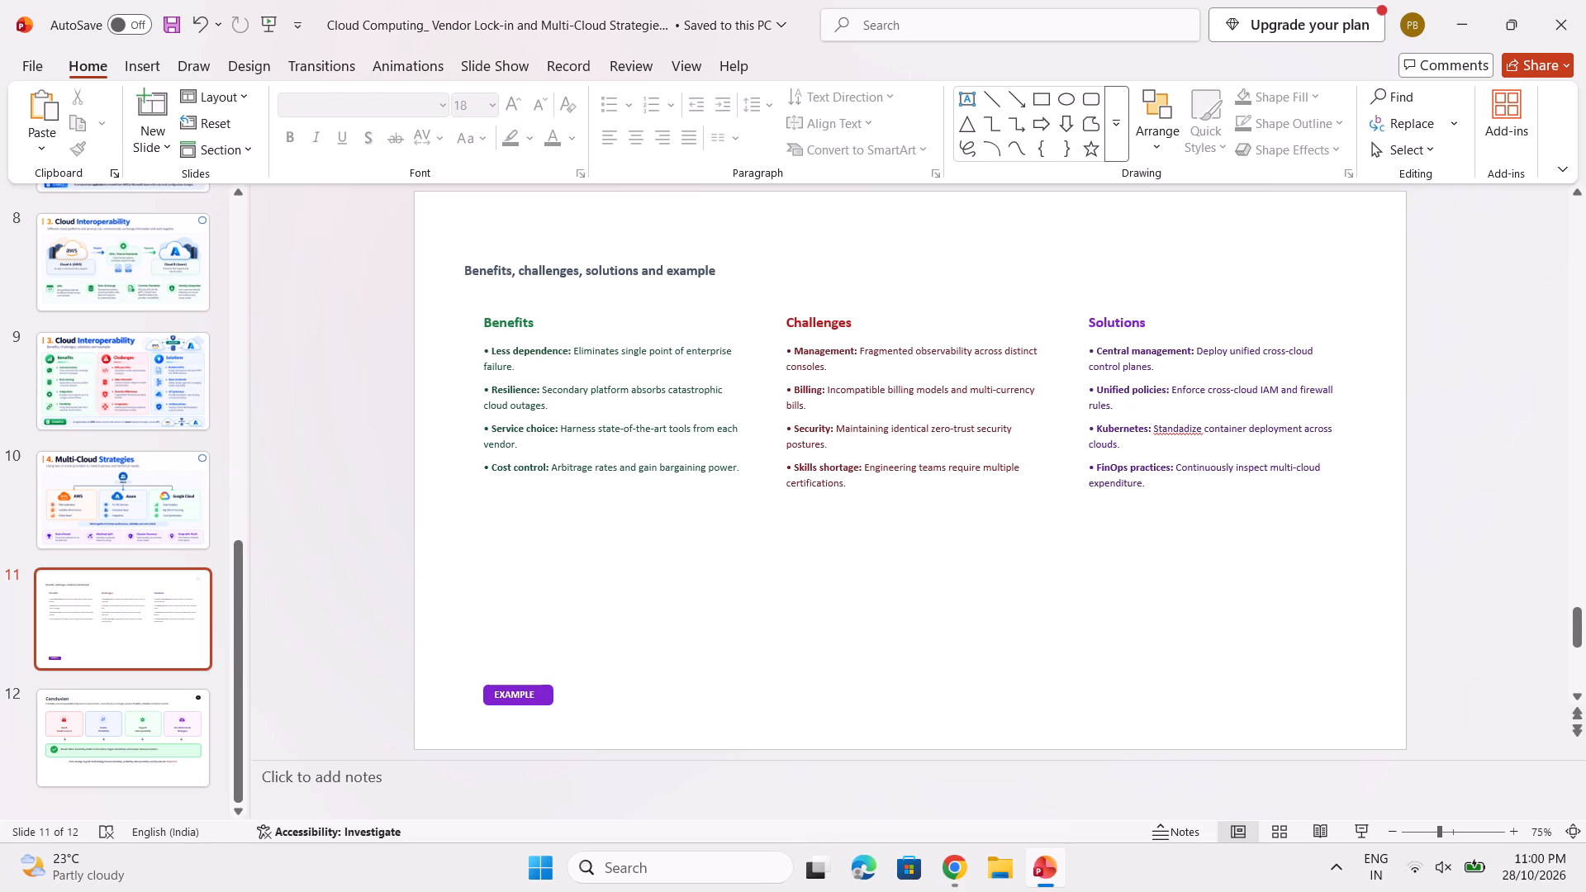
Delete the "Benefits, challenges, solutions and example" subtitle and the green Benefits heading.
left_click(617, 268)
key("Delete")
left_click(586, 226)
key("Delete")
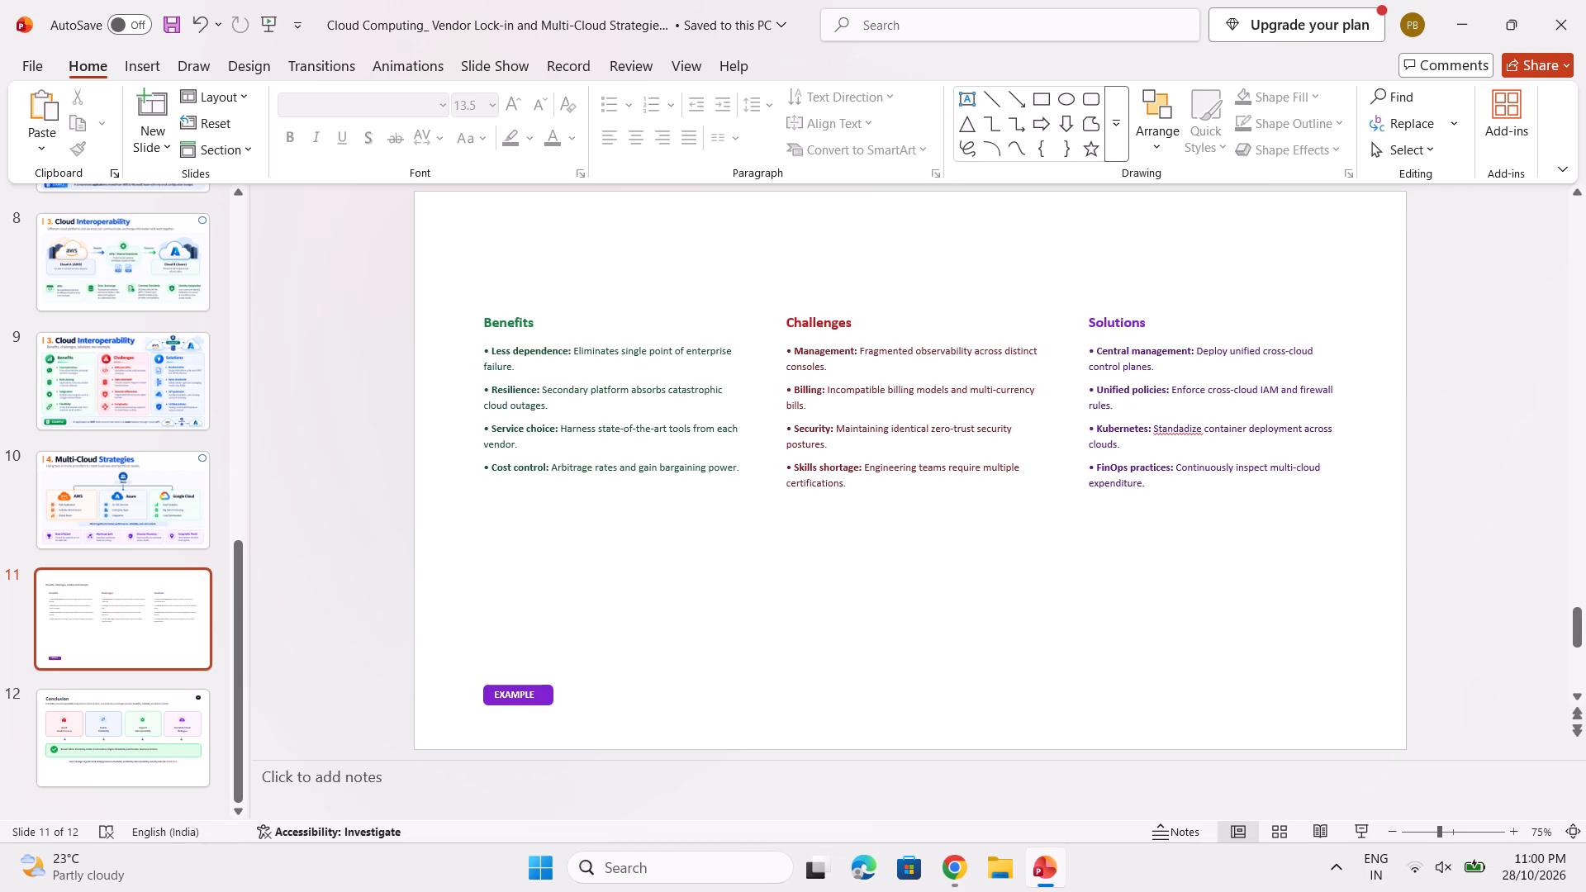
key("Delete")
left_click(519, 316)
left_click(654, 272)
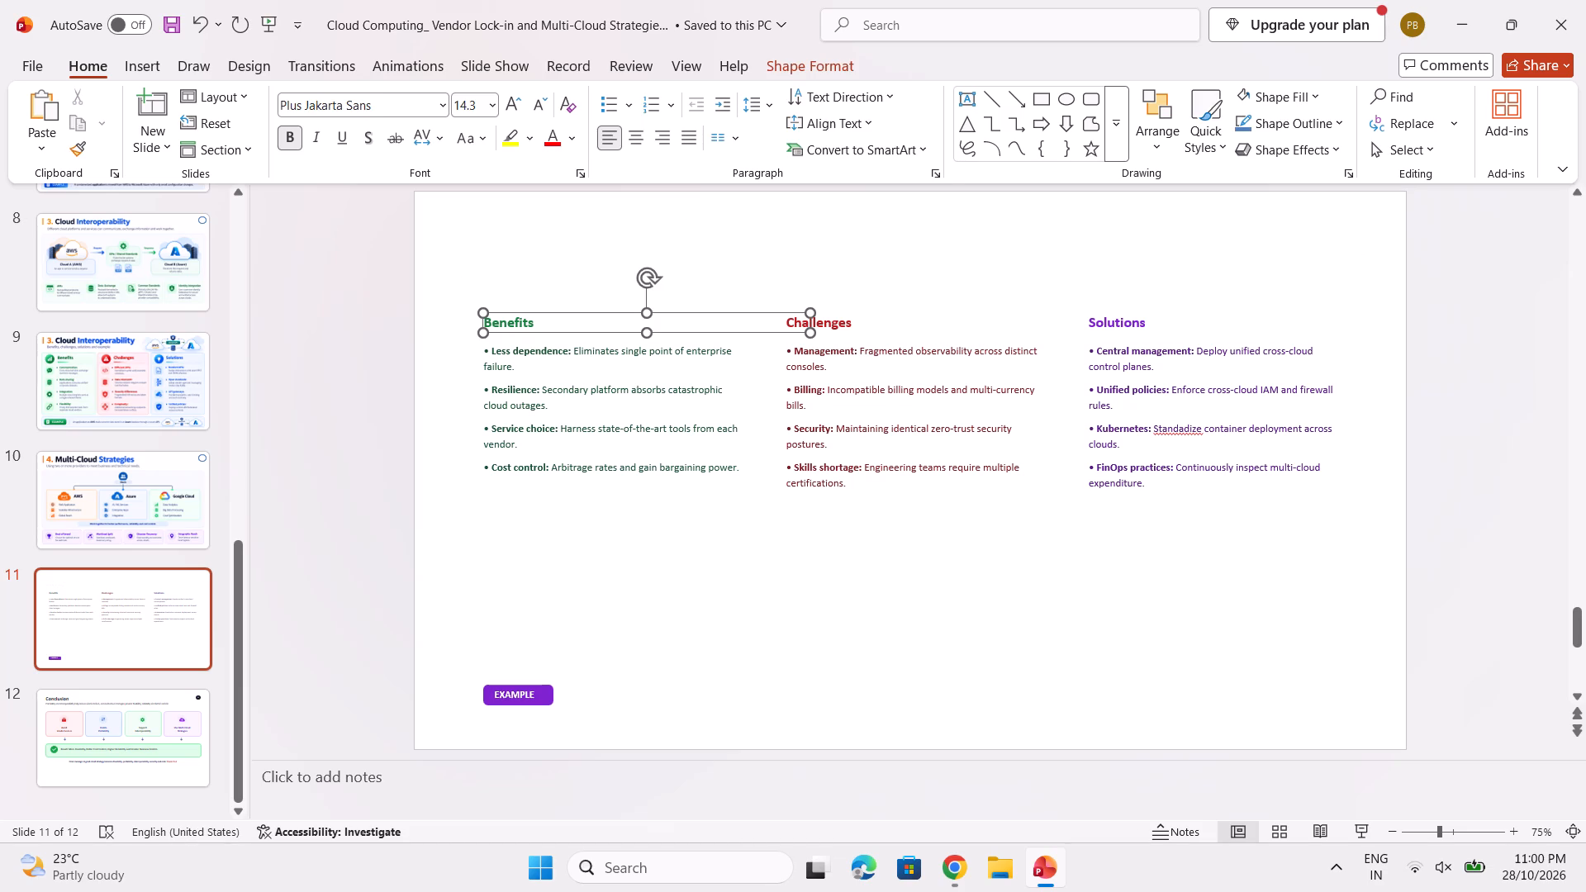
key("Delete")
Delete all the bullet text boxes of the Benefits and Challenges columns together.
left_click(584, 391)
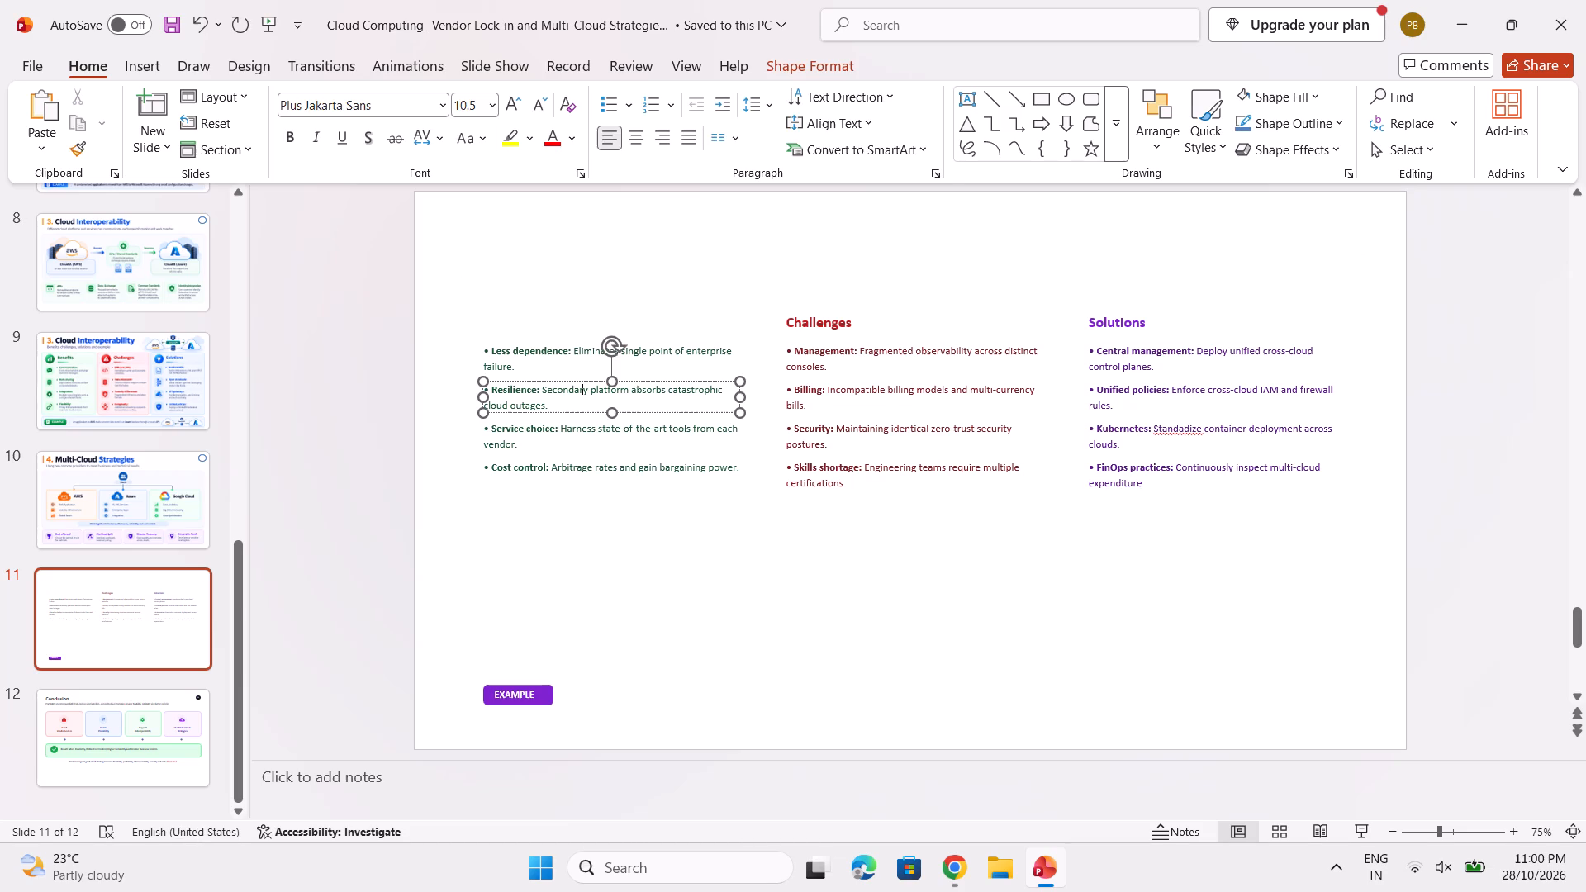
left_click(607, 344)
left_click(612, 344)
left_click_drag(1204, 504, 762, 424)
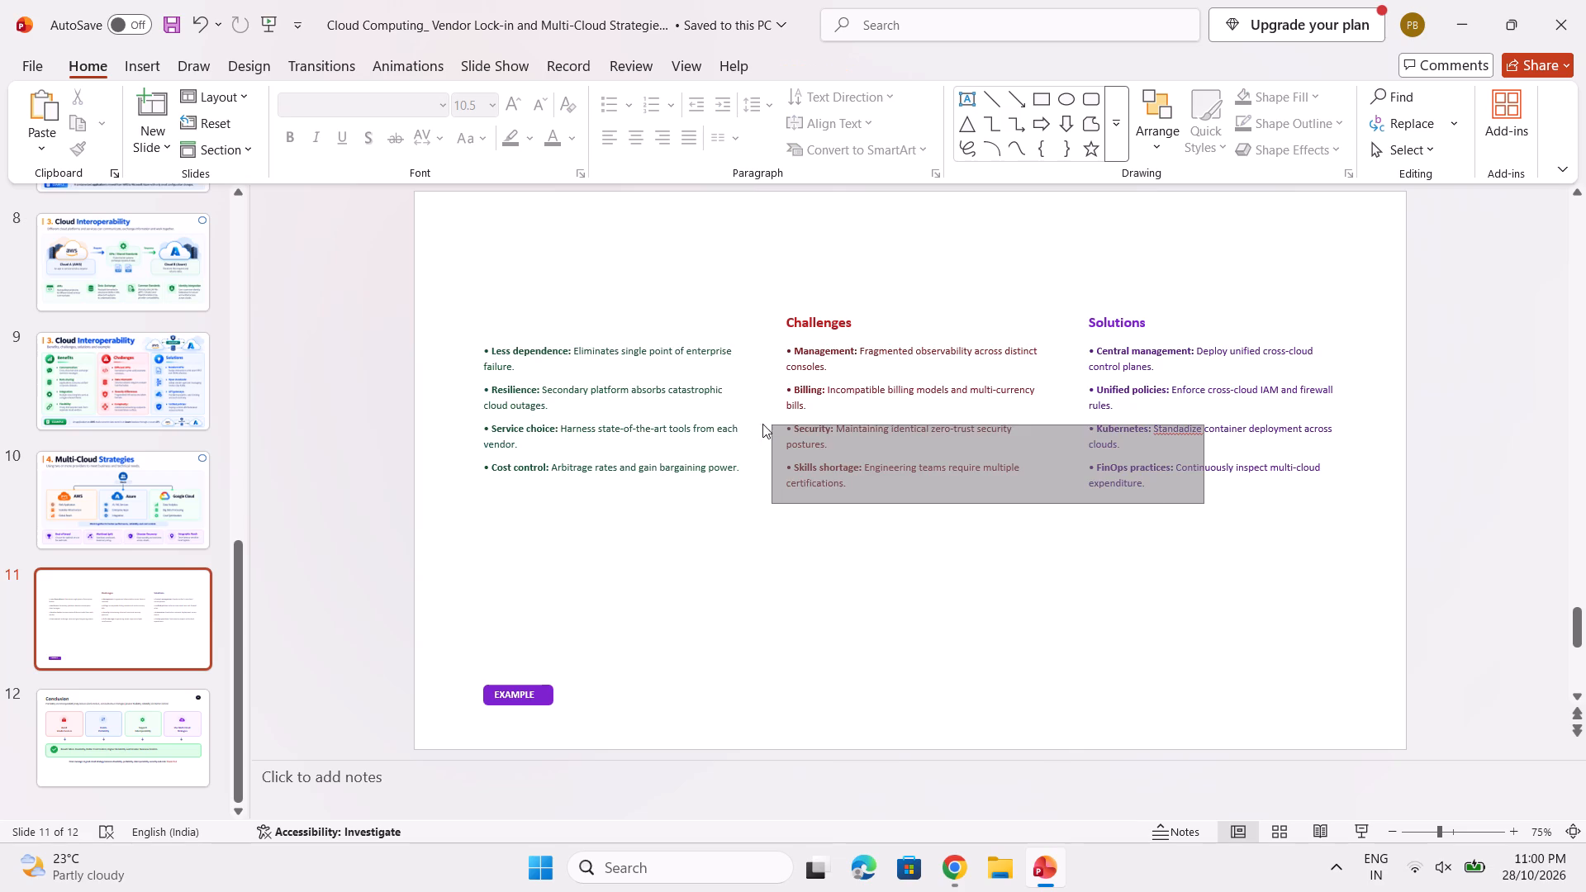
left_click_drag(762, 424, 475, 324)
key("Delete")
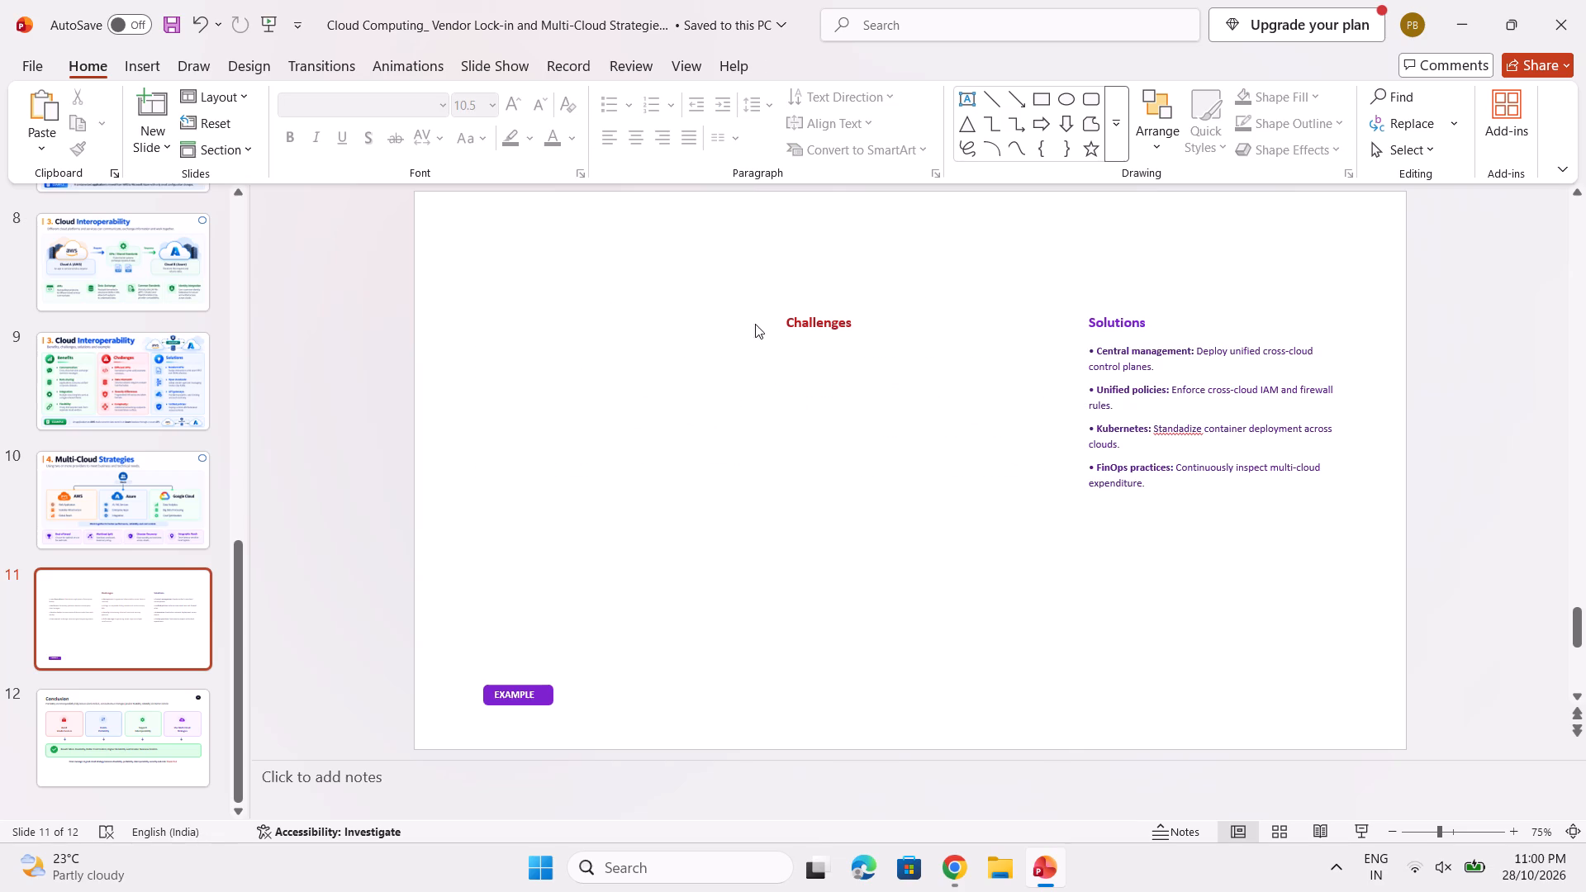
Delete the four Solutions bullets: FinOps practices, Kubernetes, Unified policies and Central management.
left_click_drag(1236, 499, 1081, 320)
left_click_drag(1343, 481, 1227, 466)
left_click(1118, 445)
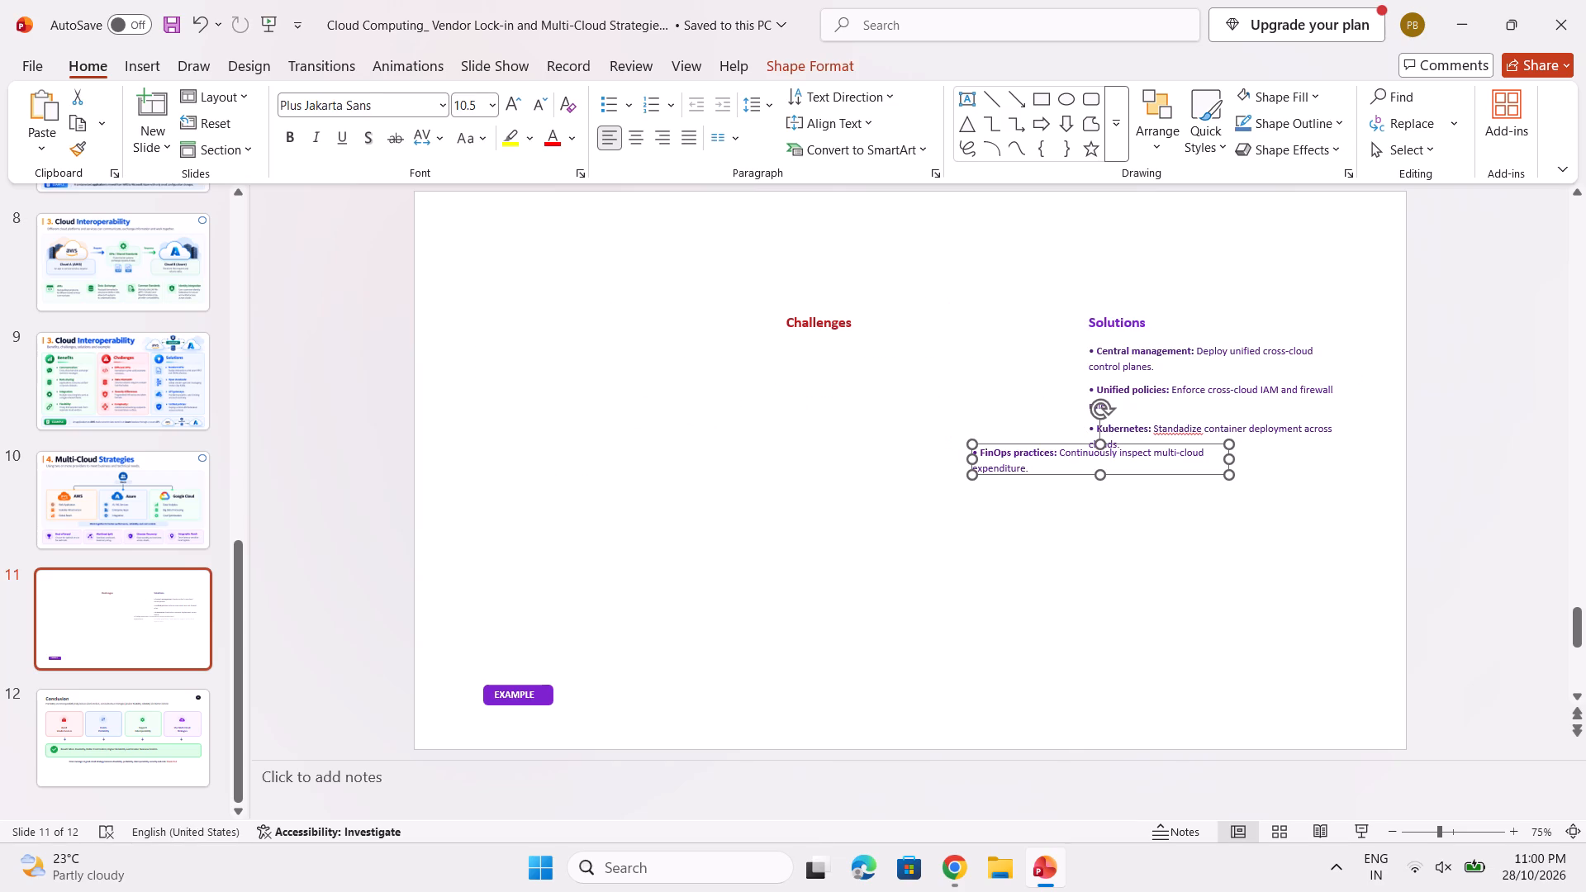
left_click(1104, 406)
key("Delete")
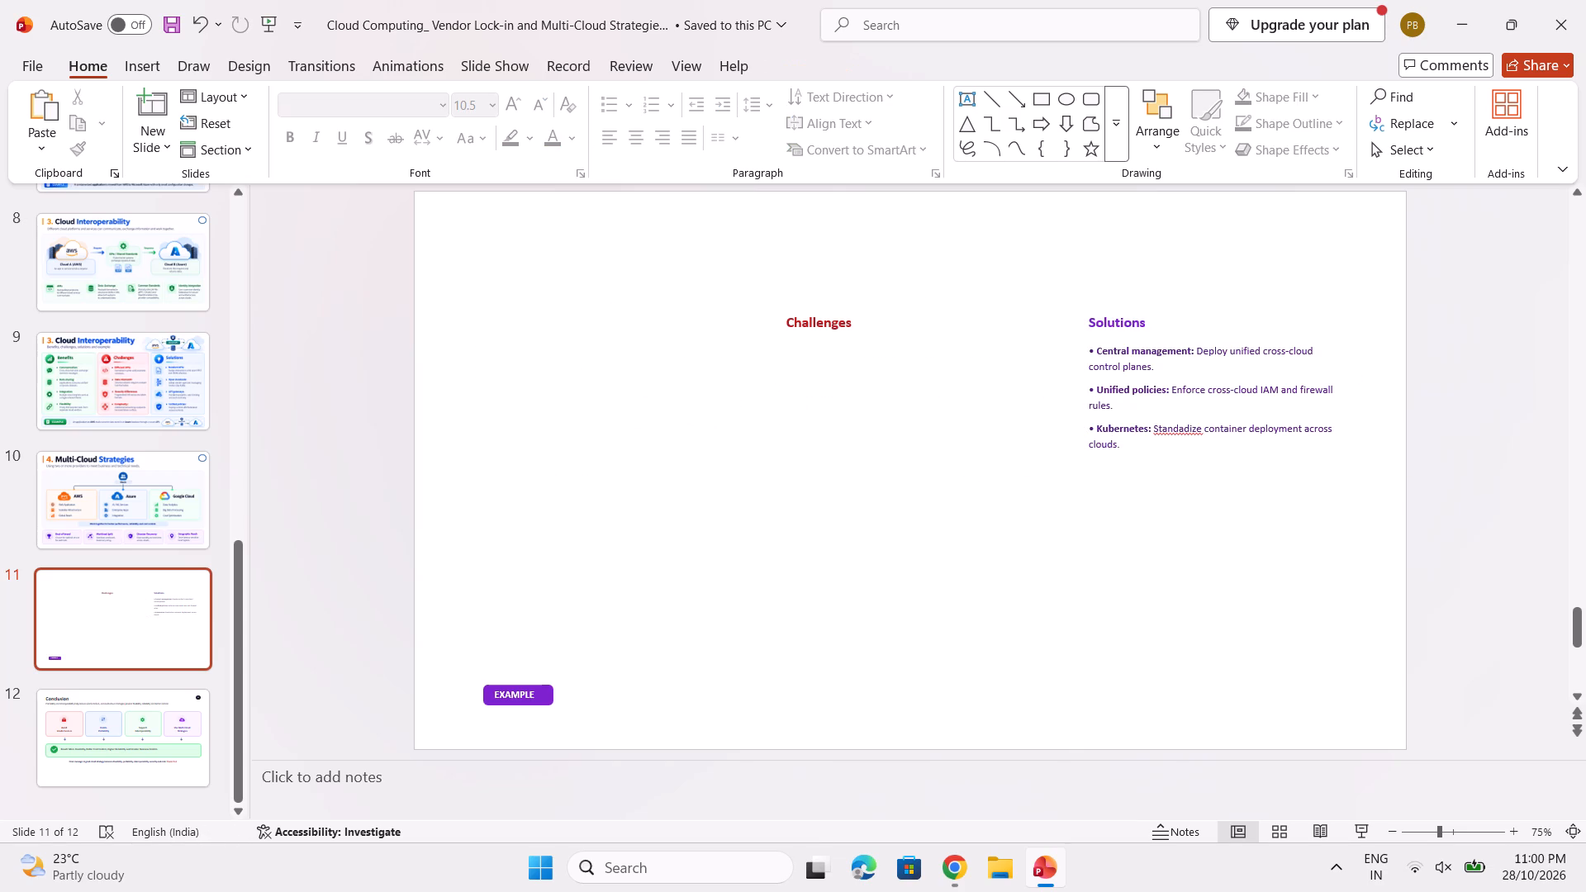
left_click_drag(1142, 446, 1087, 363)
key("Delete")
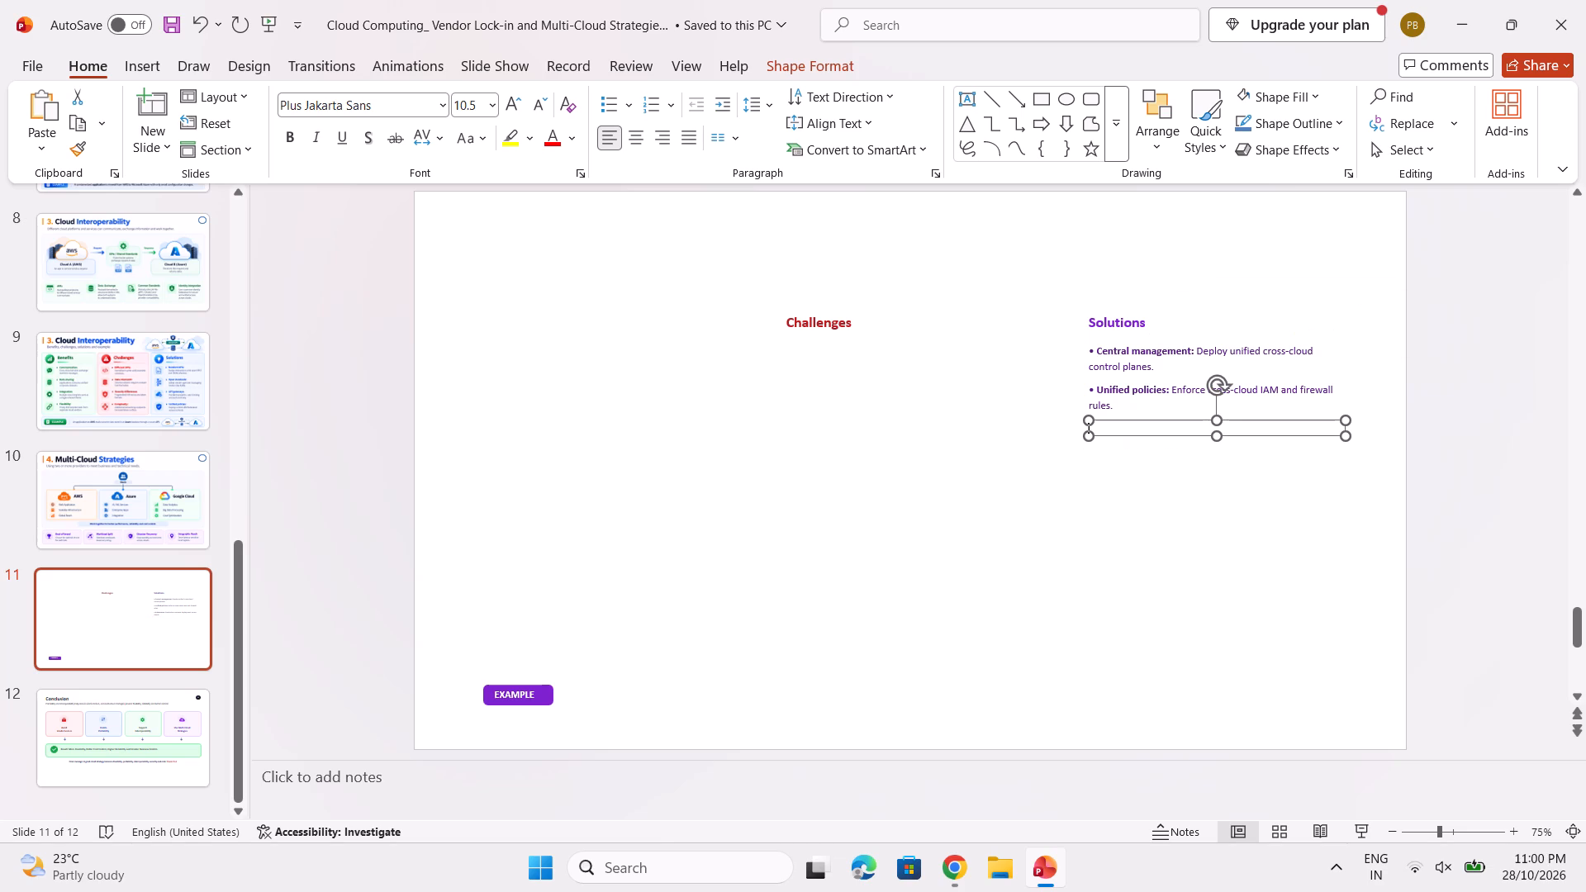
left_click_drag(1176, 404, 1089, 312)
key("Delete")
key("Delete")
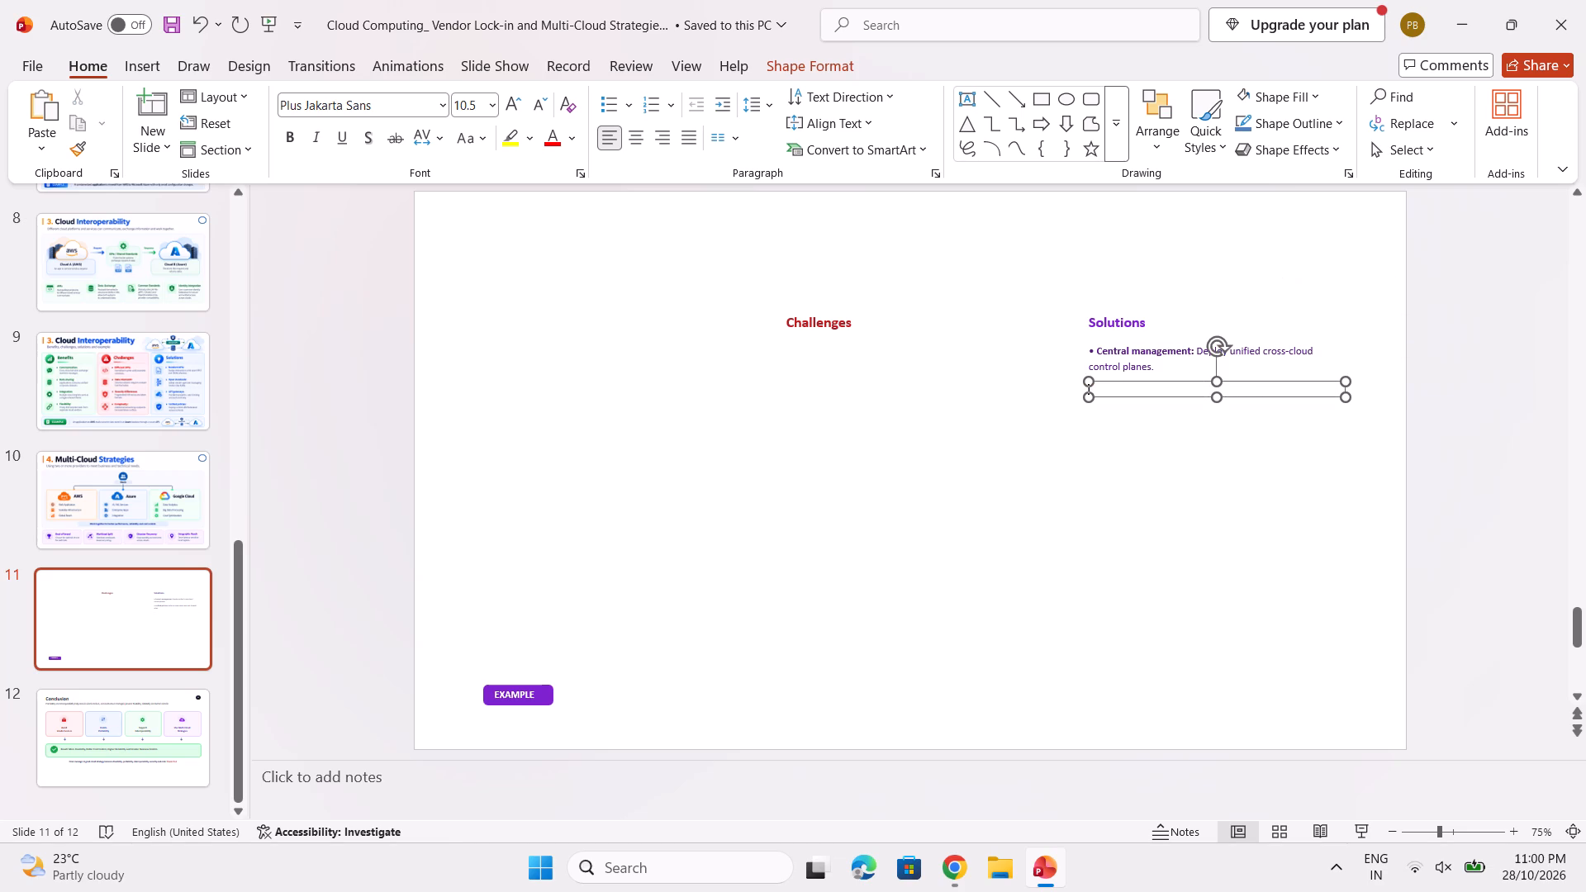
left_click(1216, 352)
key("Delete")
left_click(1214, 344)
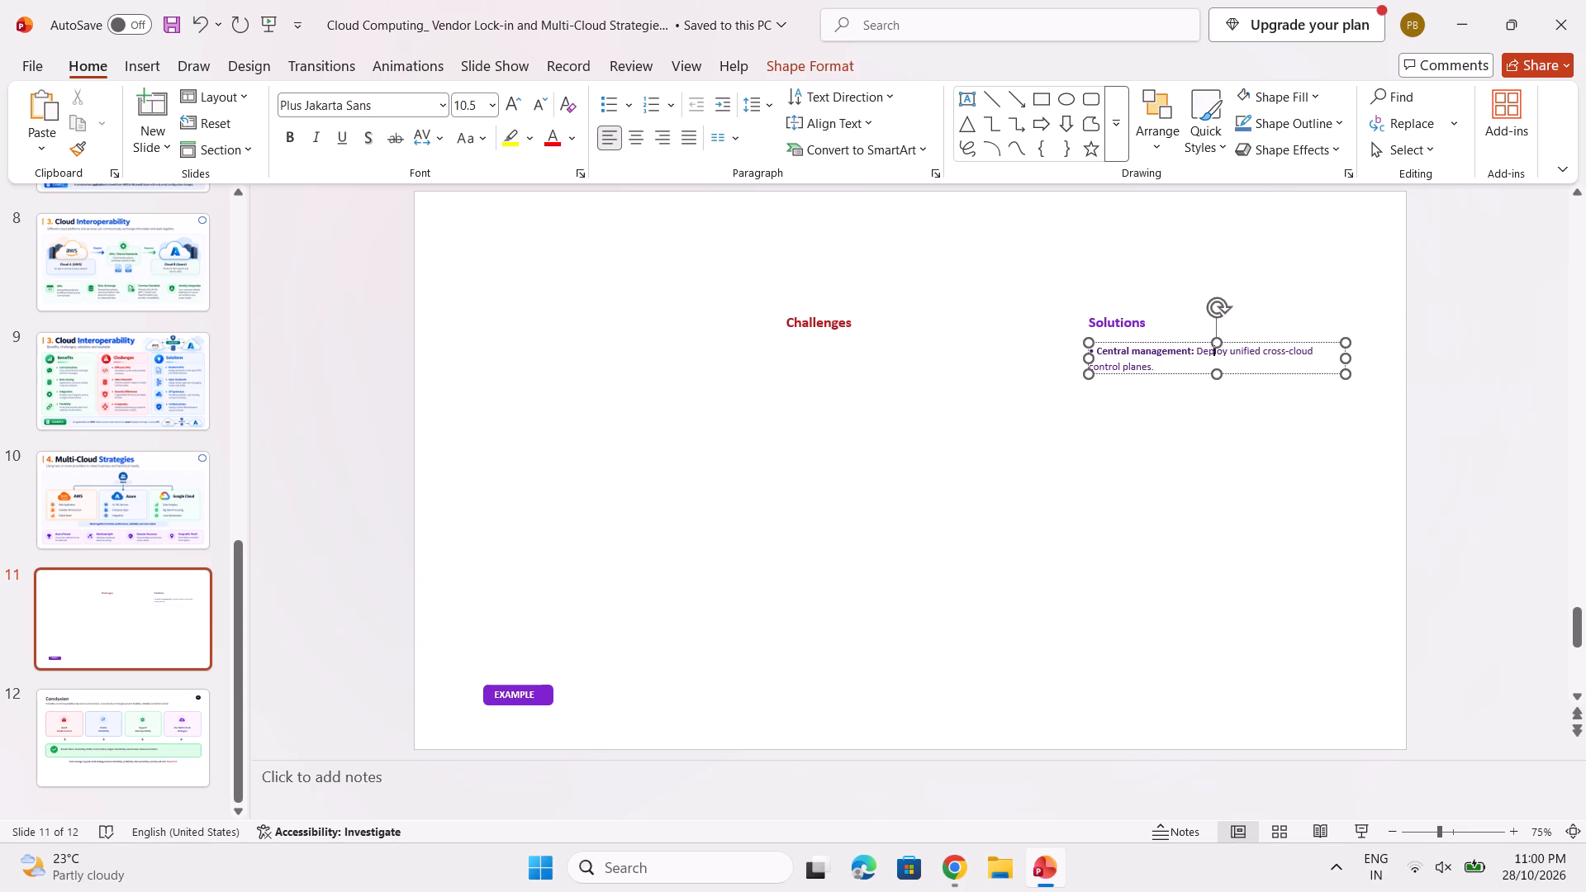
left_click(1221, 314)
key("Delete")
Delete the remaining Solutions and Challenges headings from slide 11.
left_click(1143, 322)
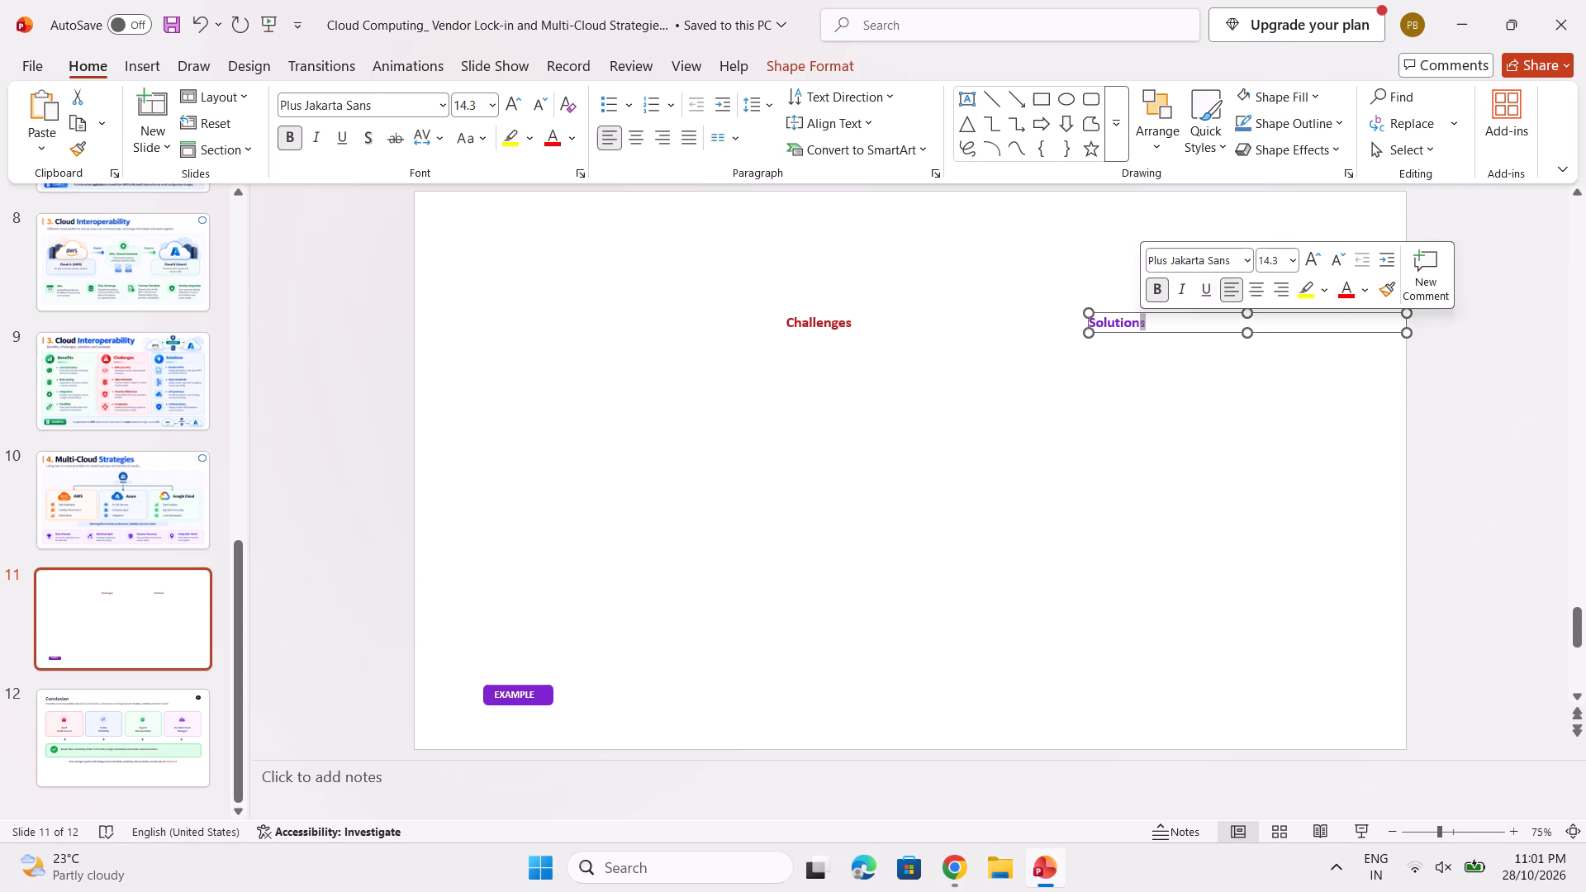
key("Delete")
left_click(1121, 281)
key("Delete")
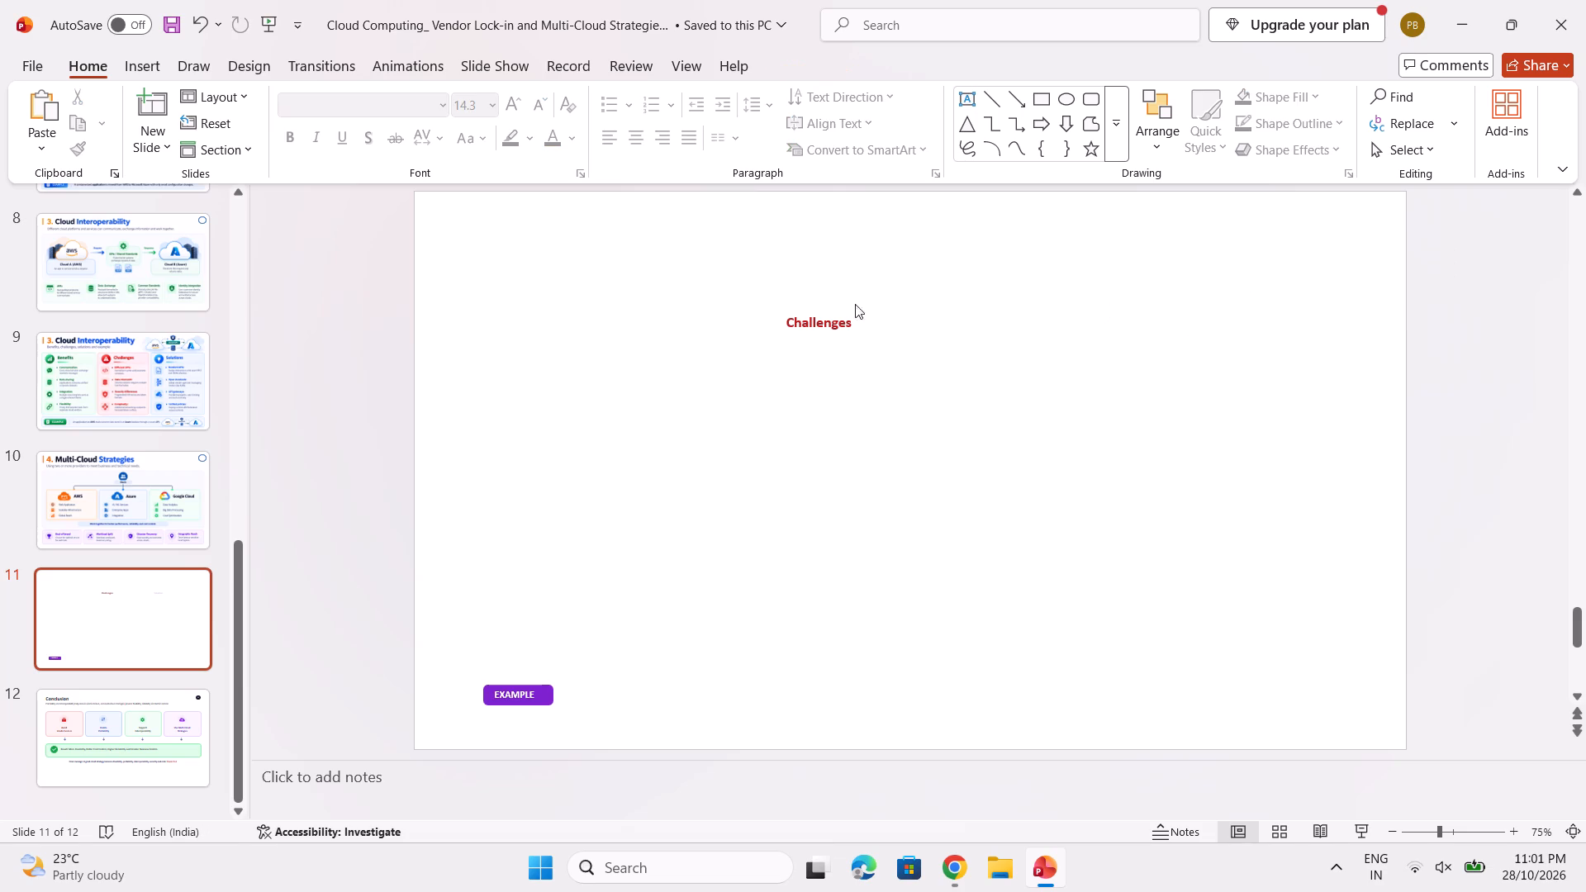
left_click(824, 310)
left_click(945, 272)
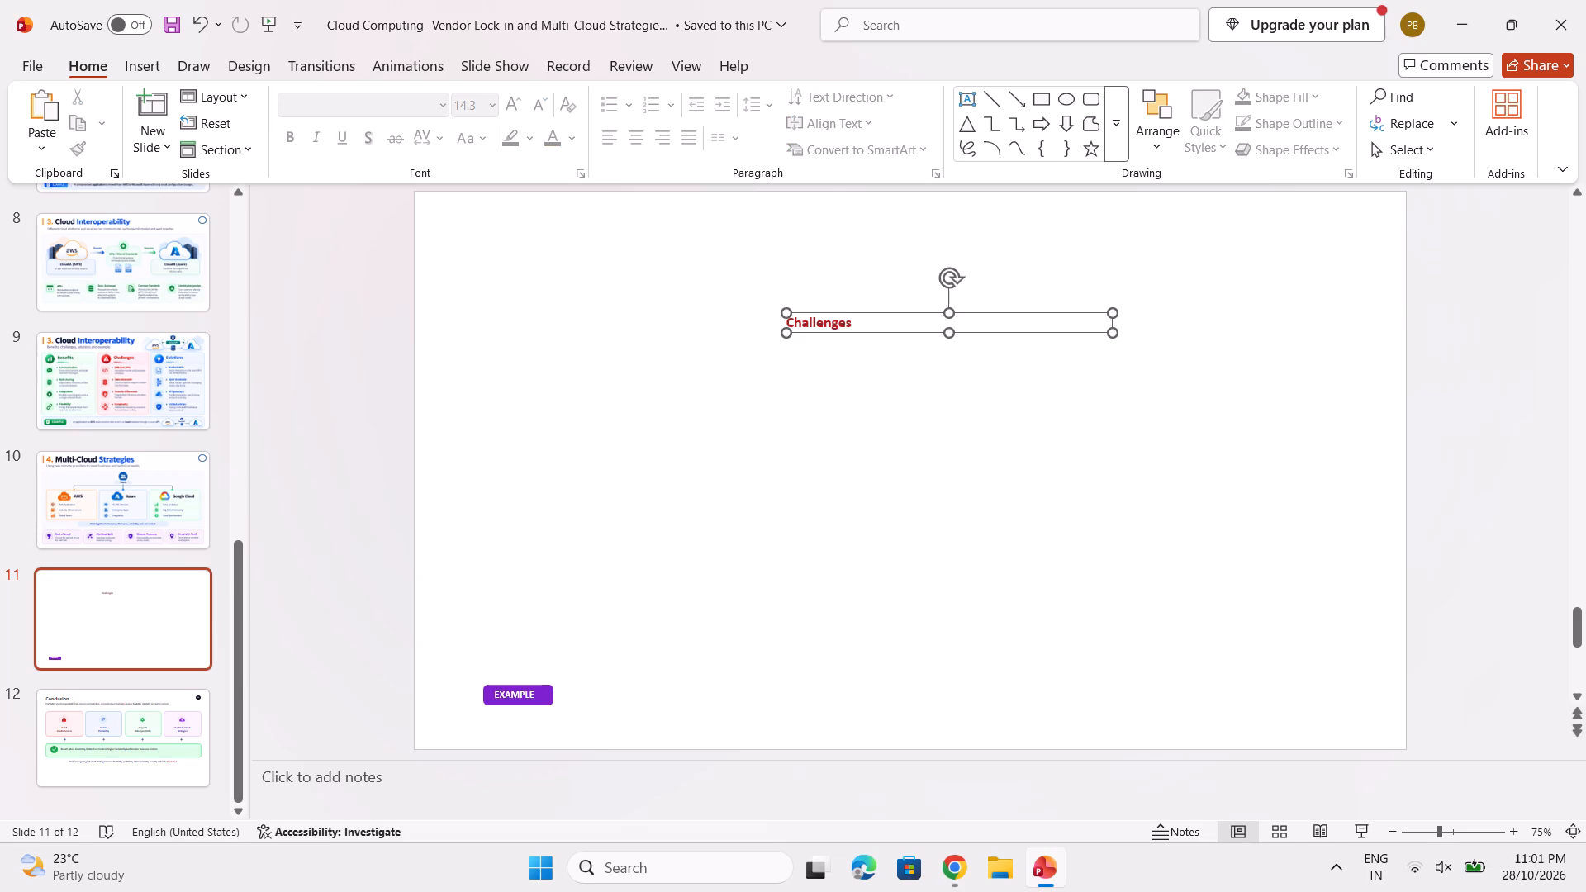
left_click(949, 281)
key("Delete")
Delete the EXAMPLE label and its purple background shape, leaving slide 11 blank.
left_click(531, 678)
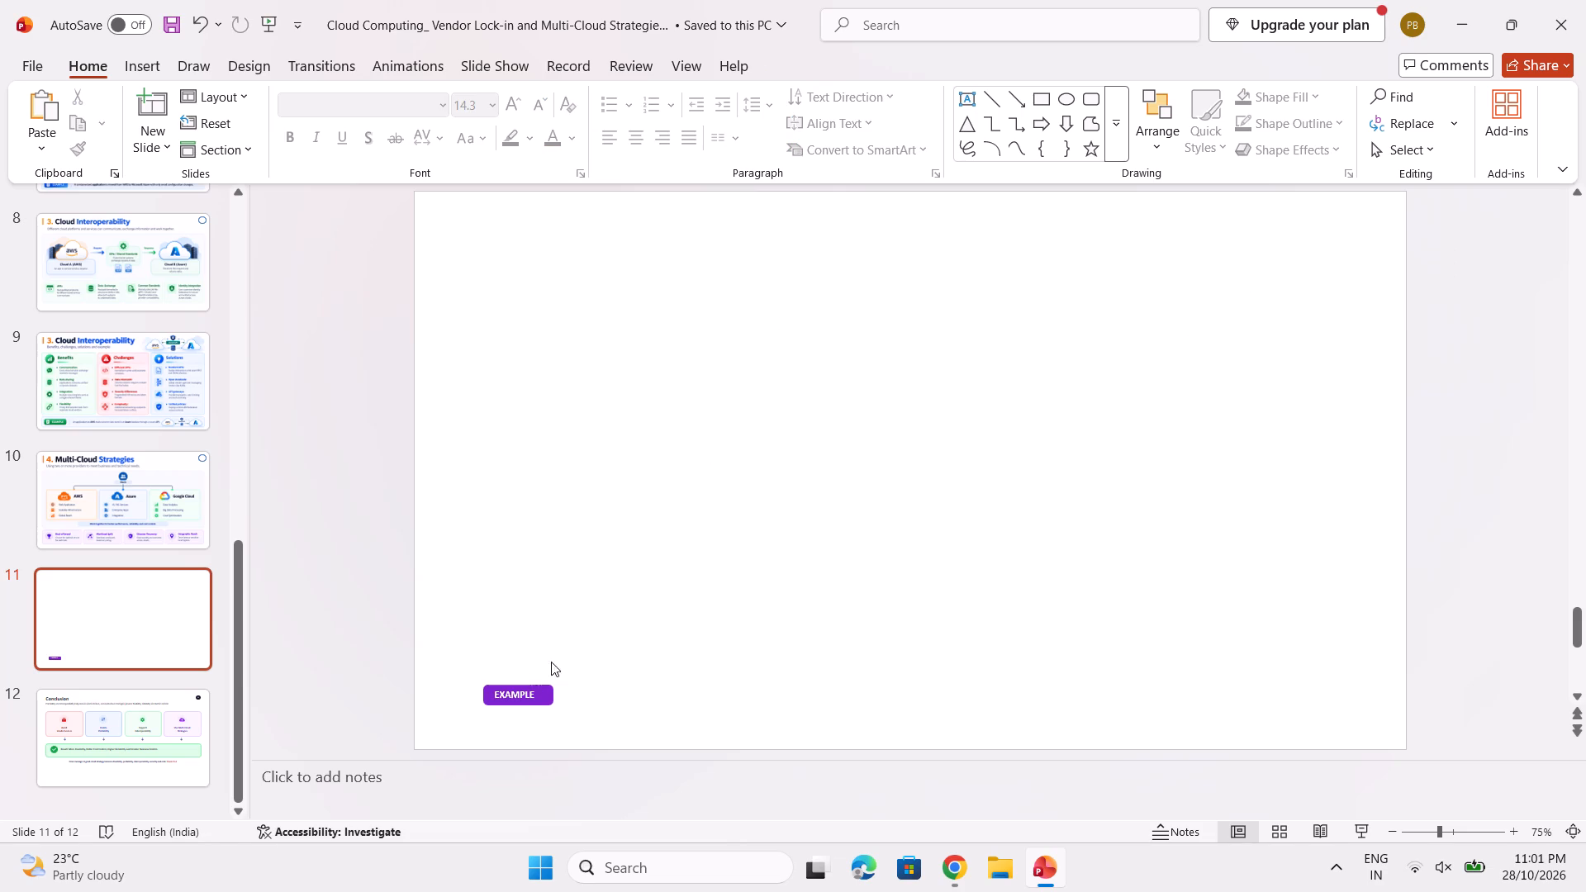
left_click(542, 683)
left_click(517, 652)
key("Delete")
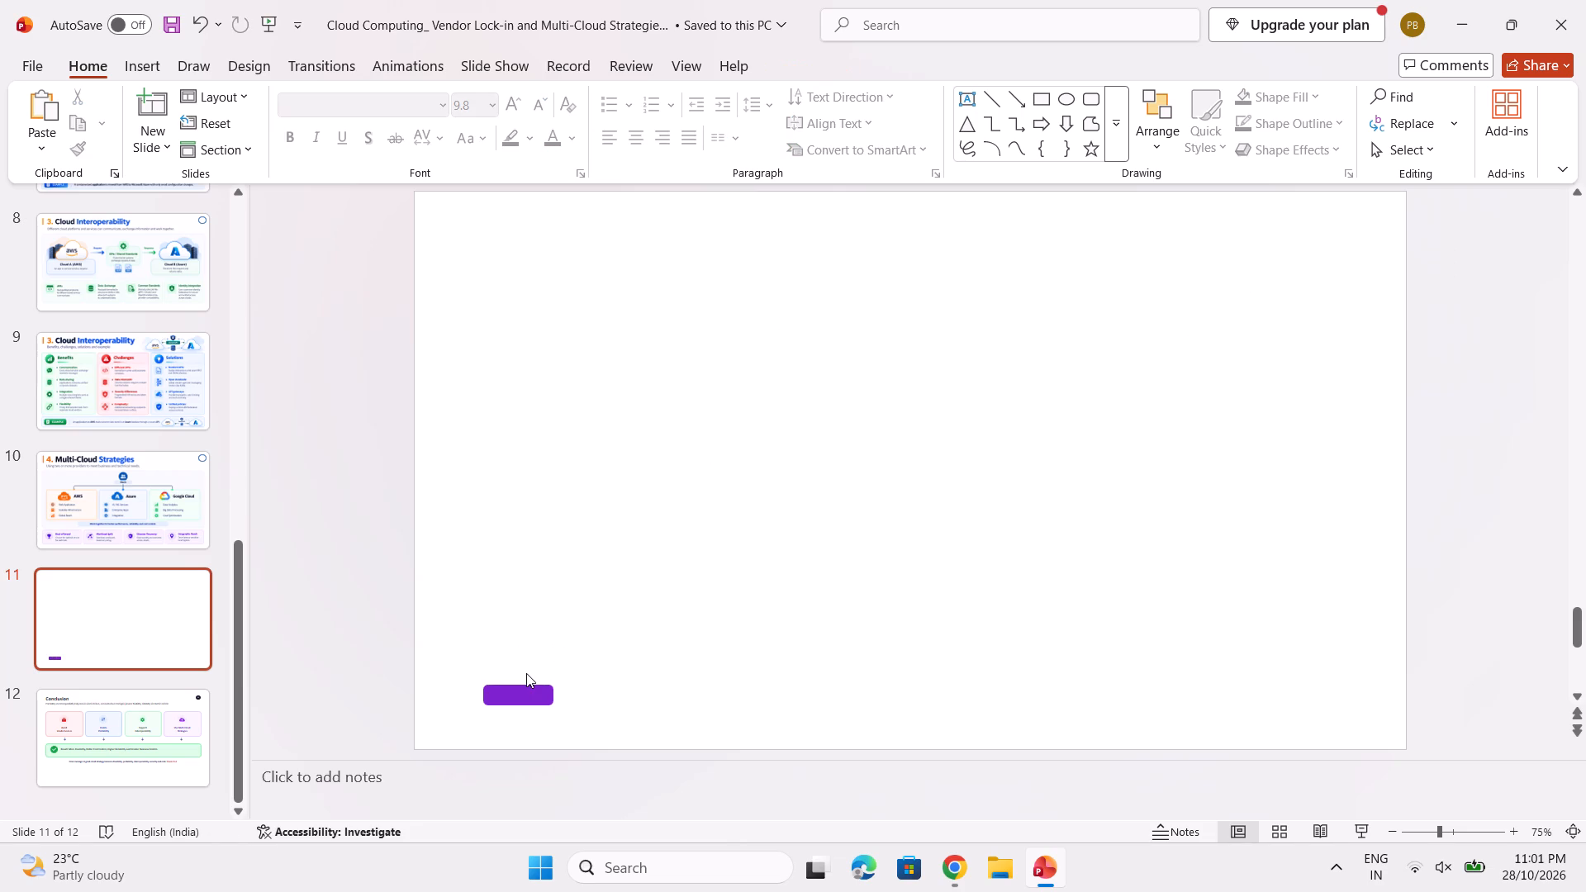
left_click(526, 673)
left_click(526, 684)
left_click(515, 639)
left_click(516, 647)
key("Delete")
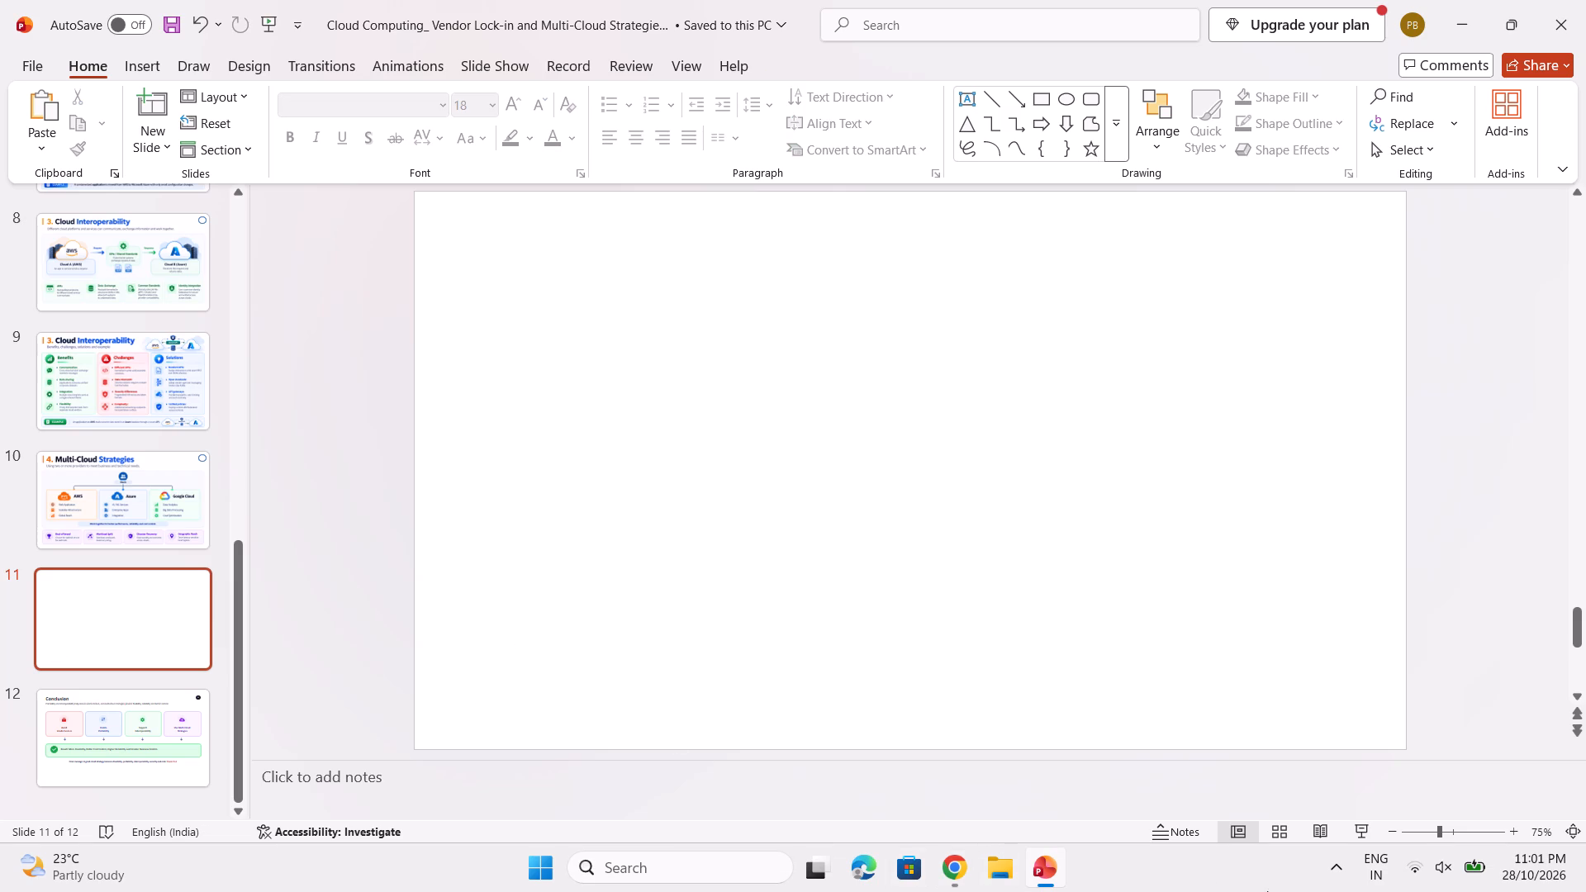
Paste the generated Multi-Cloud Strategies benefits, challenges and solutions image onto the blank slide 11.
left_click(1327, 866)
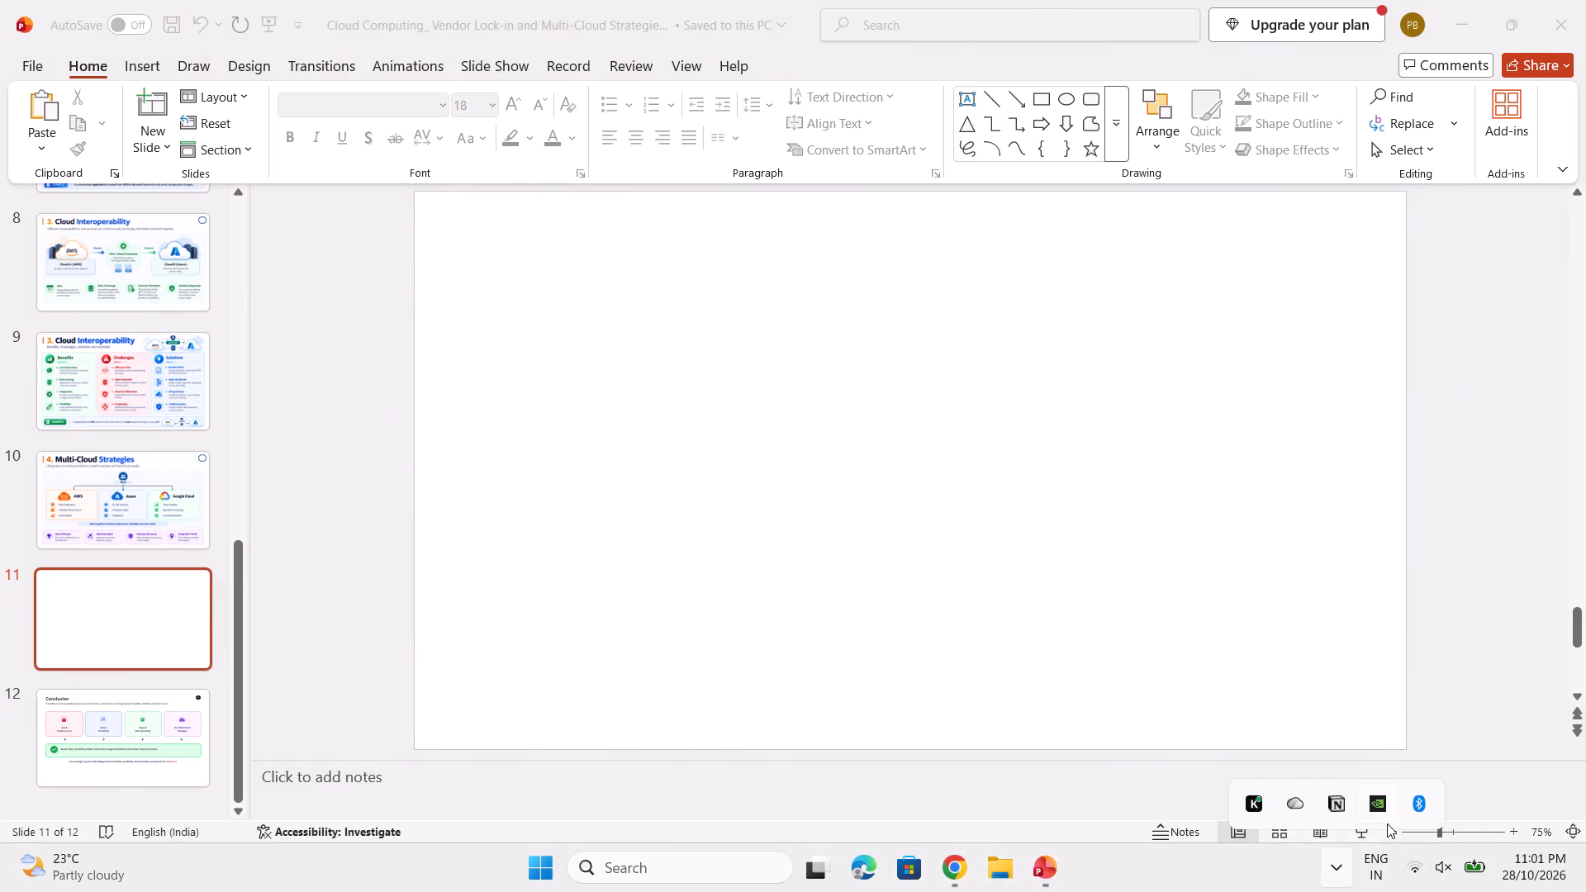
left_click(704, 385)
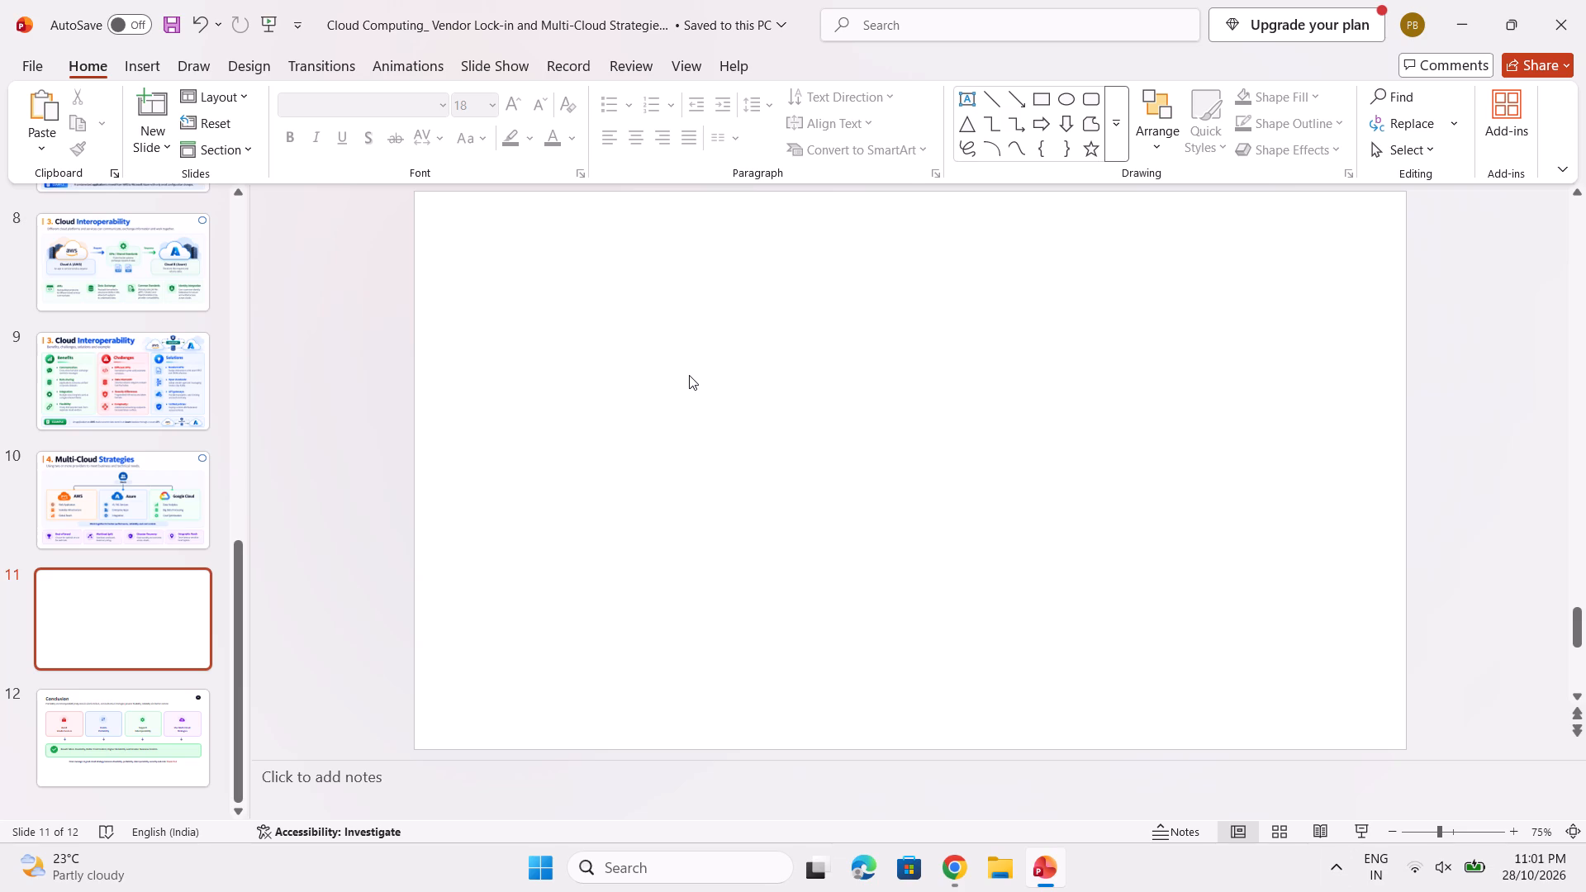
key("ctrl+v")
left_click(601, 455)
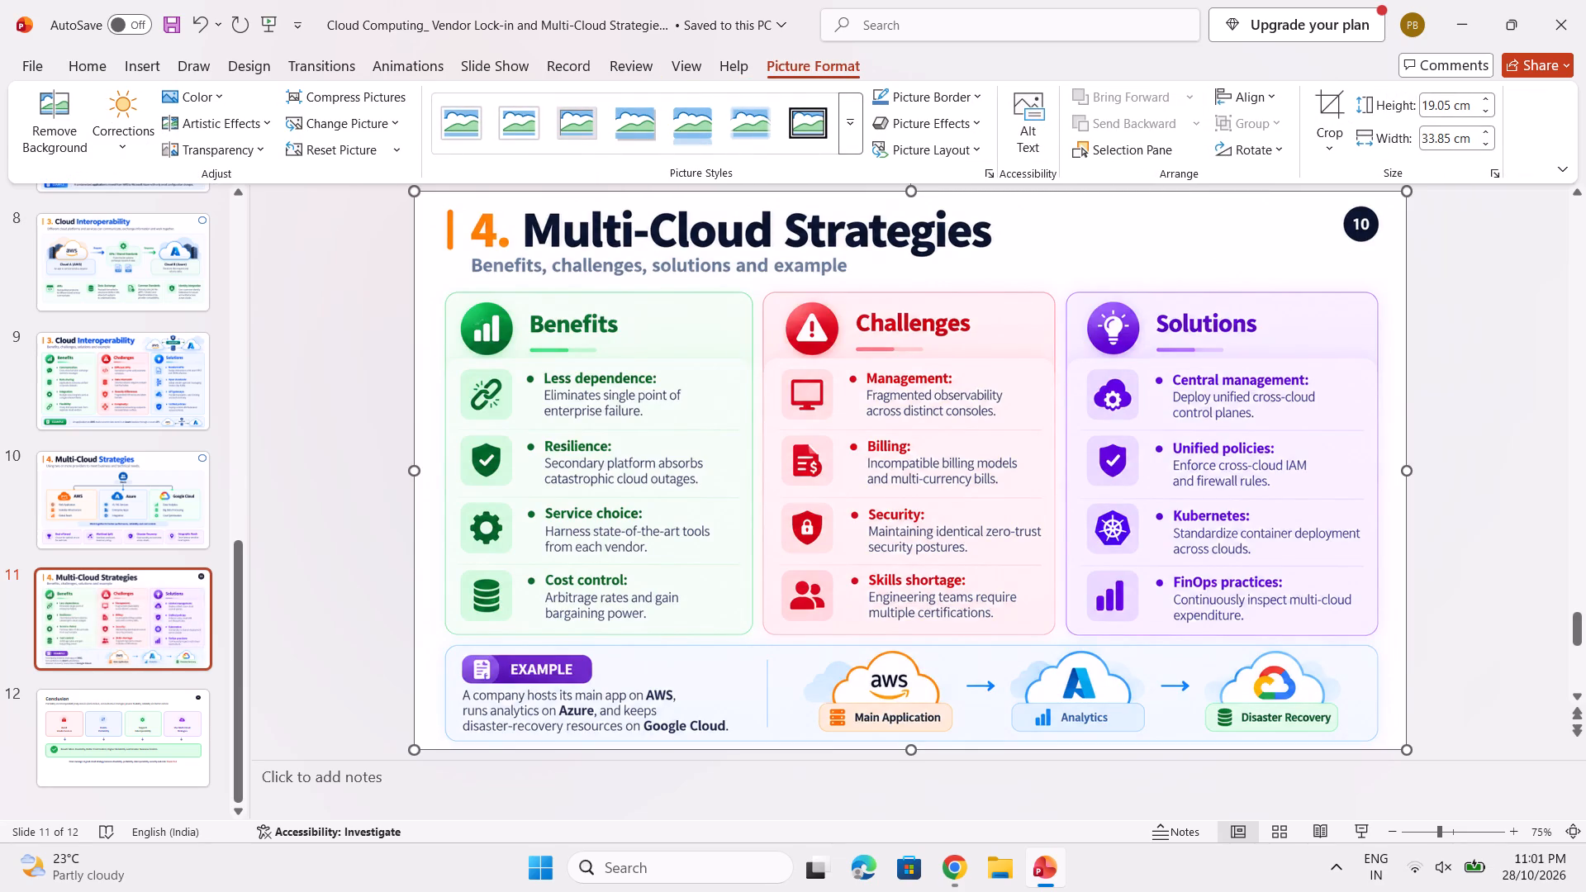
Review the replaced slides in the deck and examine the Conclusion slide that still has its original design.
left_click(94, 505)
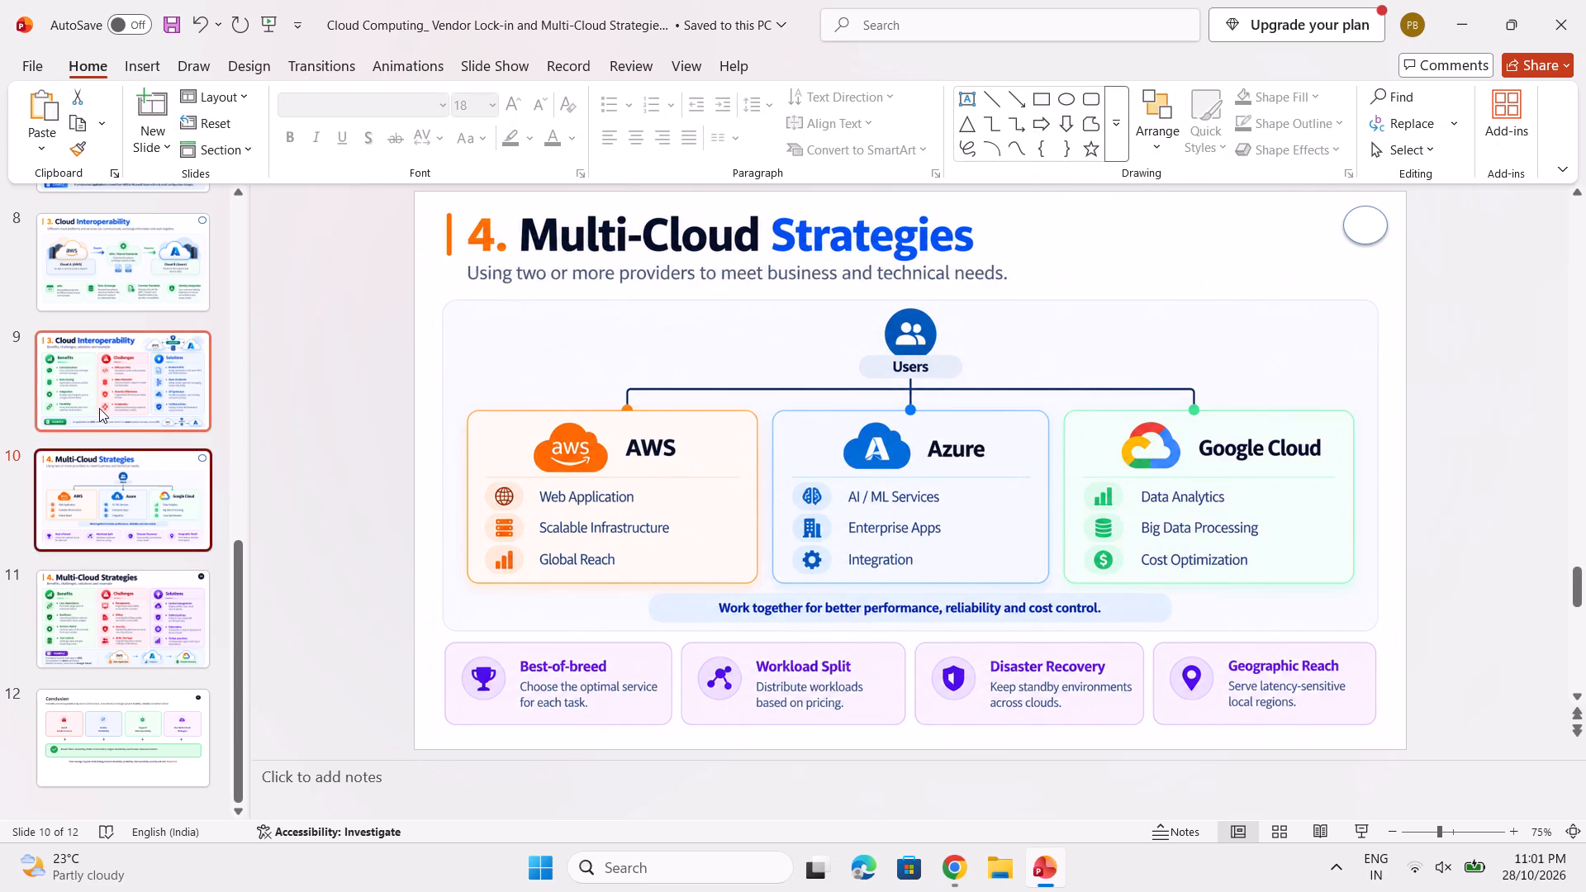
left_click(99, 406)
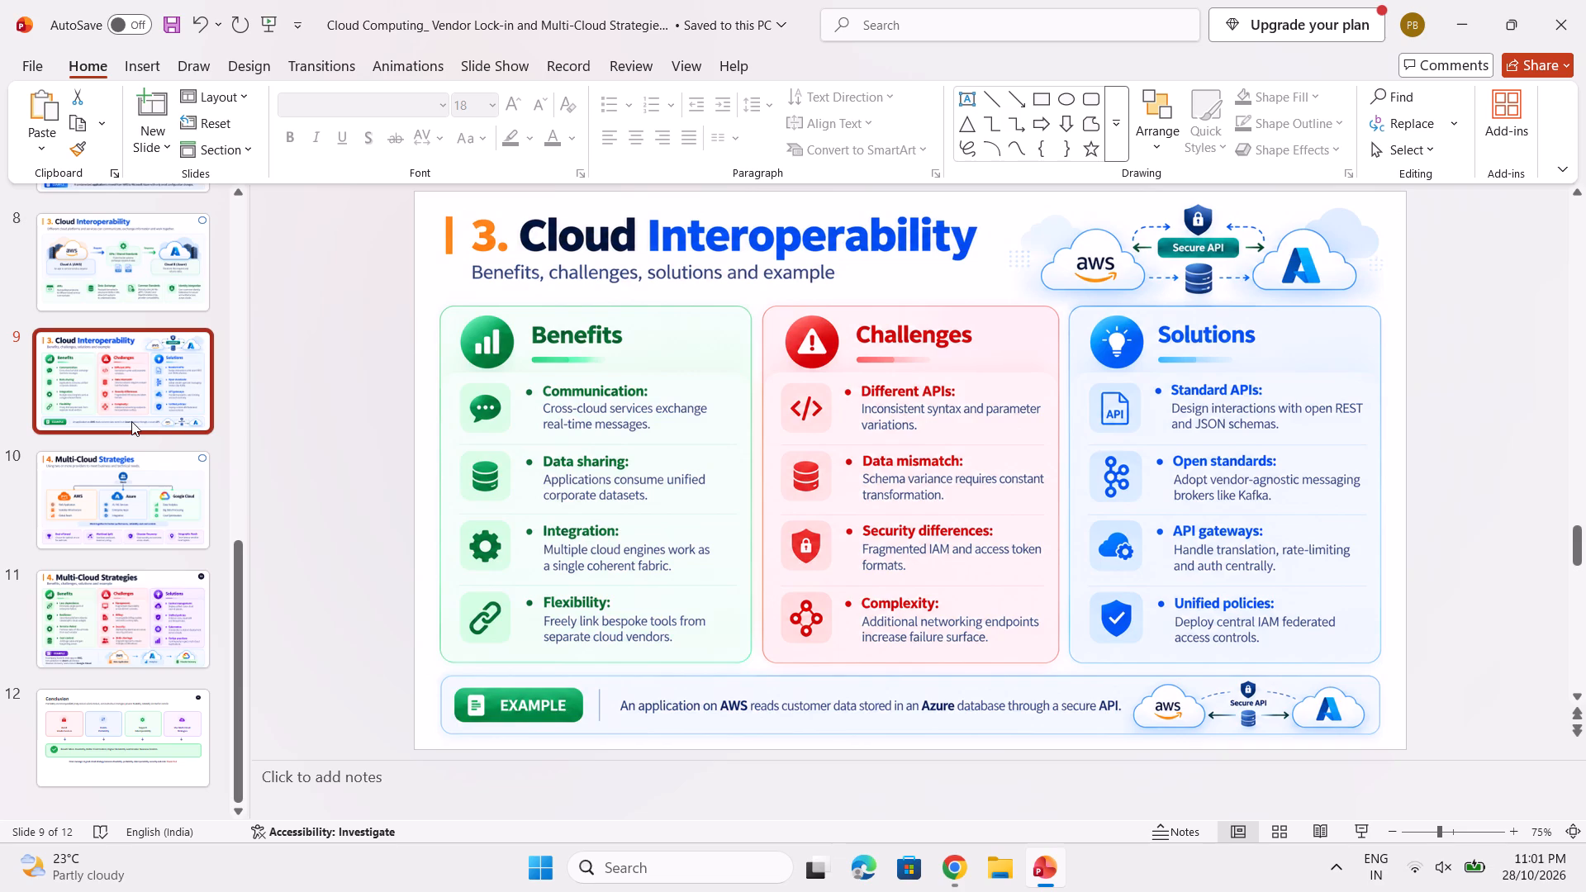
left_click(154, 504)
left_click(145, 294)
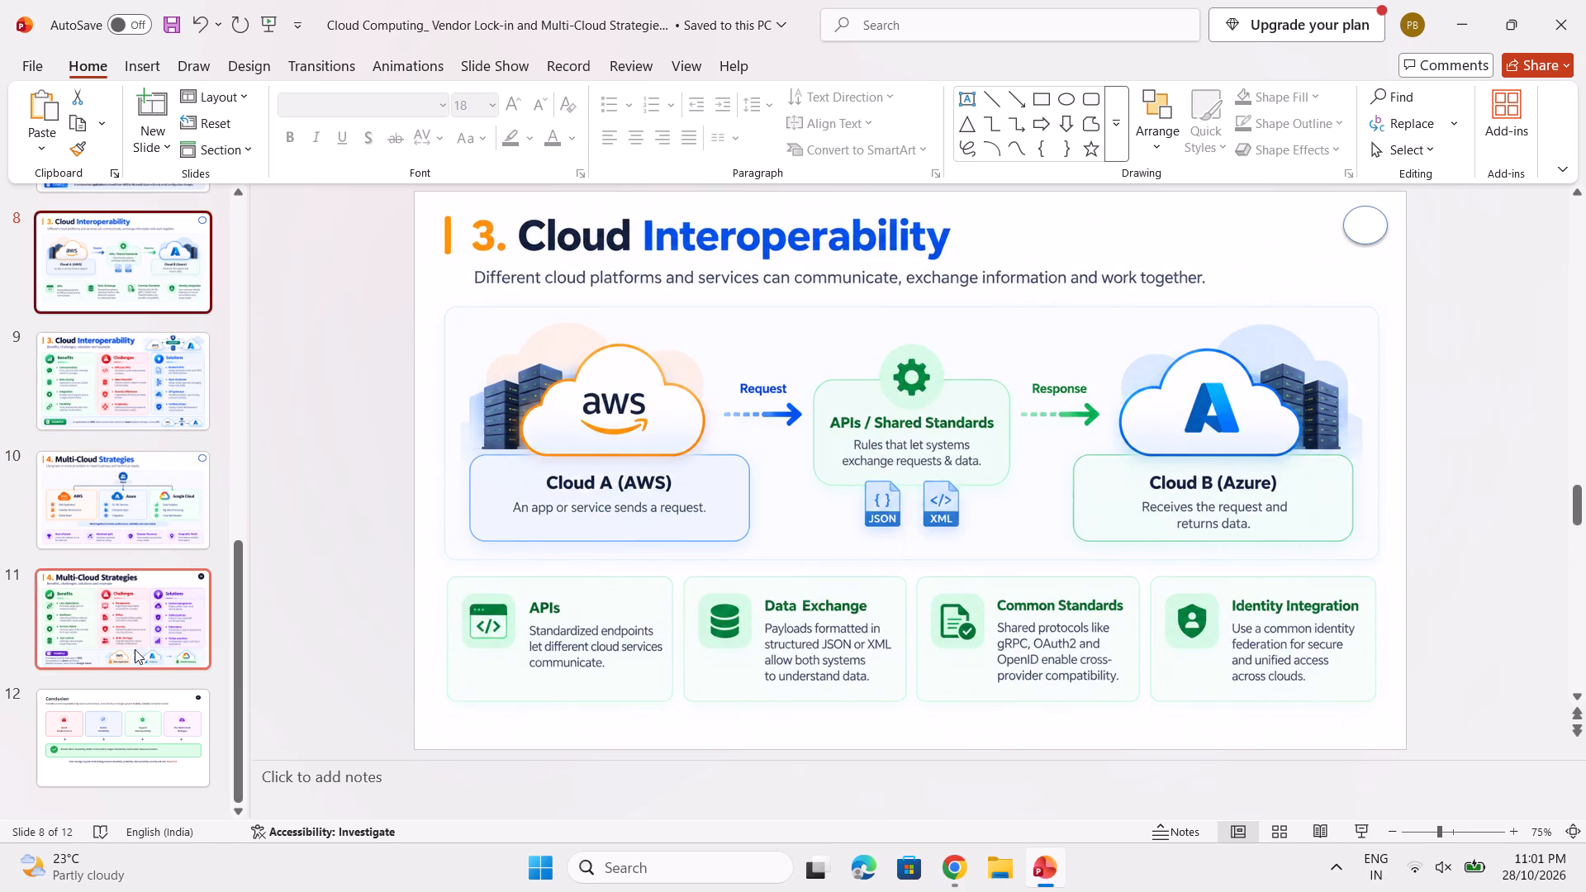
scroll(129, 686, "down", 1)
left_click(131, 724)
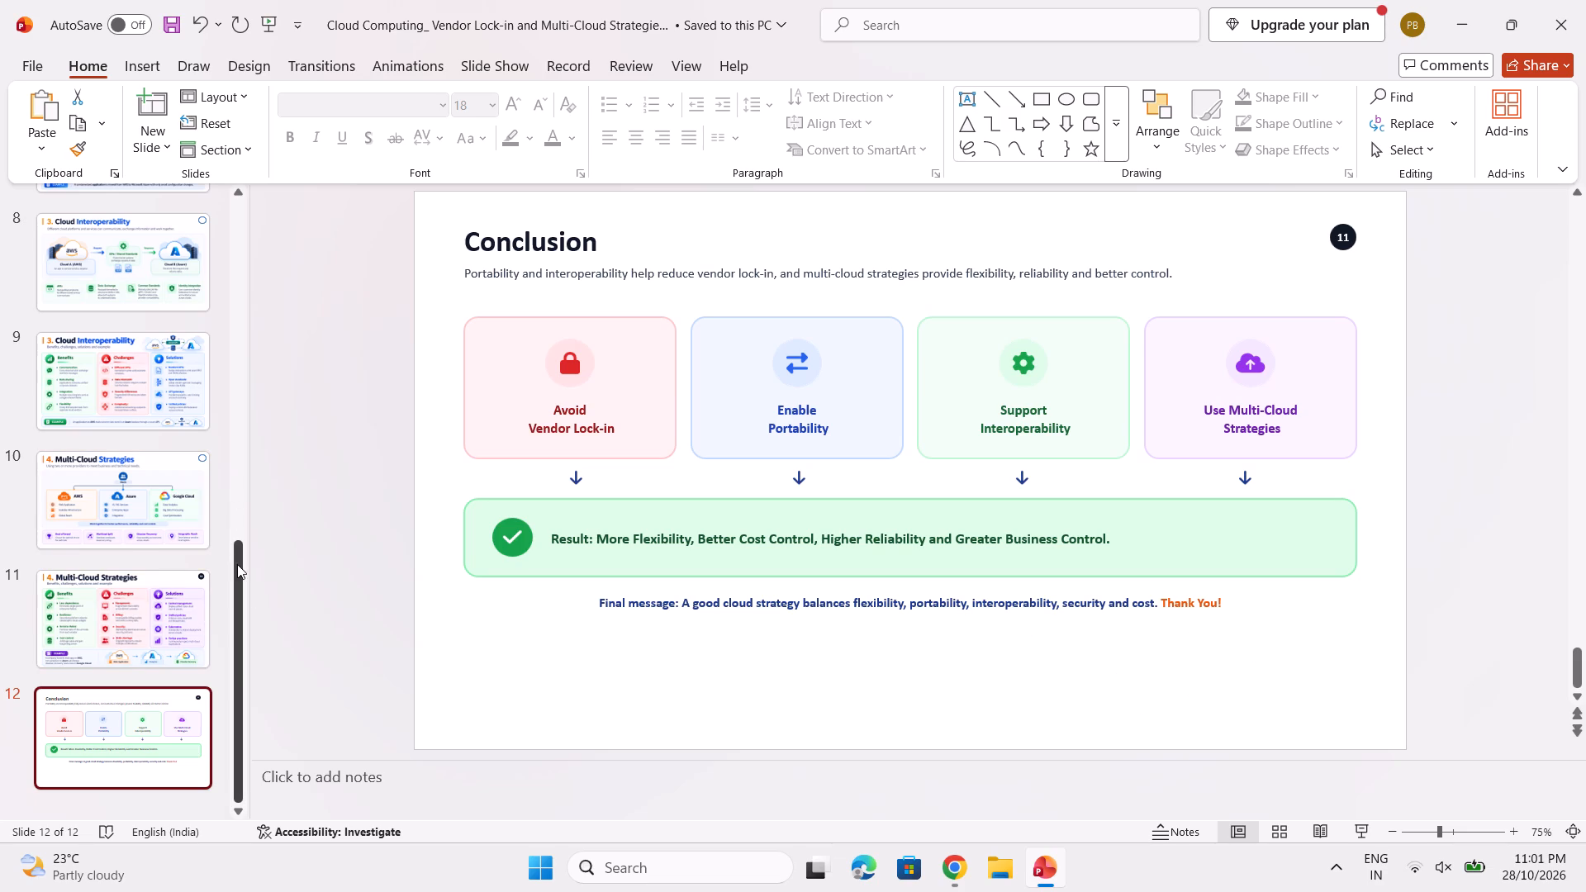
left_click_drag(235, 558, 320, 221)
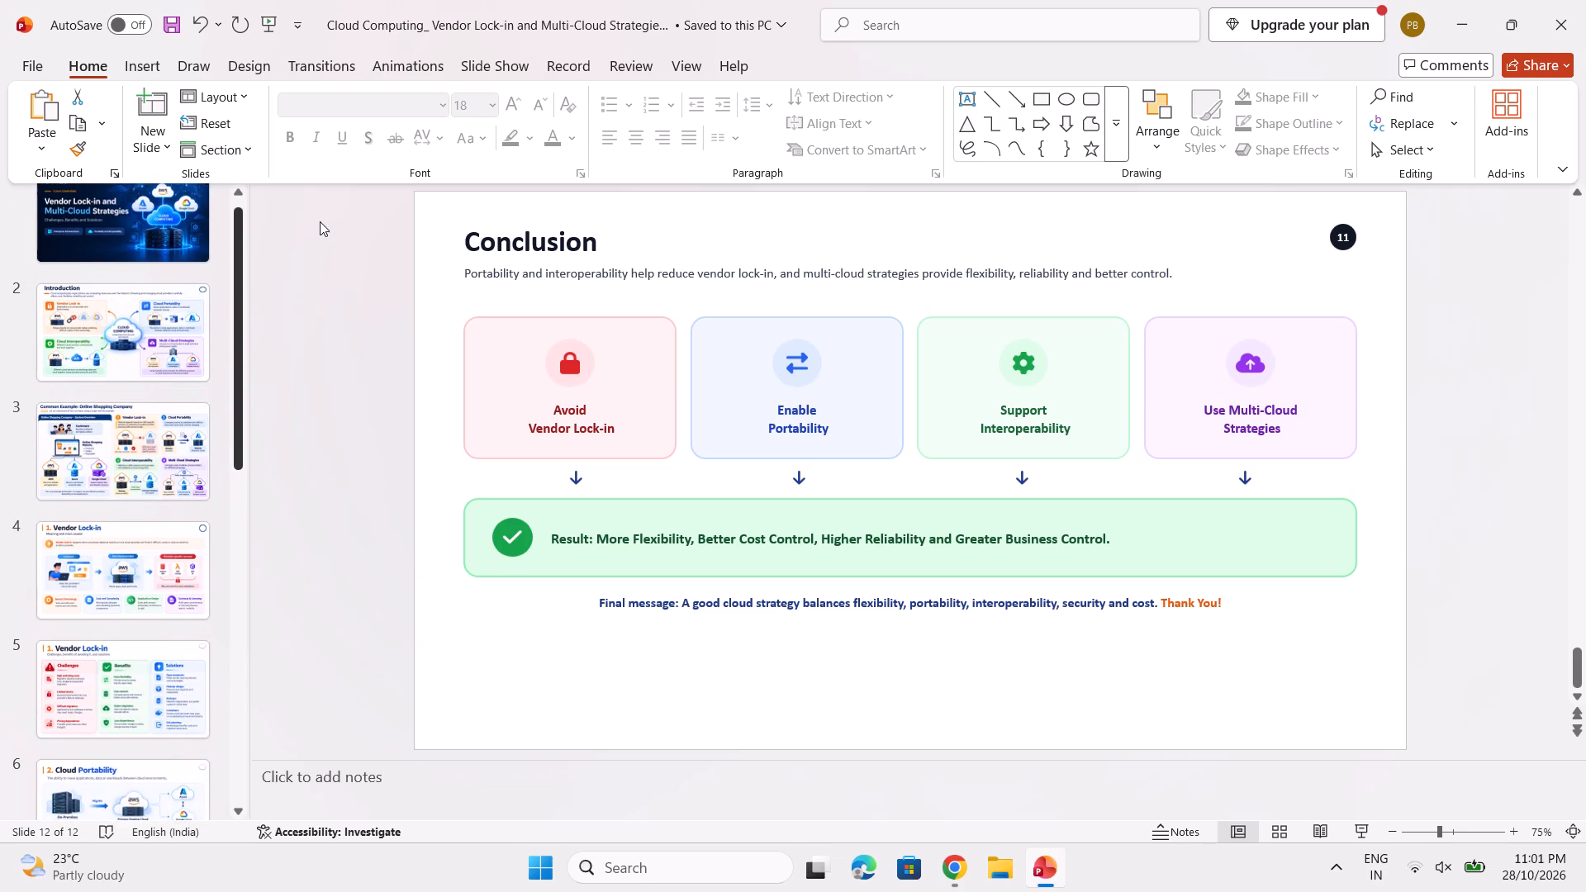
left_click_drag(320, 221, 269, 441)
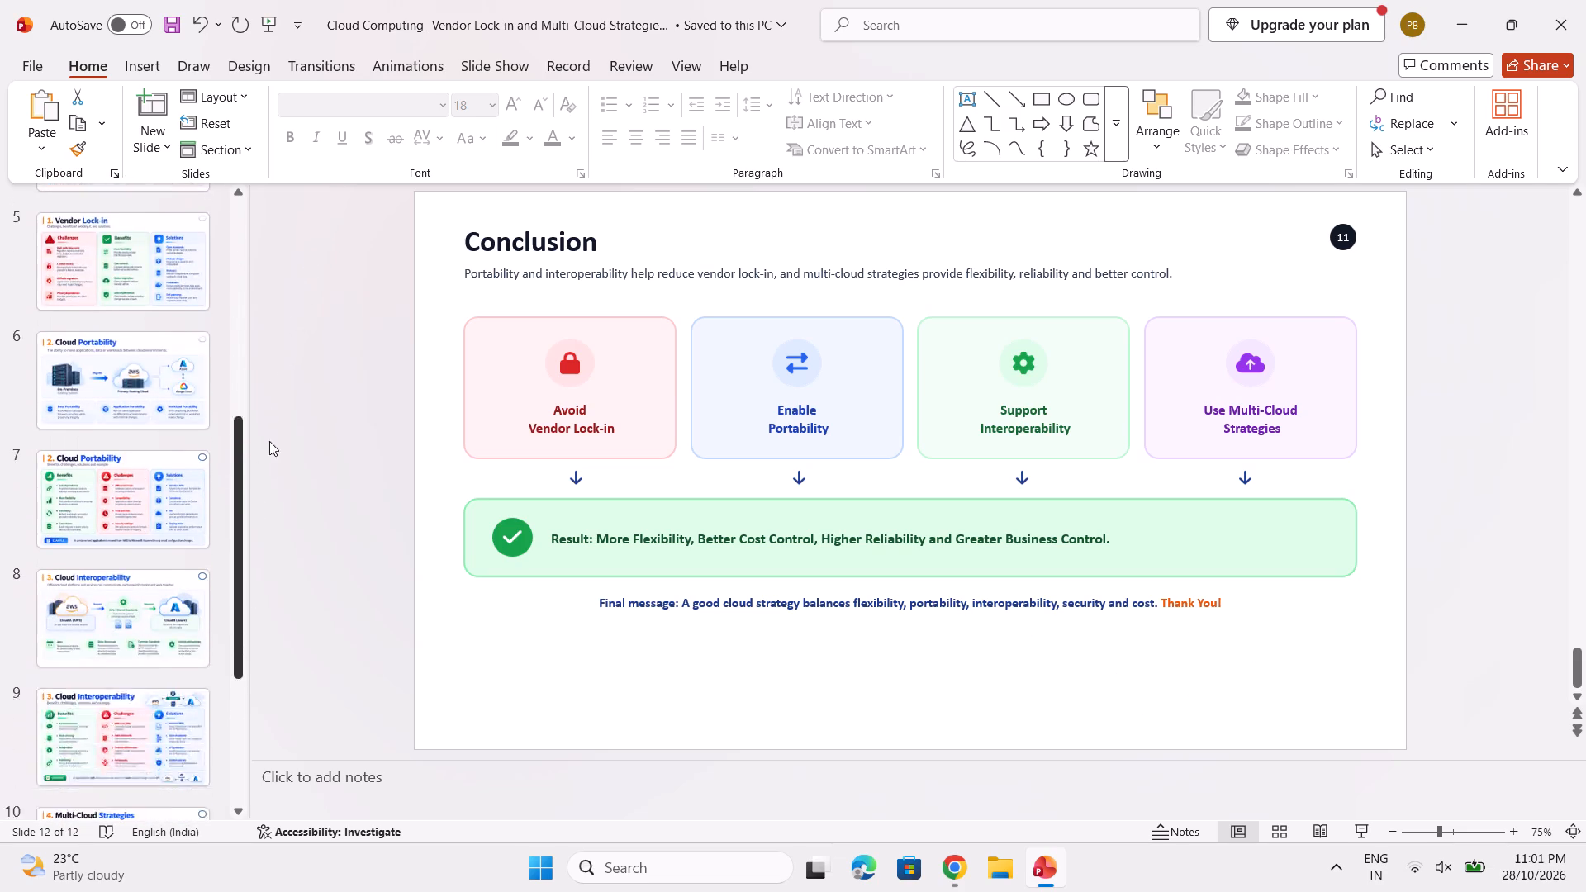
left_click_drag(269, 441, 264, 512)
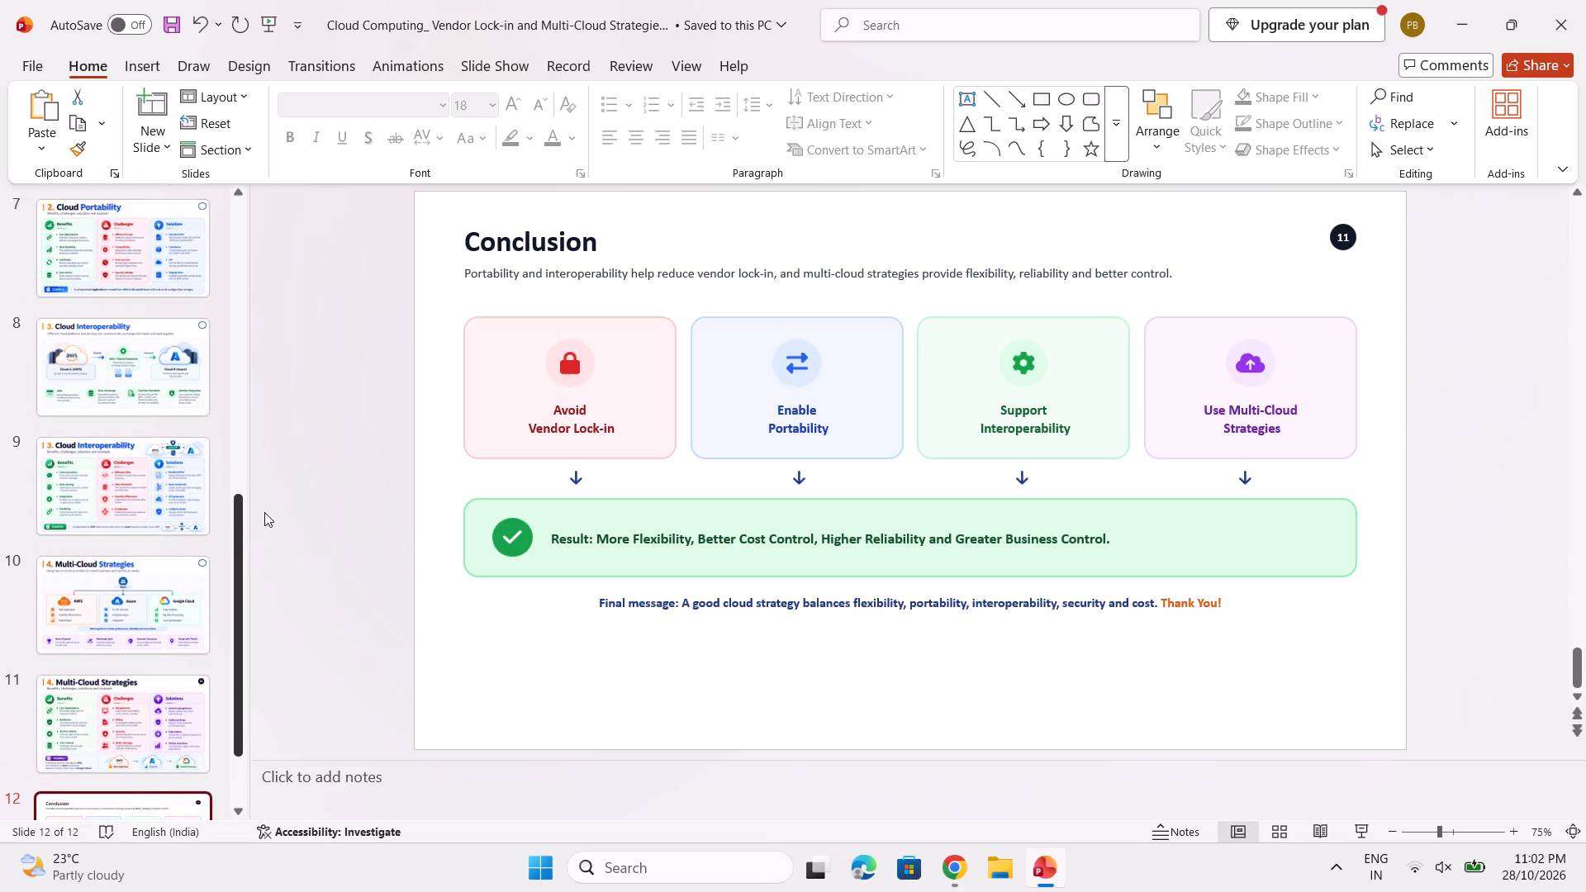
left_click_drag(264, 512, 246, 651)
scroll(293, 523, "down", 2)
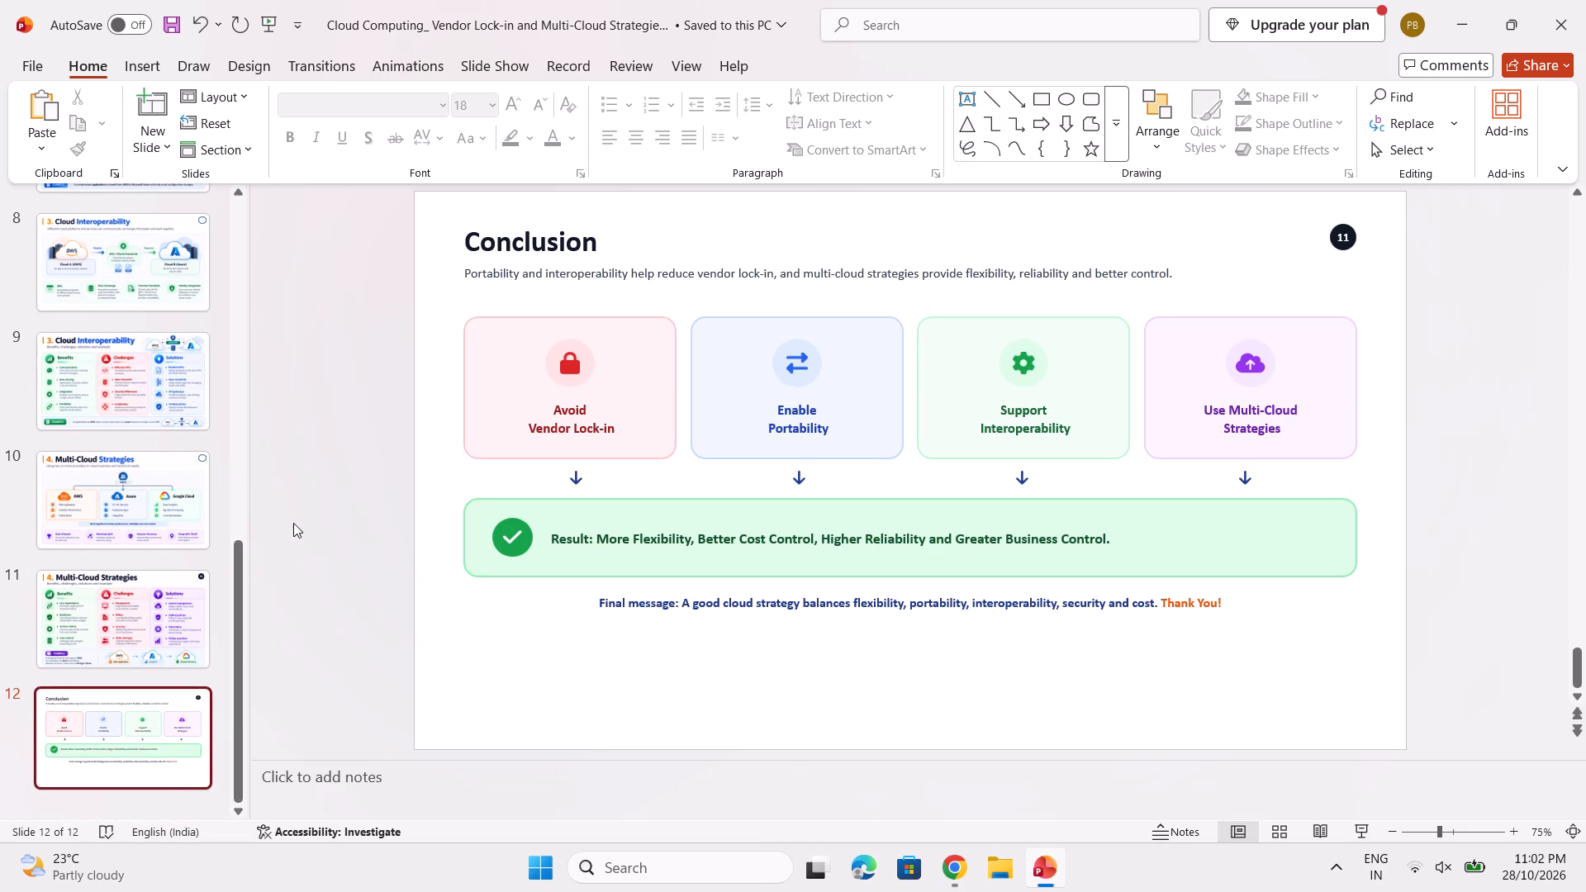
scroll(293, 523, "down", 7)
scroll(367, 492, "down", 2)
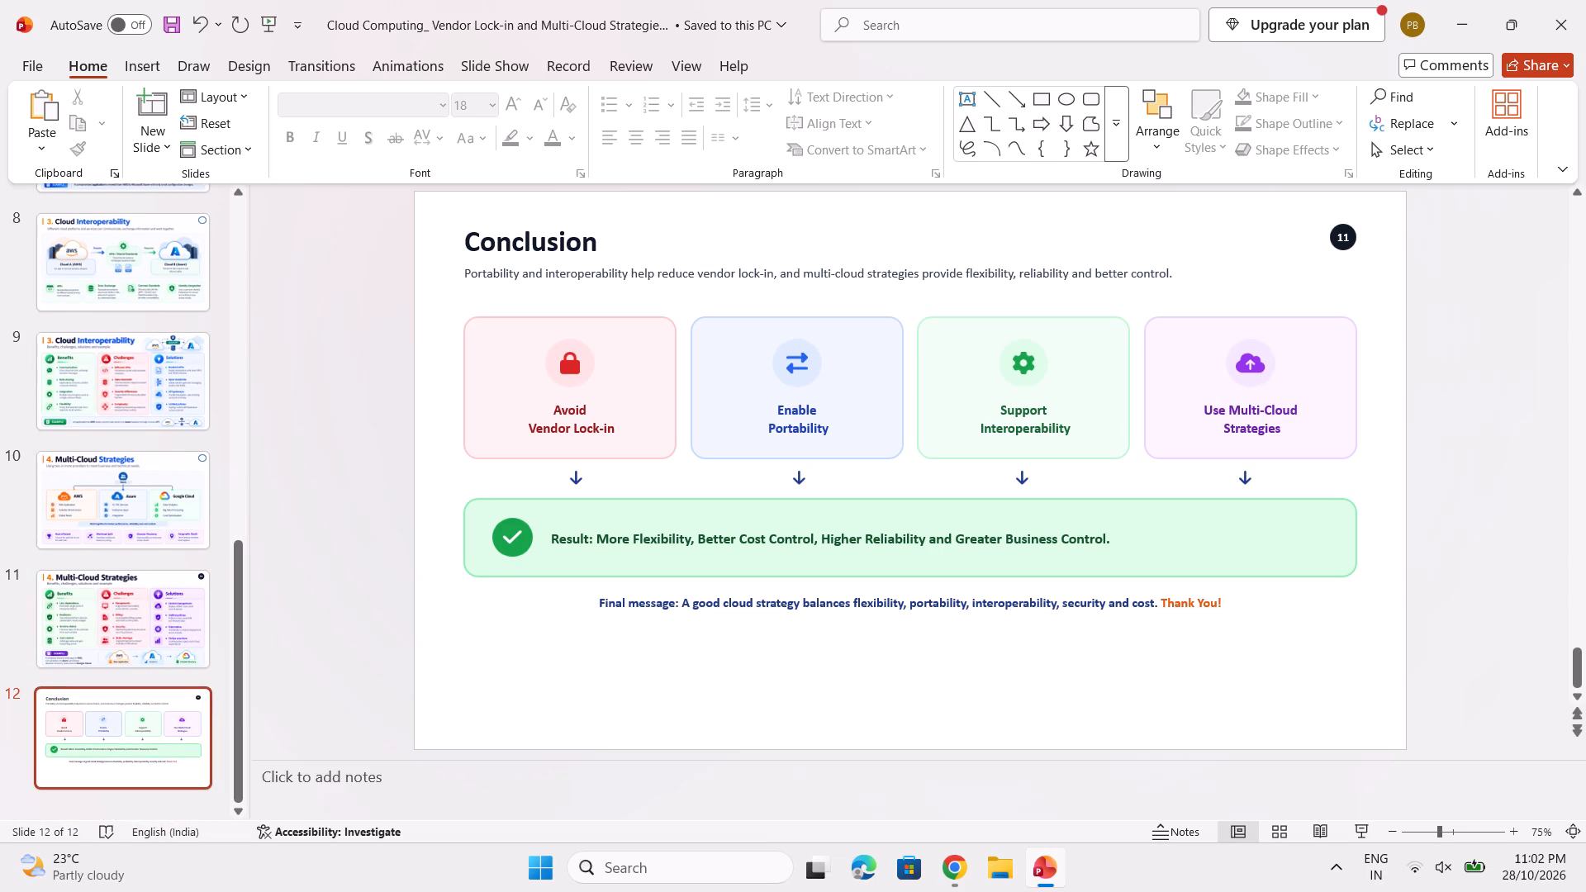
Capture a screenshot of the Conclusion content on slide 12.
key("shift+super+s")
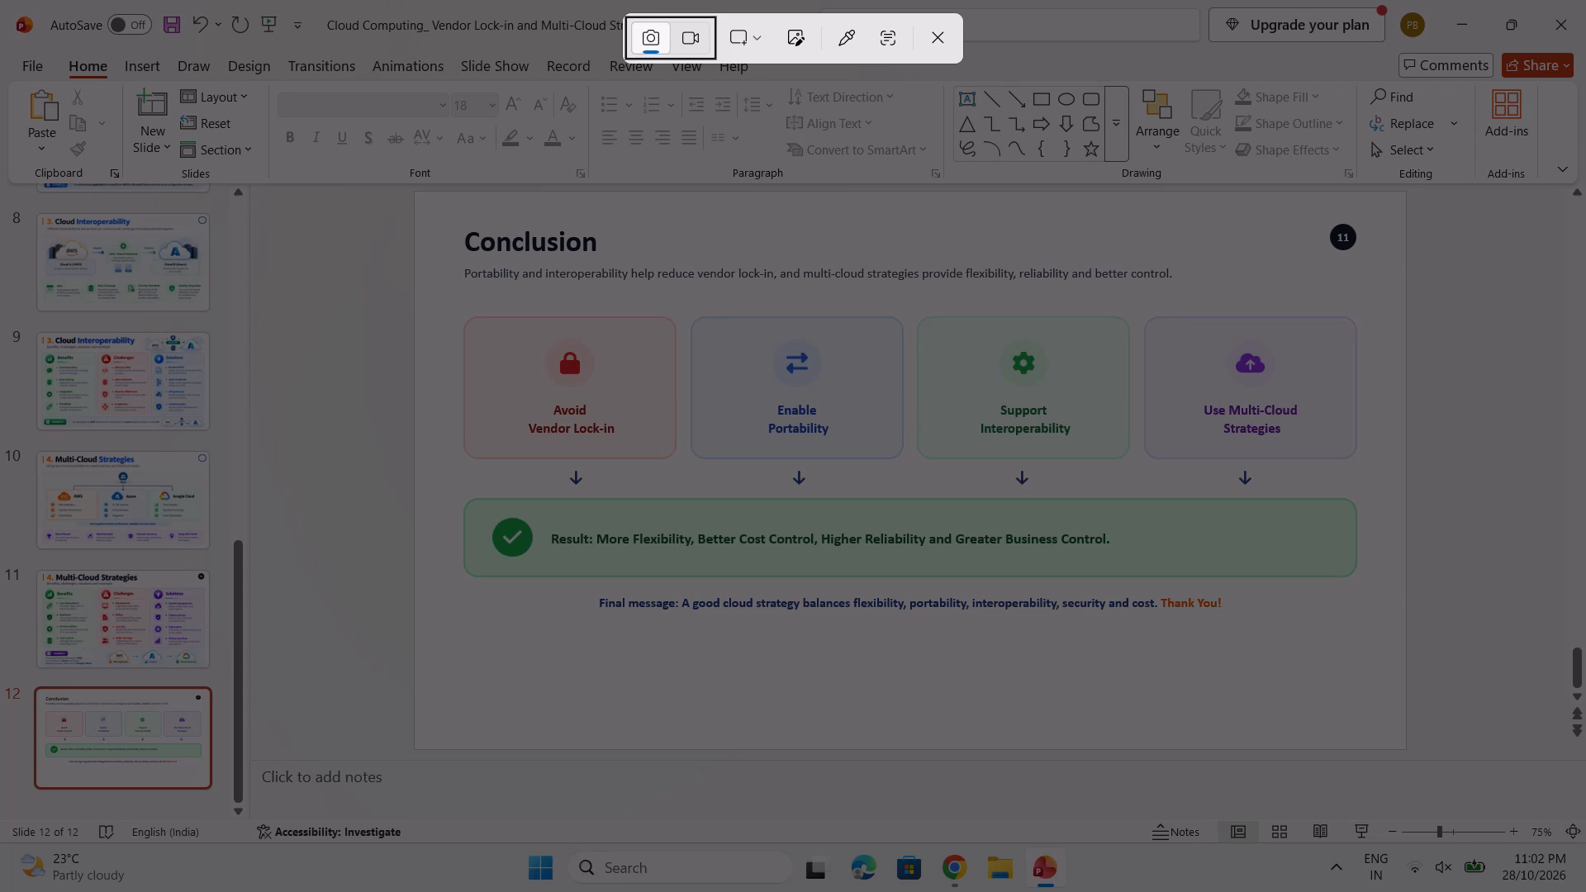
left_click_drag(422, 202, 1387, 713)
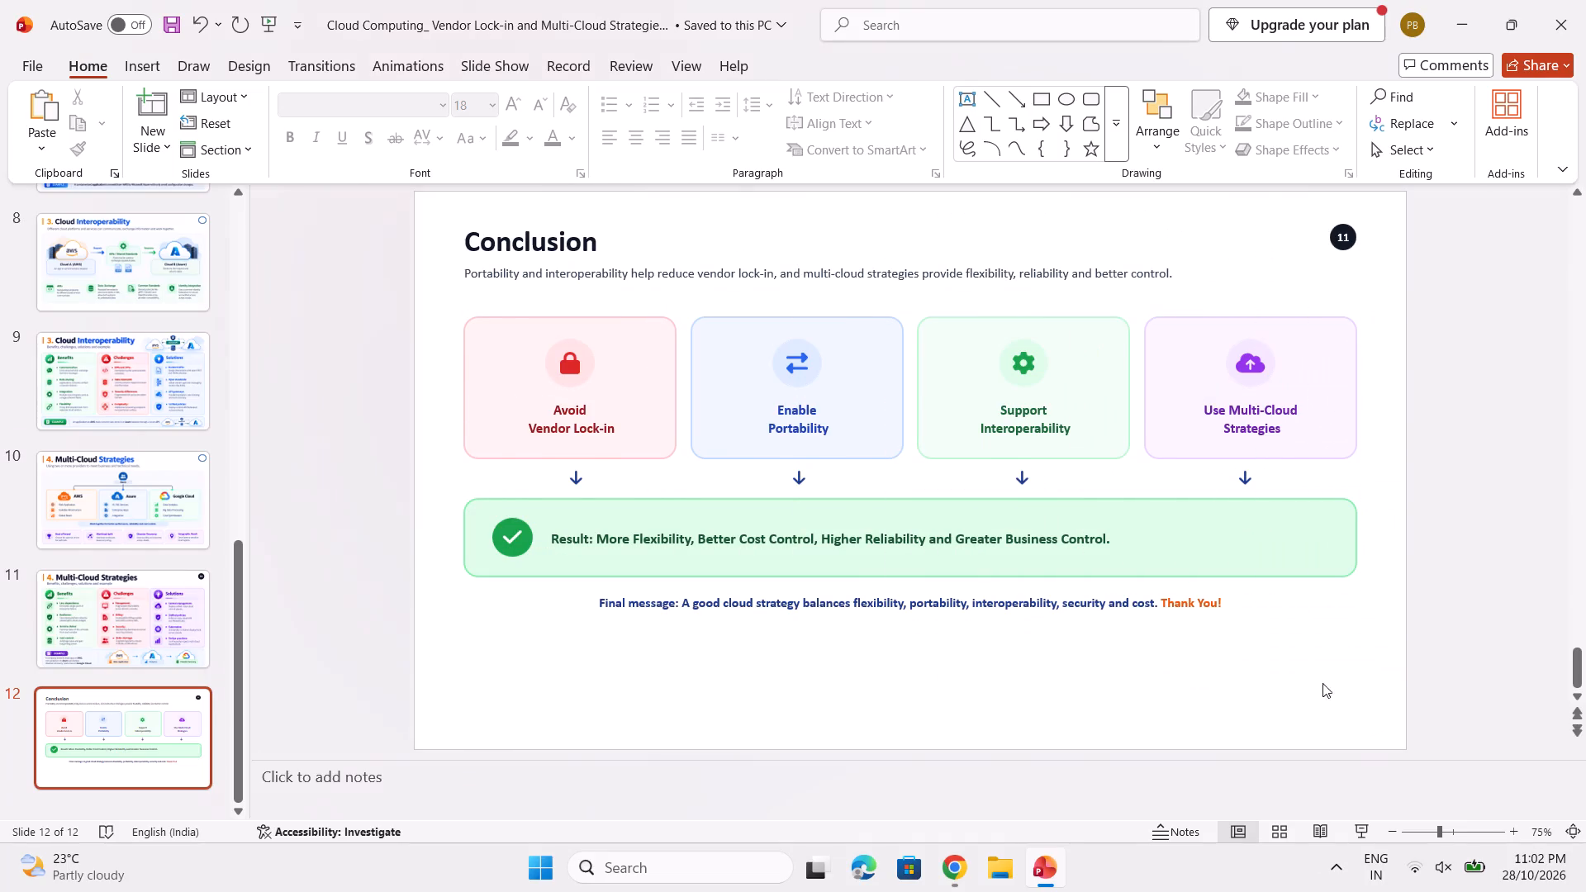
left_click(969, 868)
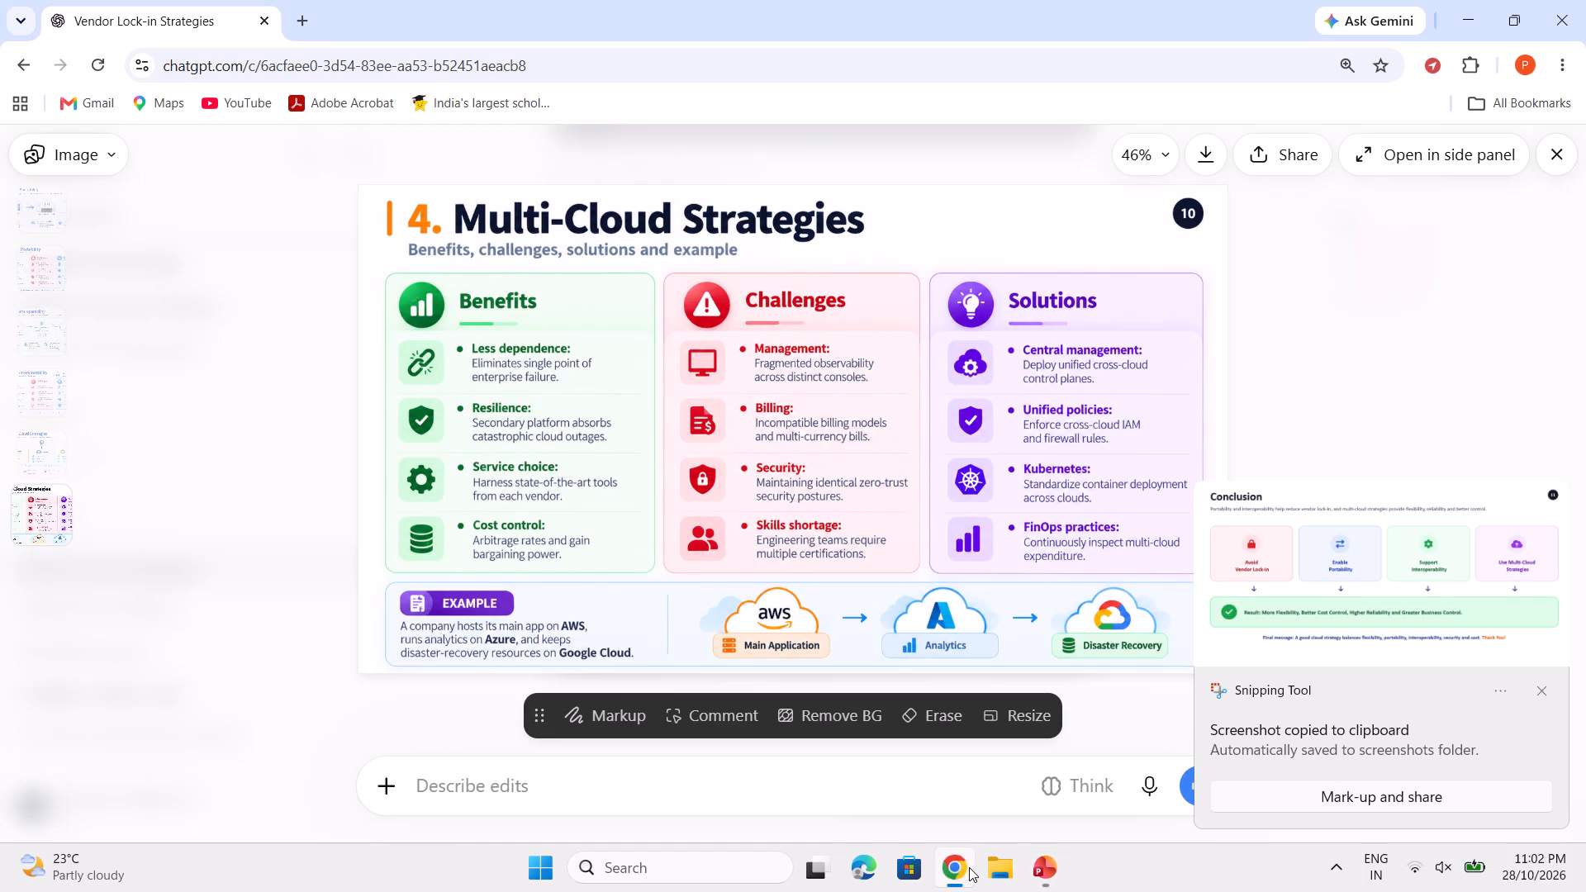
scroll(1086, 519, "down", 5)
left_click(1545, 693)
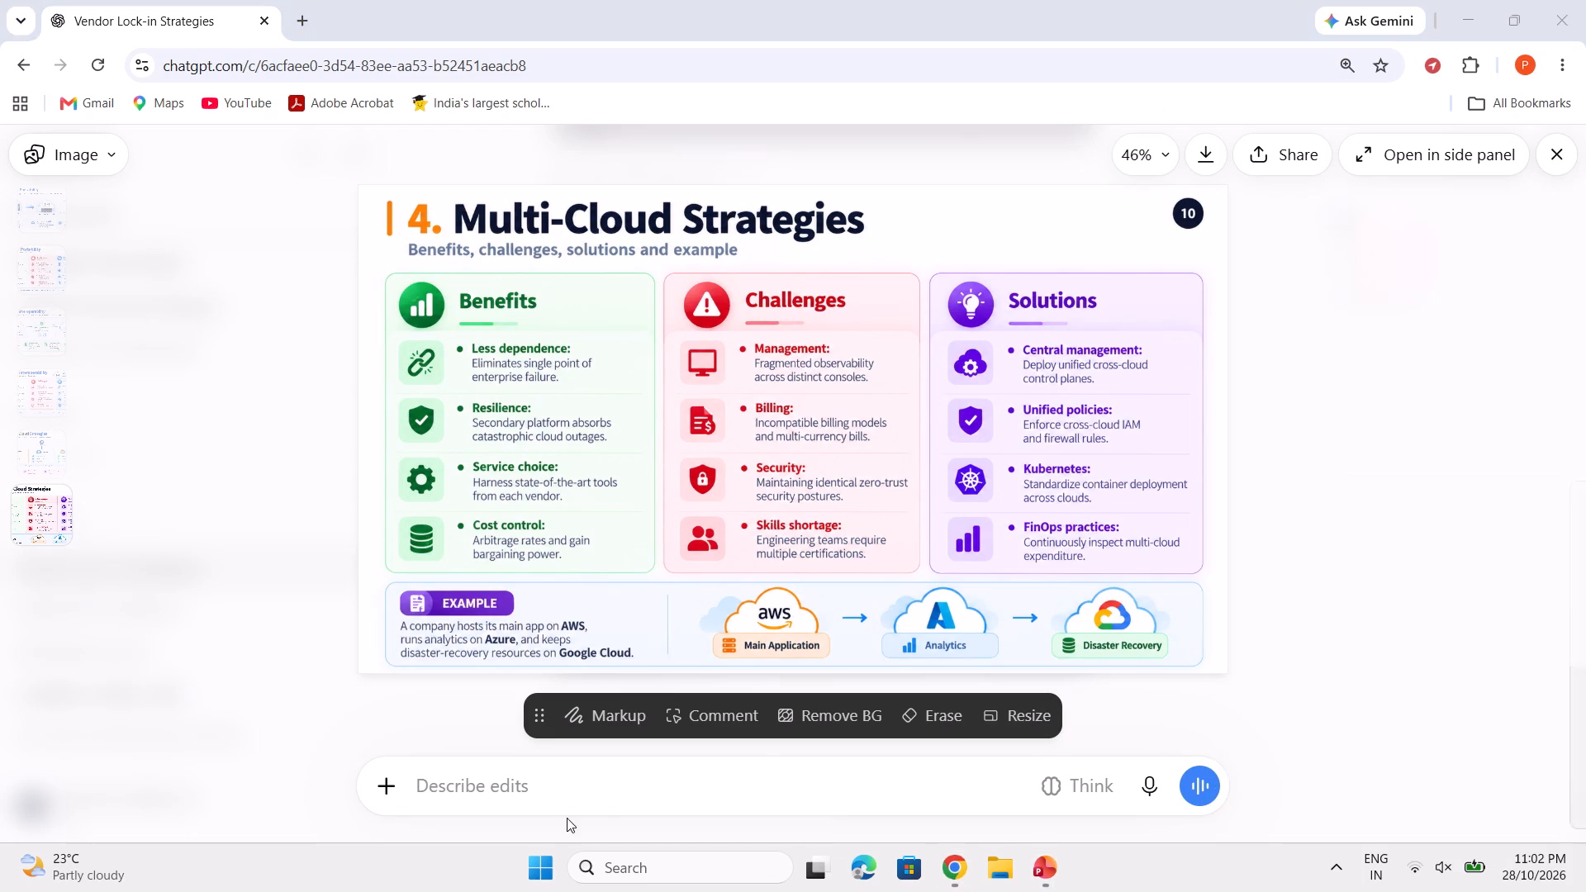
left_click(543, 792)
key("ctrl+v")
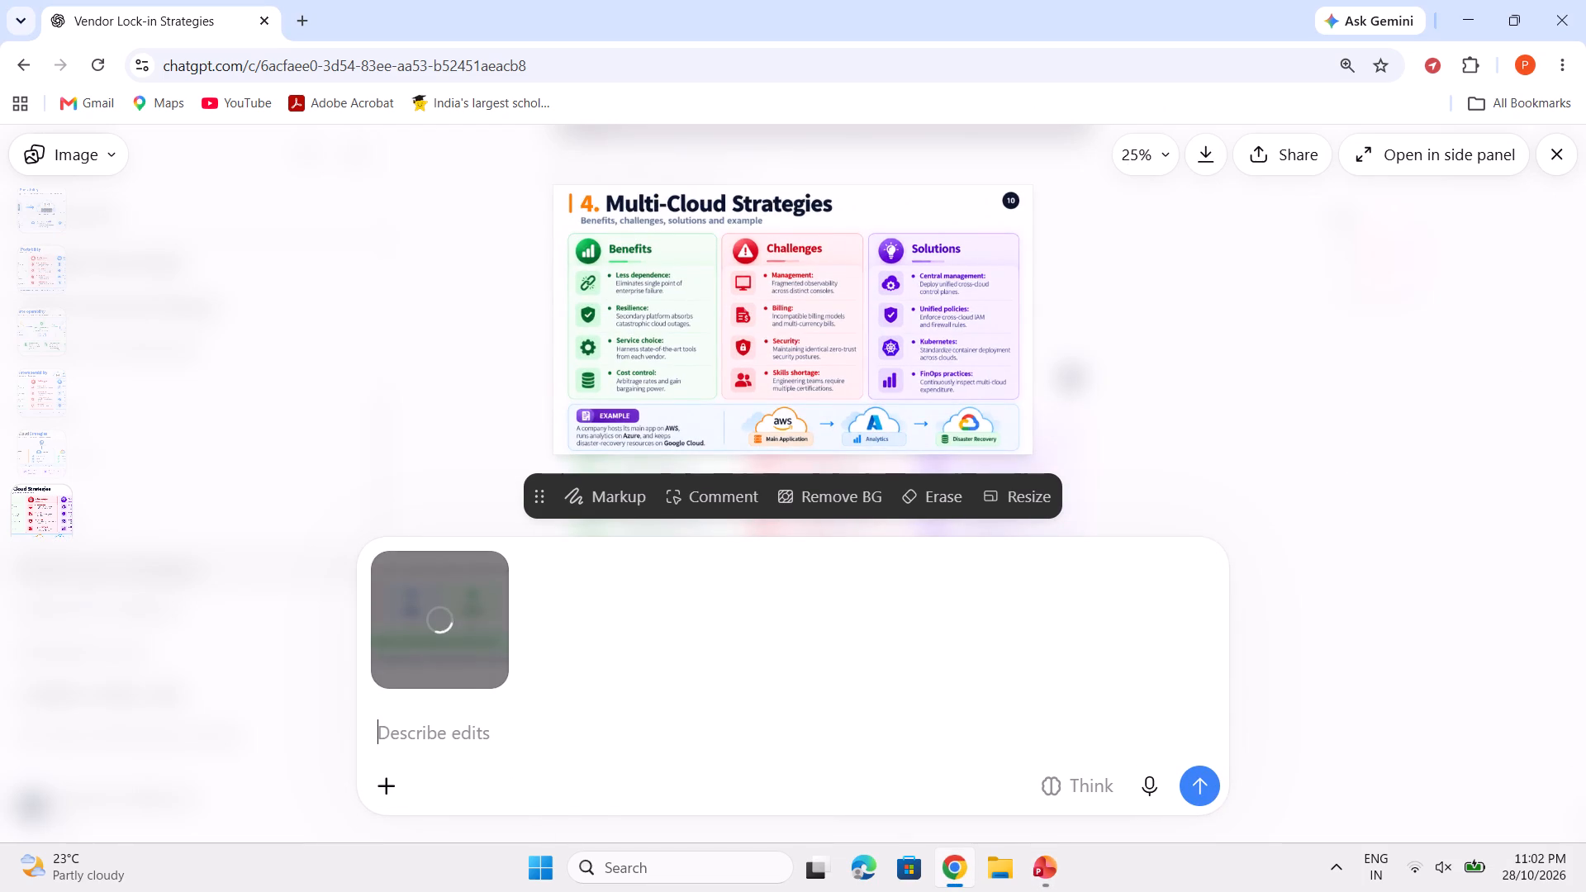
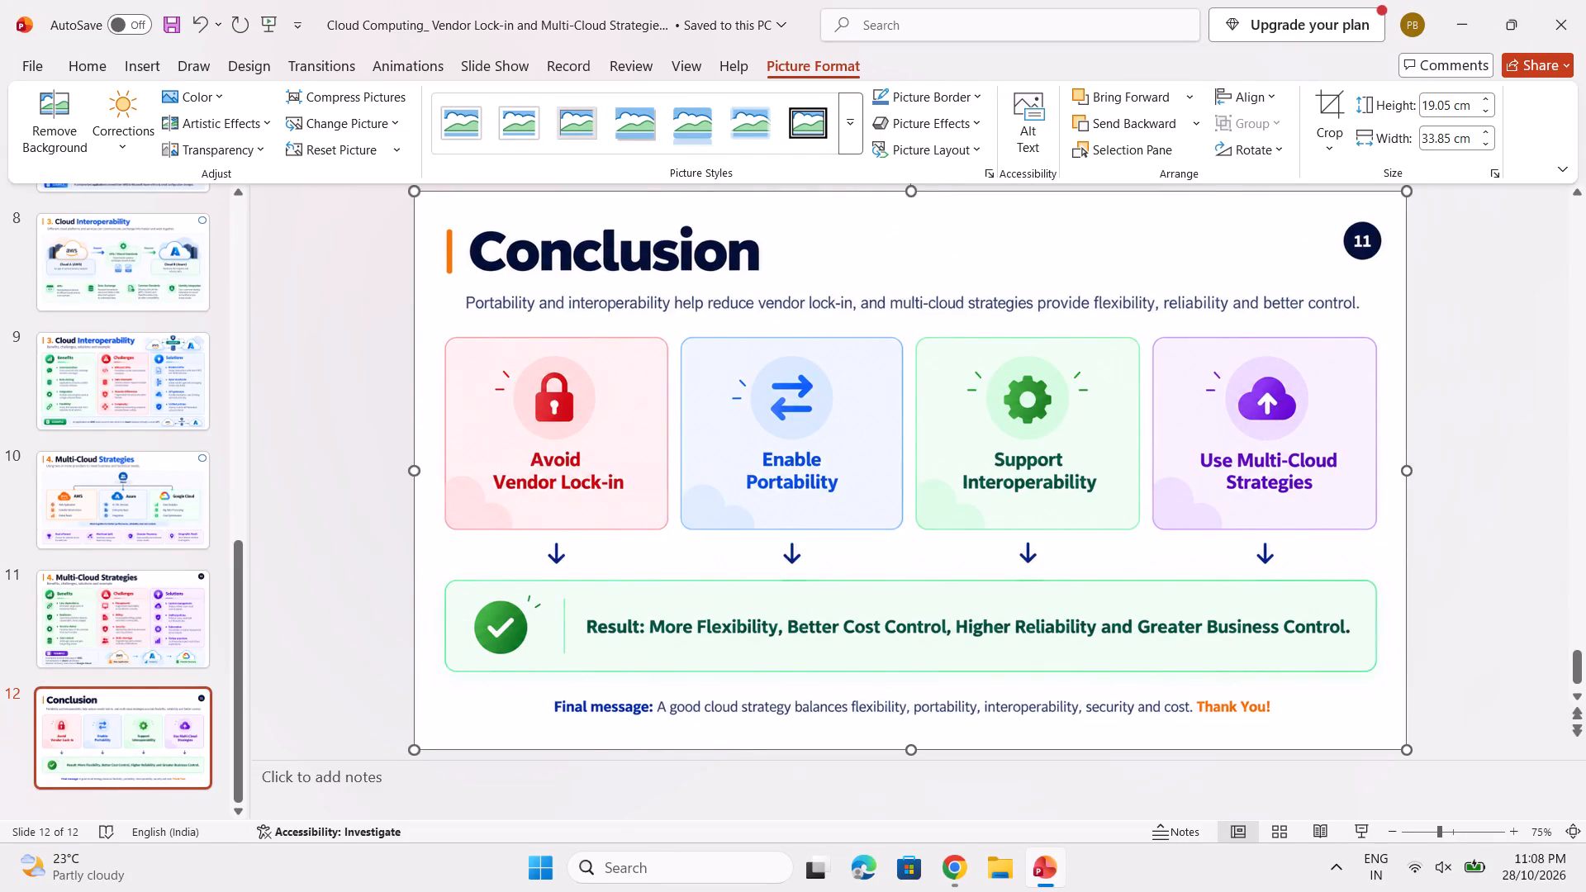
Save the presentation again with the Conclusion slide in place, accepting that some fonts cannot be saved with it.
scroll(964, 517, "down", 1)
key("ctrl+s")
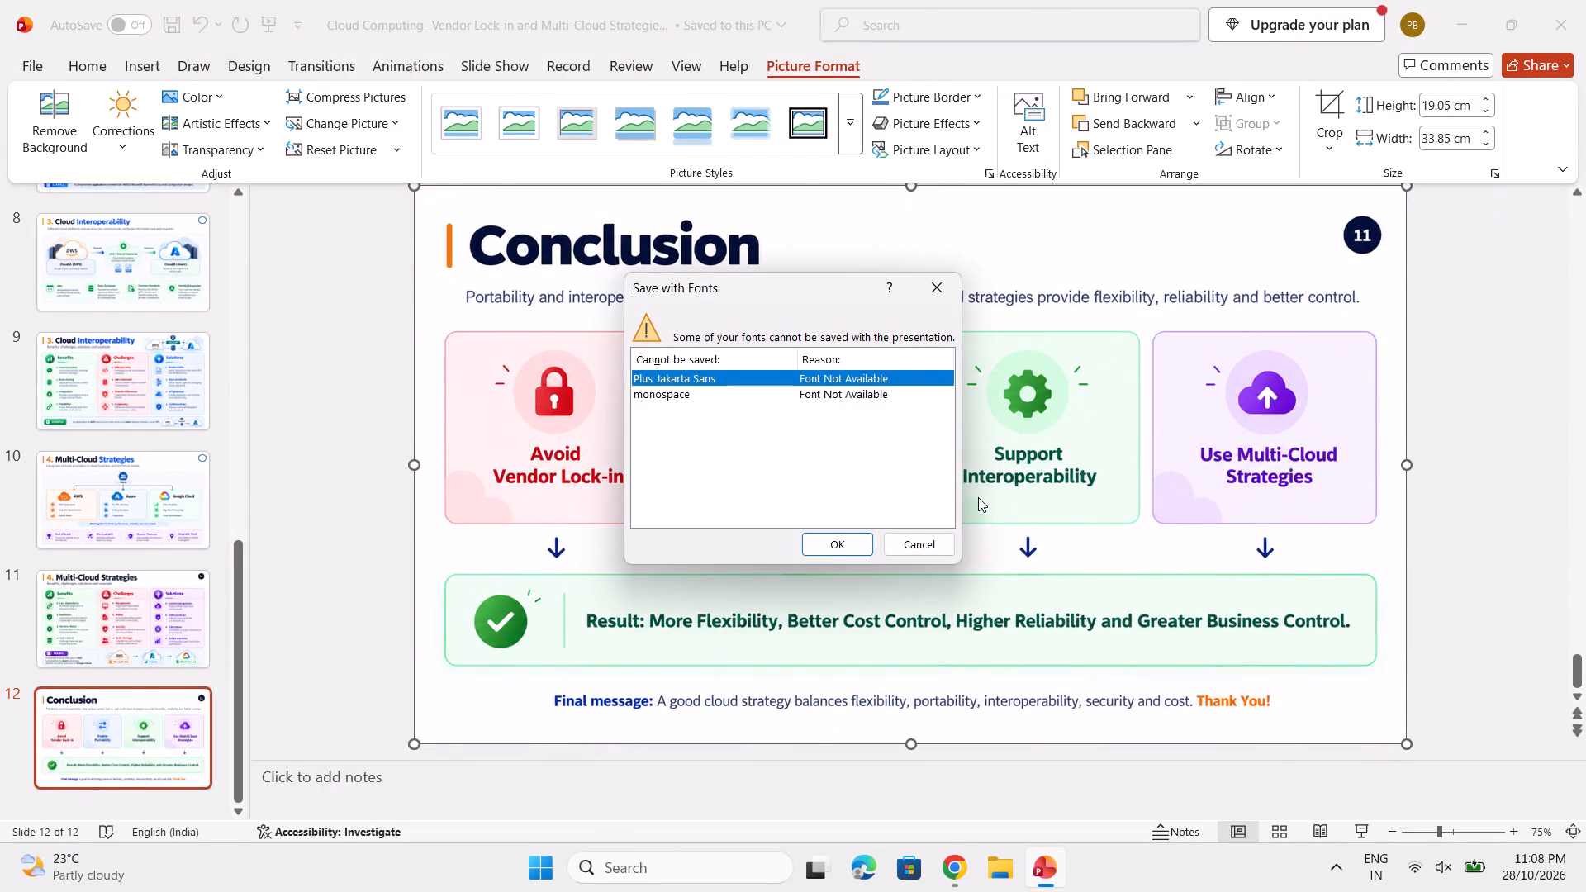
left_click(829, 546)
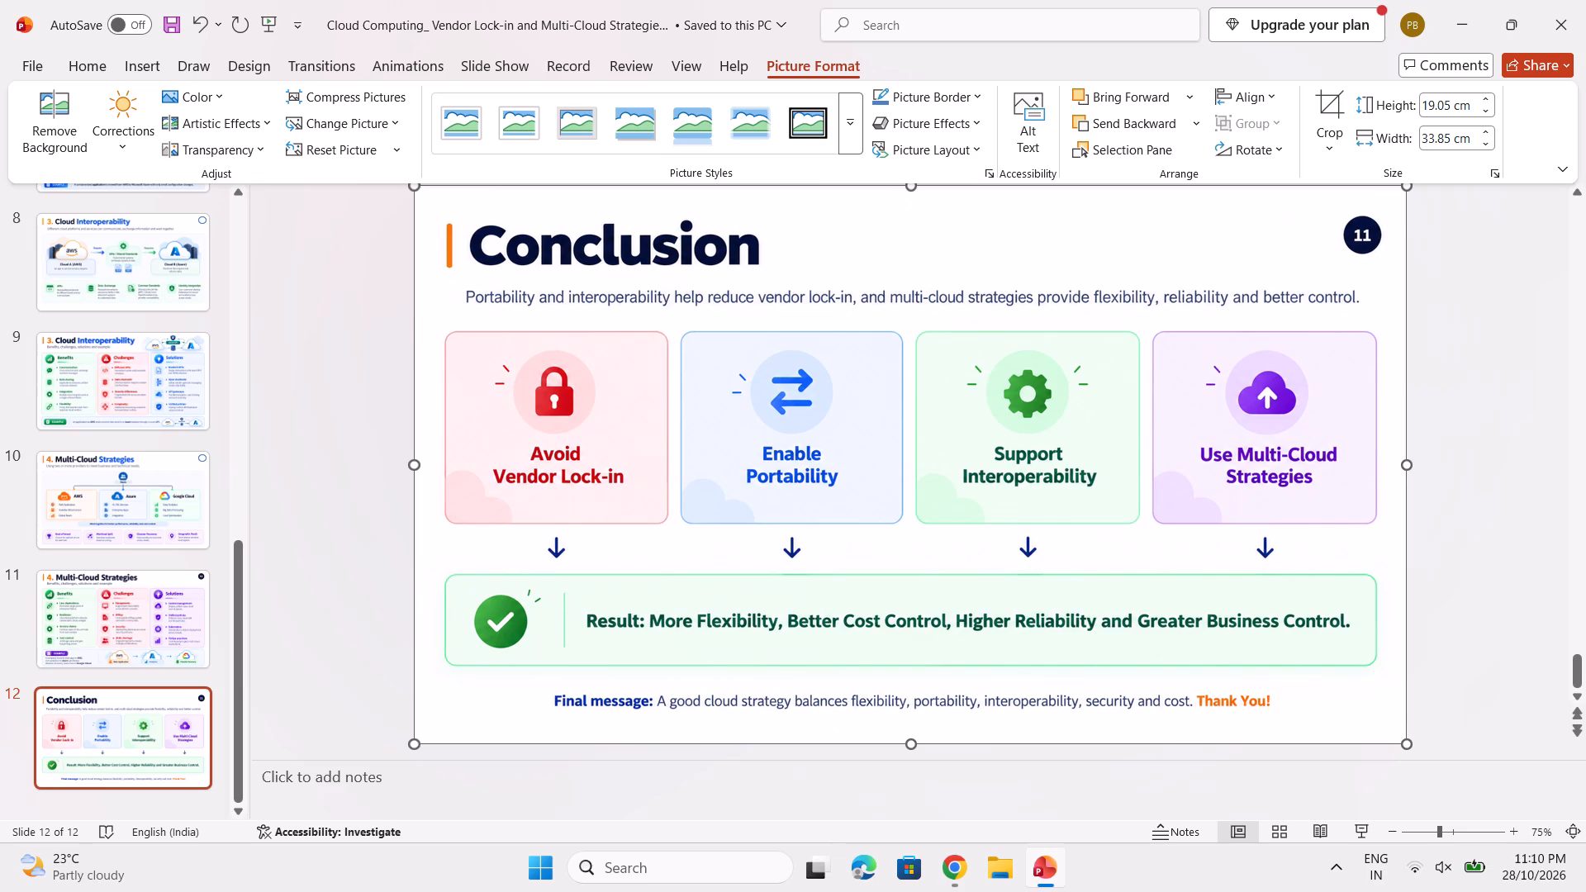
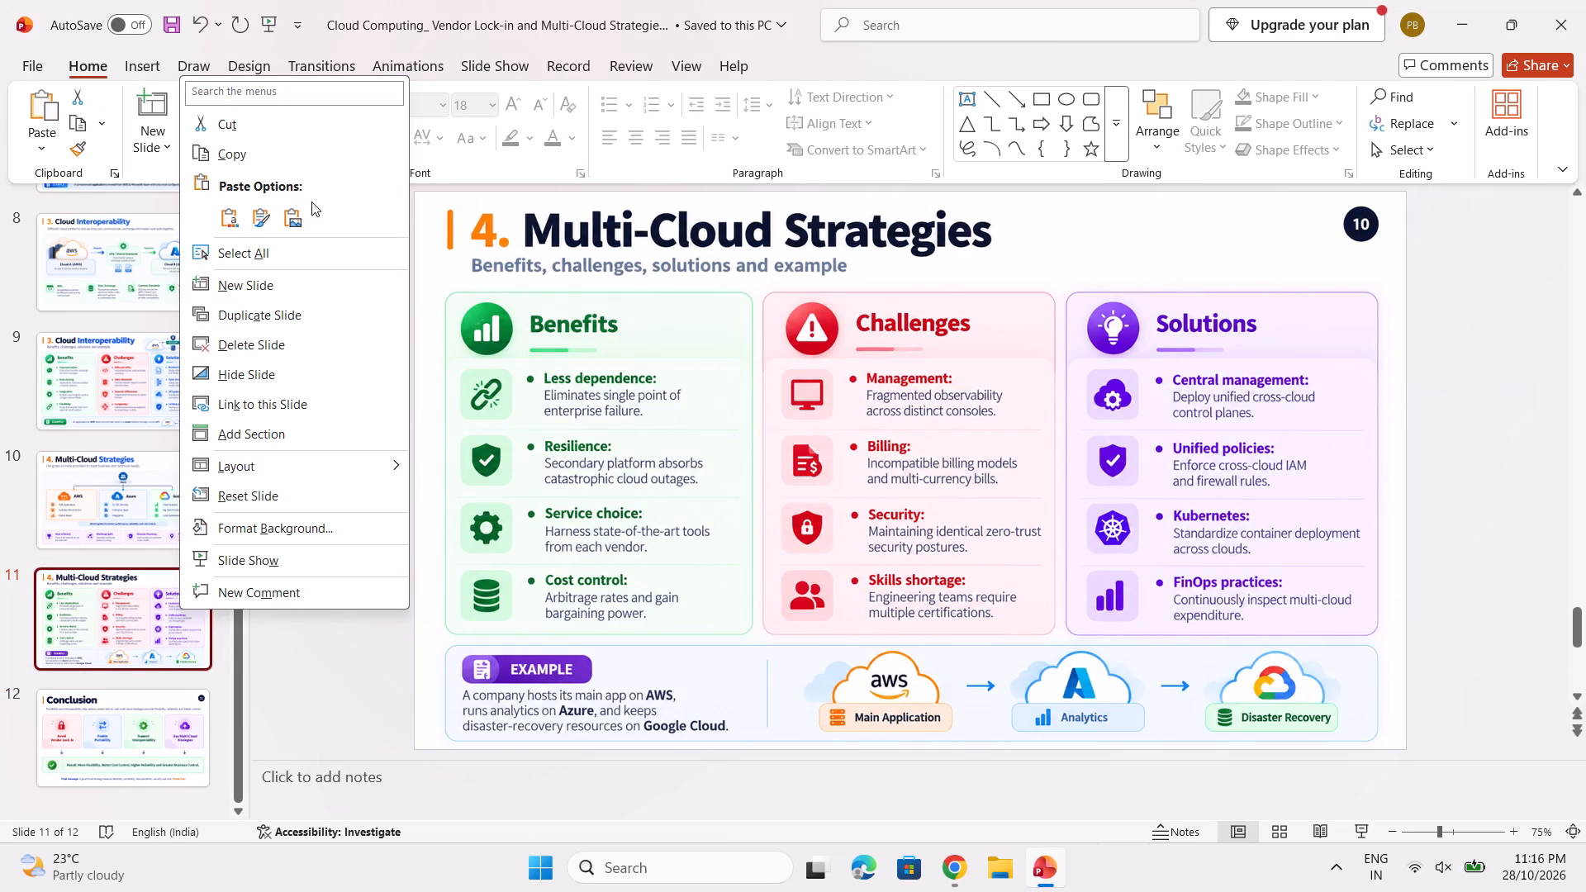
left_click(310, 288)
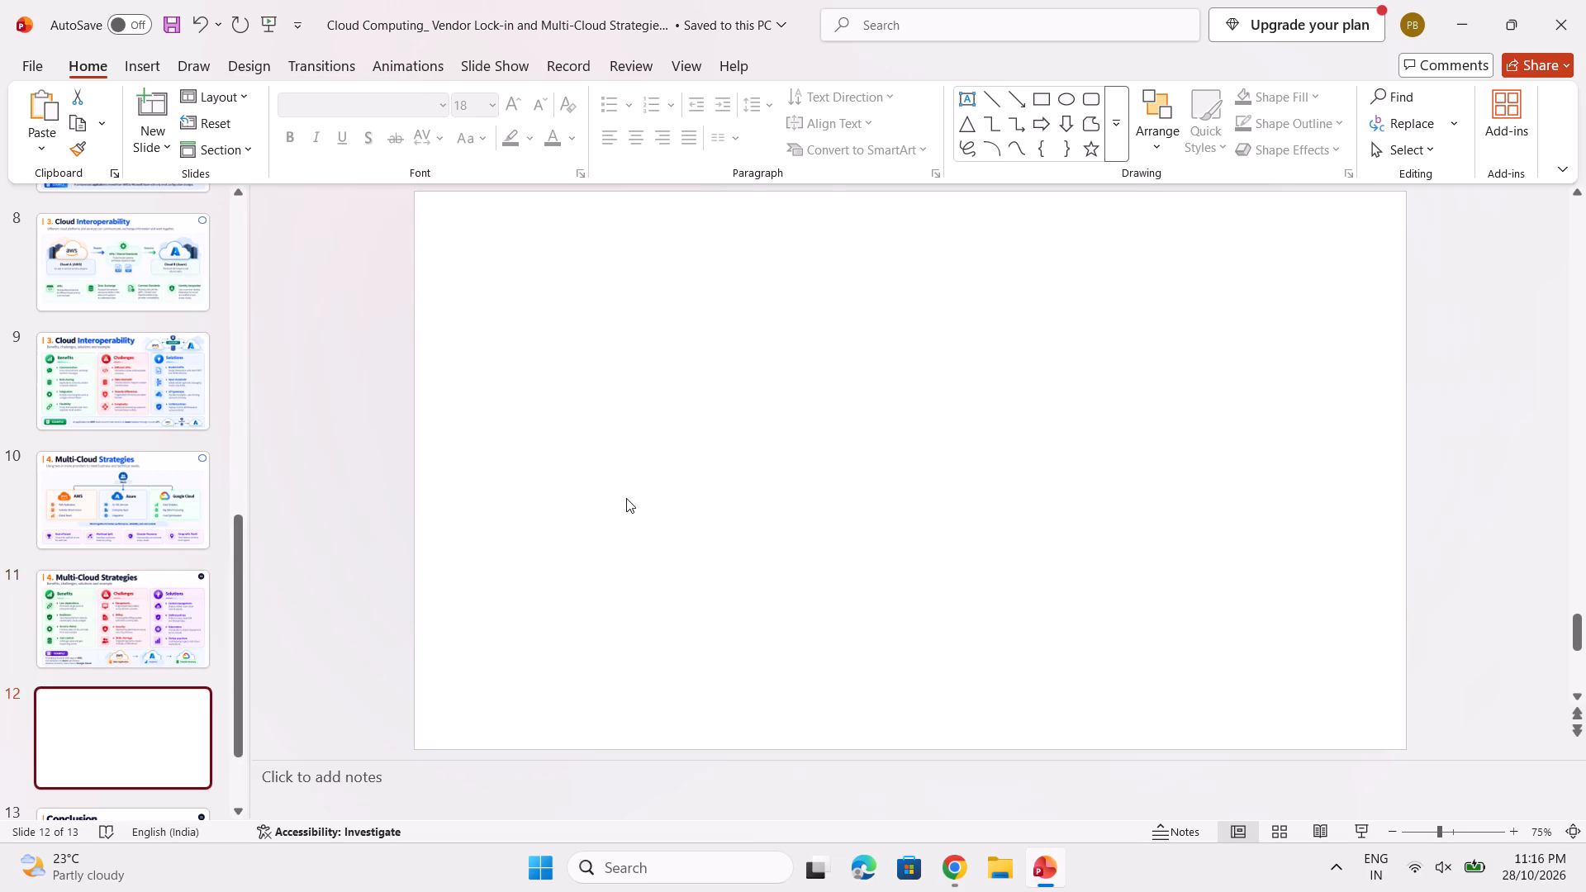
left_click(627, 498)
key("ctrl+v")
left_click(728, 488)
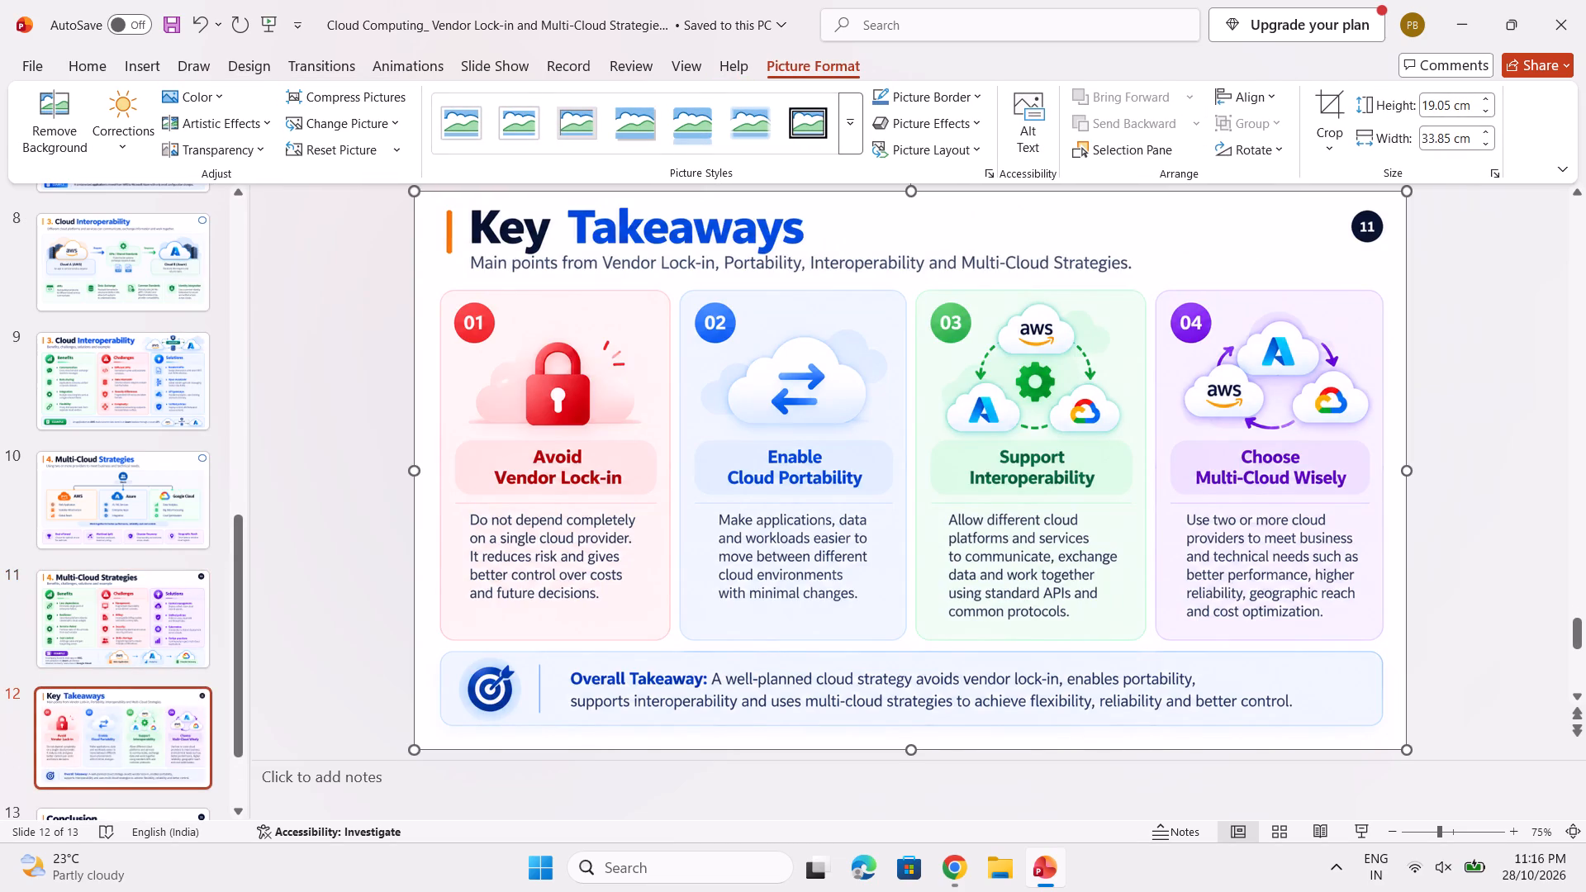
Save the presentation, accepting that the unavailable fonts are not saved with it.
key("ctrl+s")
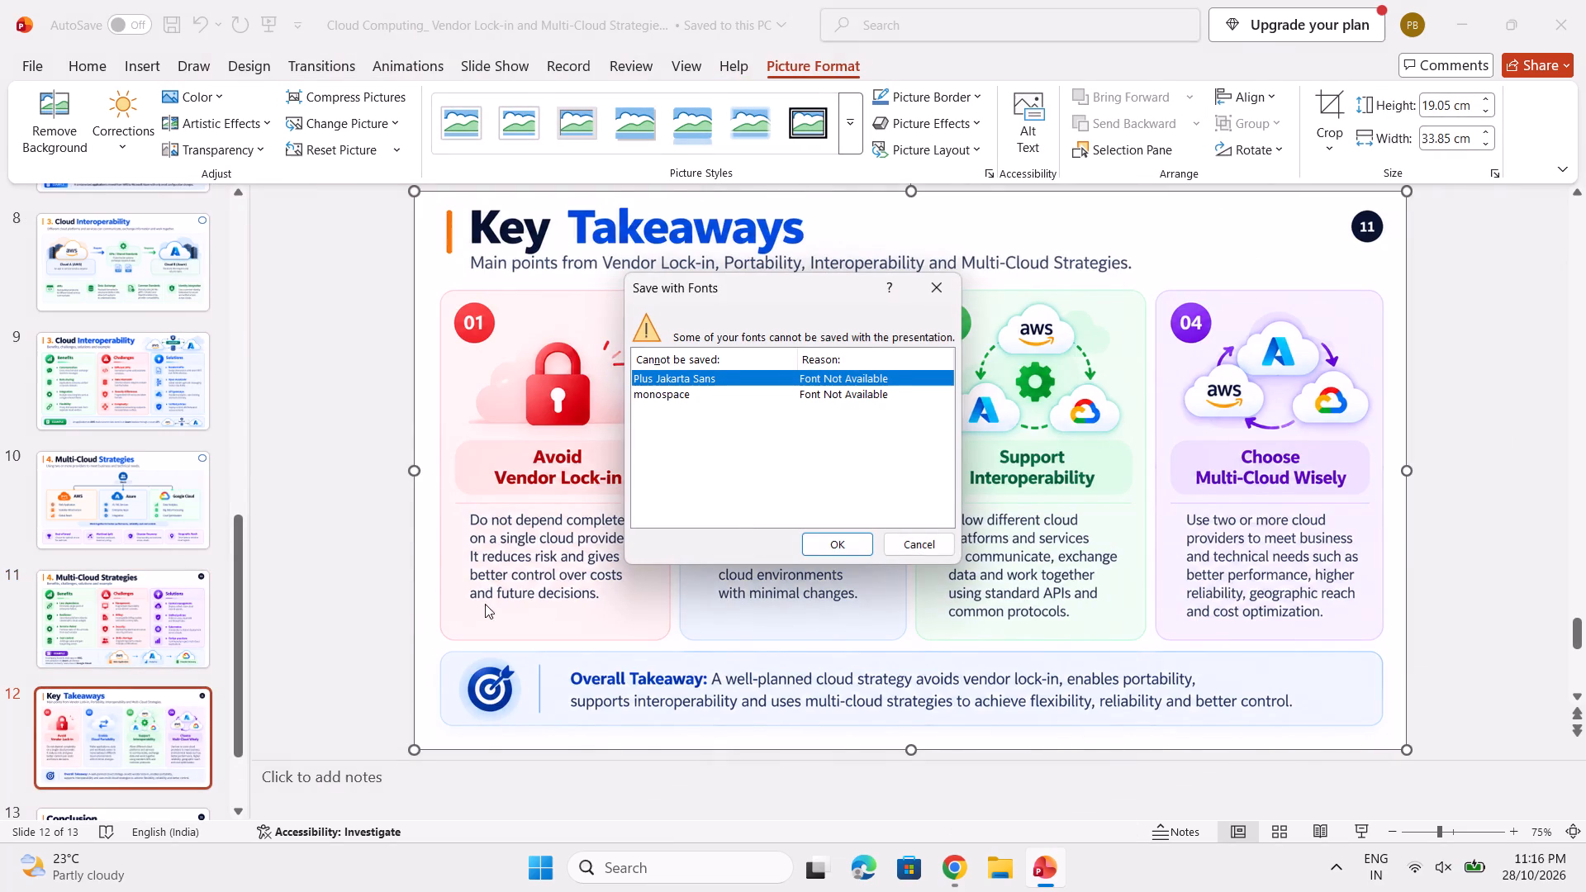
left_click(852, 539)
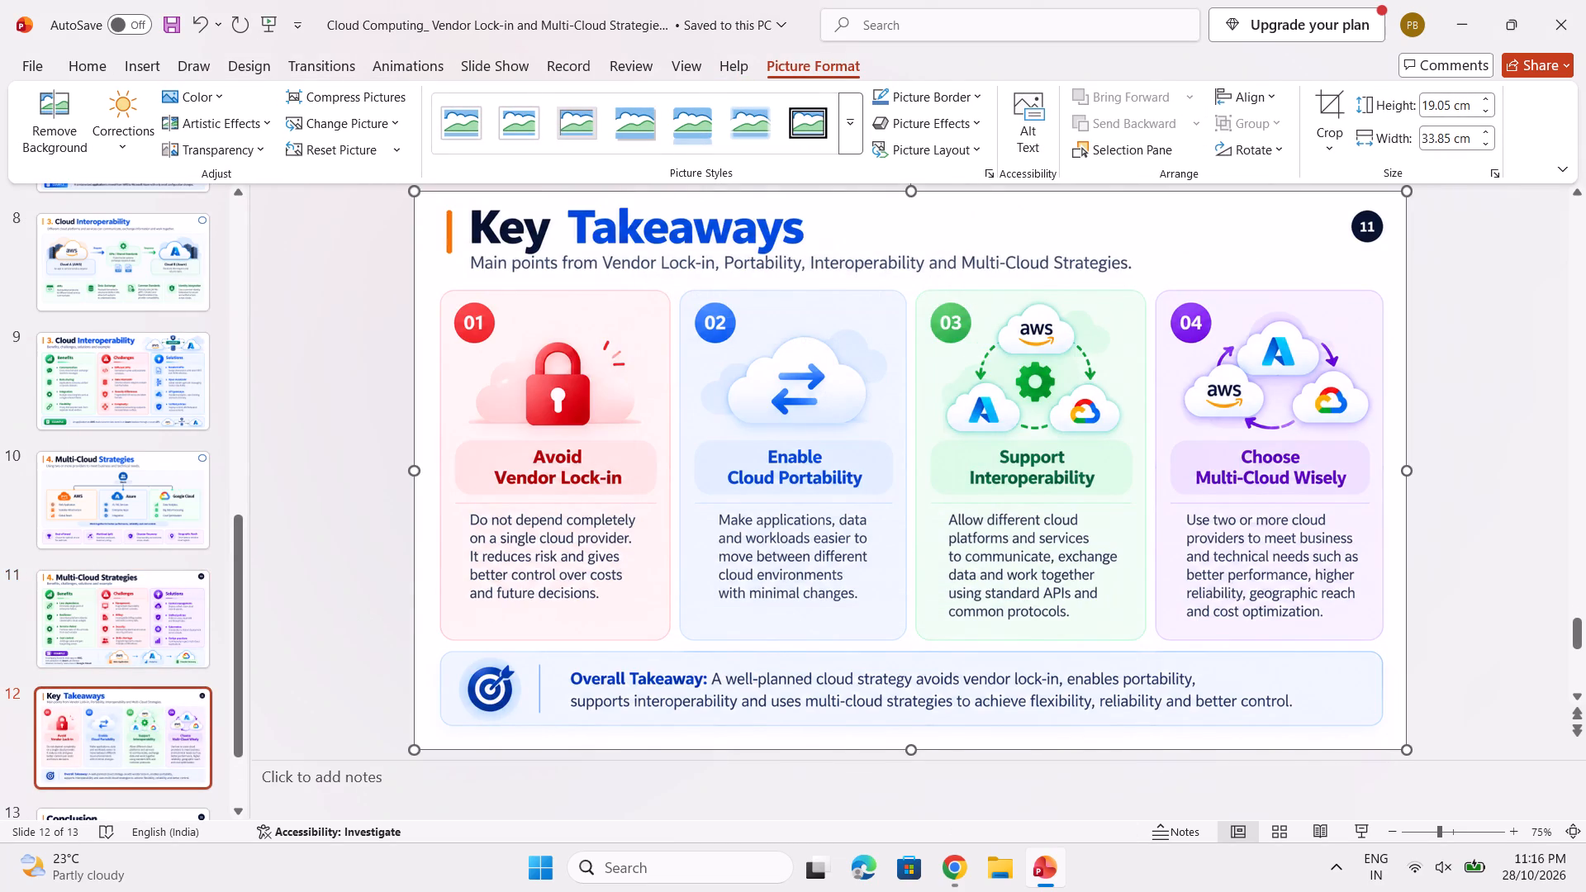
Copy the blank circle from slide 10 and paste it over the number badge on the Key Takeaways slide.
scroll(1365, 334, "down", 3)
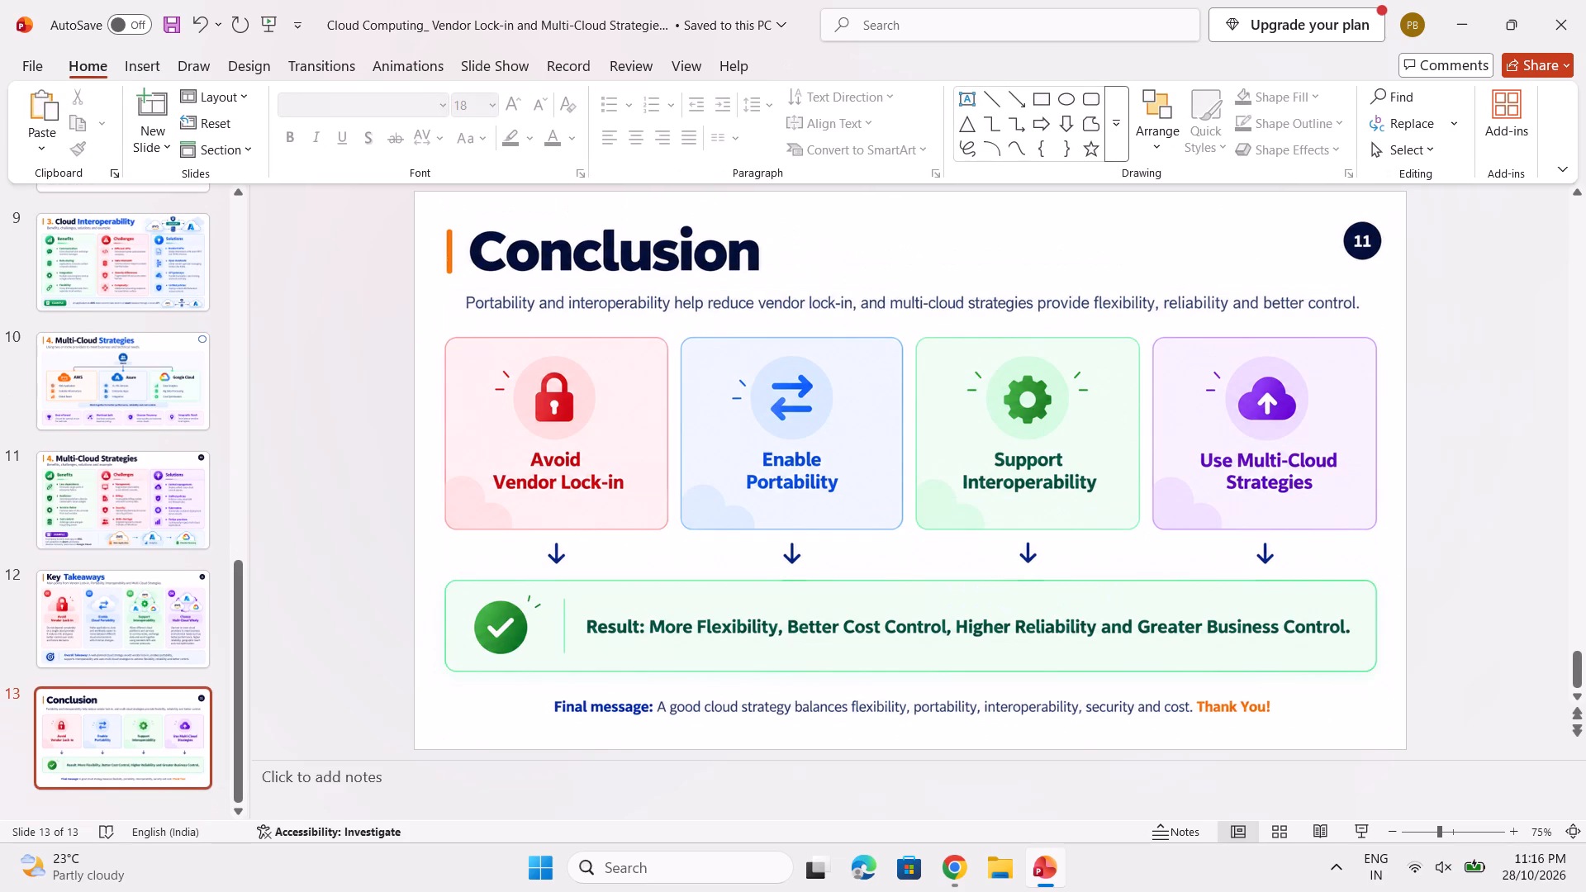
scroll(1365, 332, "up", 4)
scroll(1364, 329, "down", 2)
scroll(1361, 260, "up", 1)
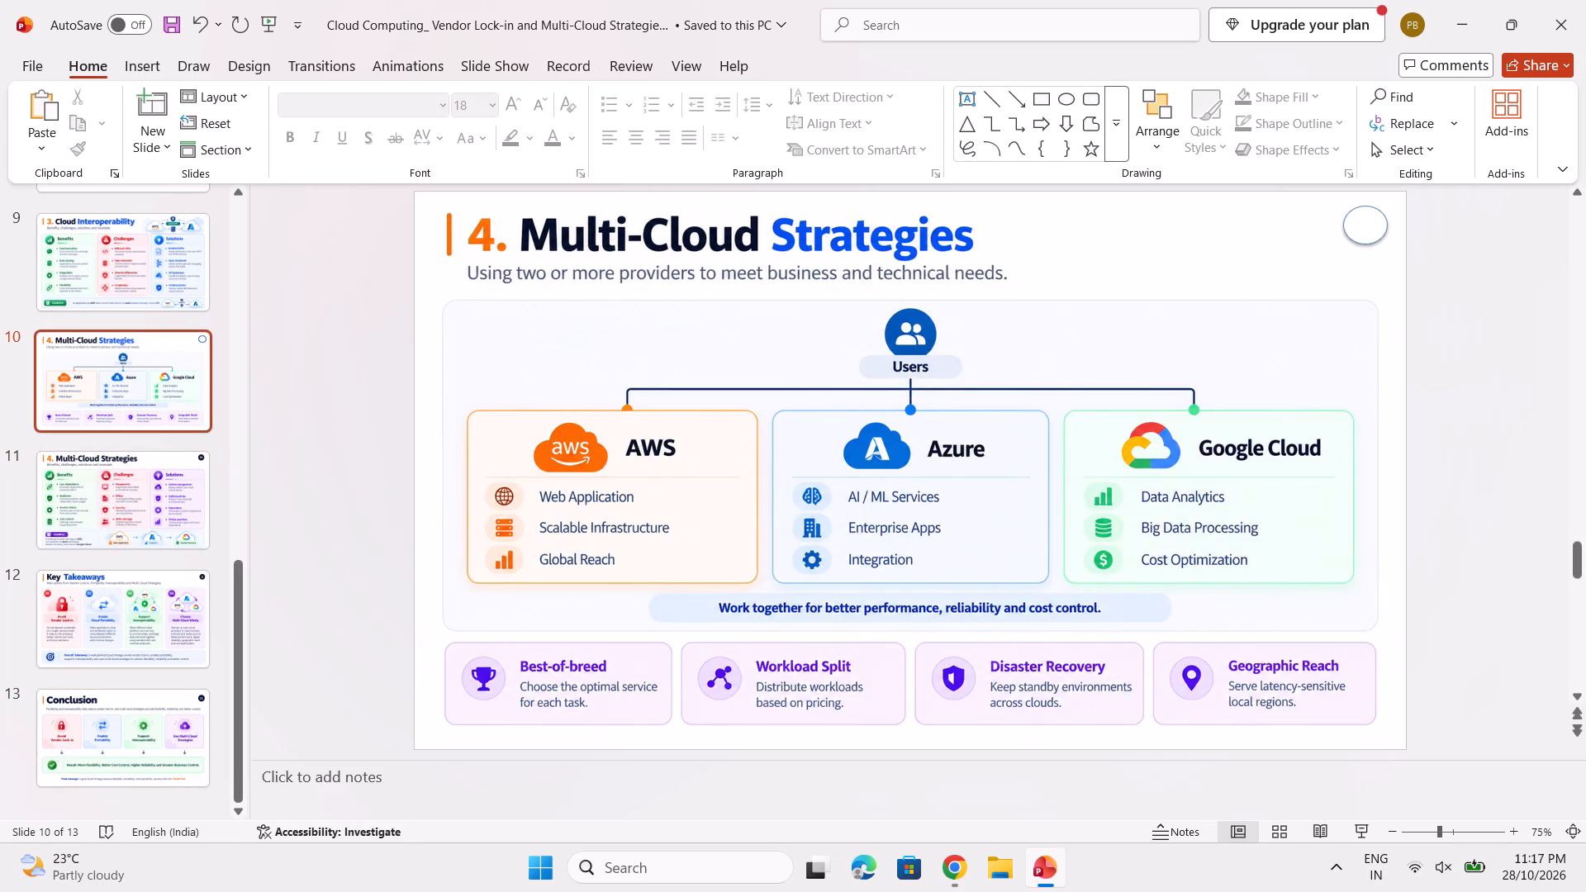
left_click(1367, 231)
key("ctrl+c")
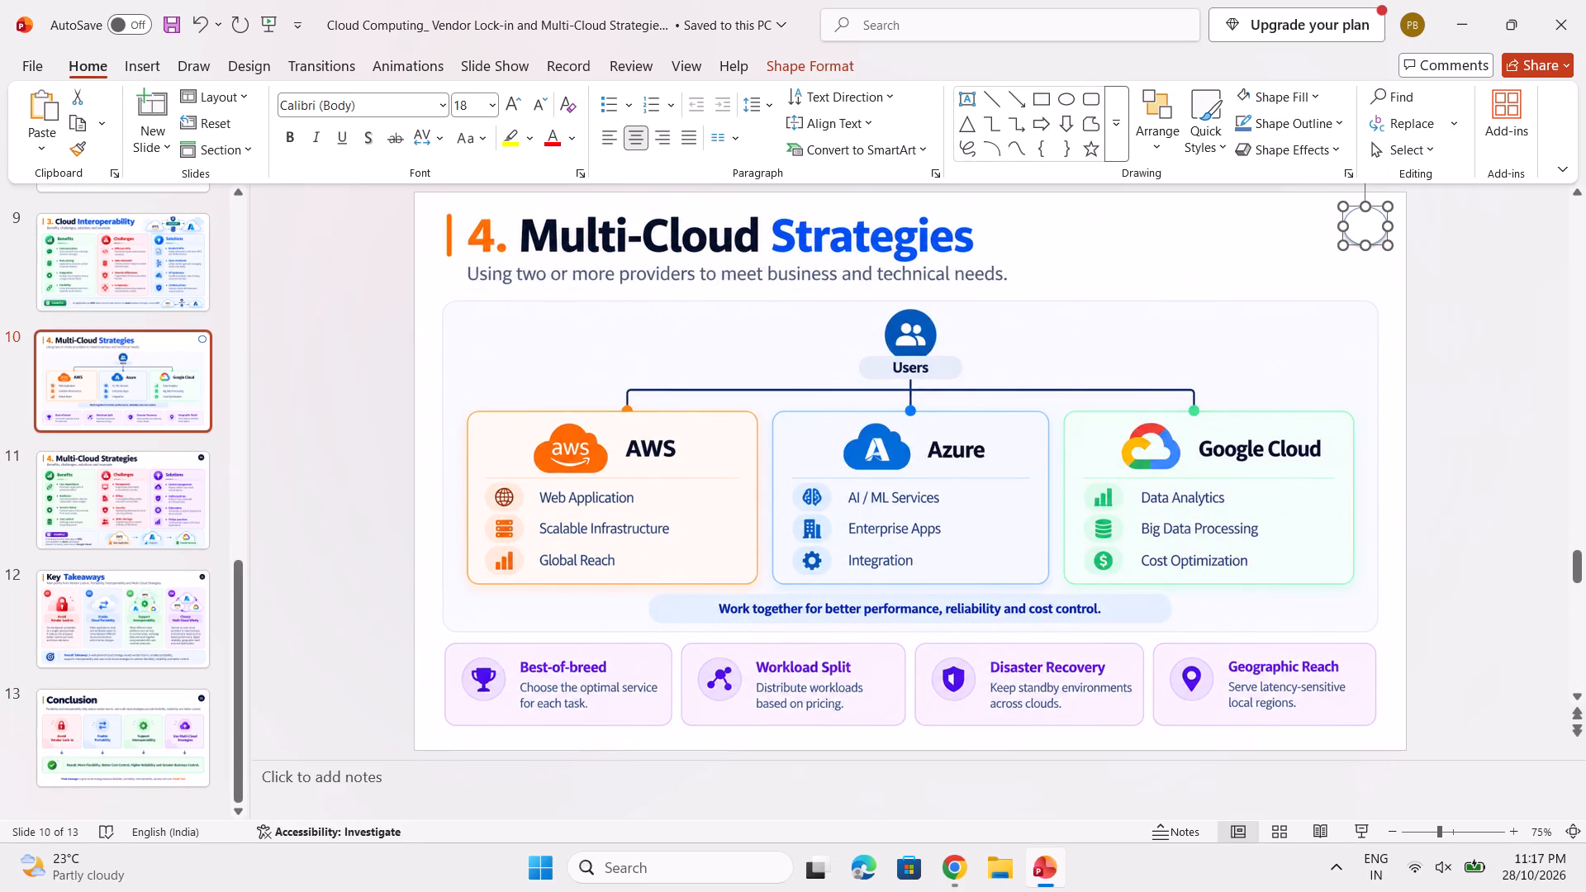
scroll(1365, 261, "down", 2)
left_click(1364, 245)
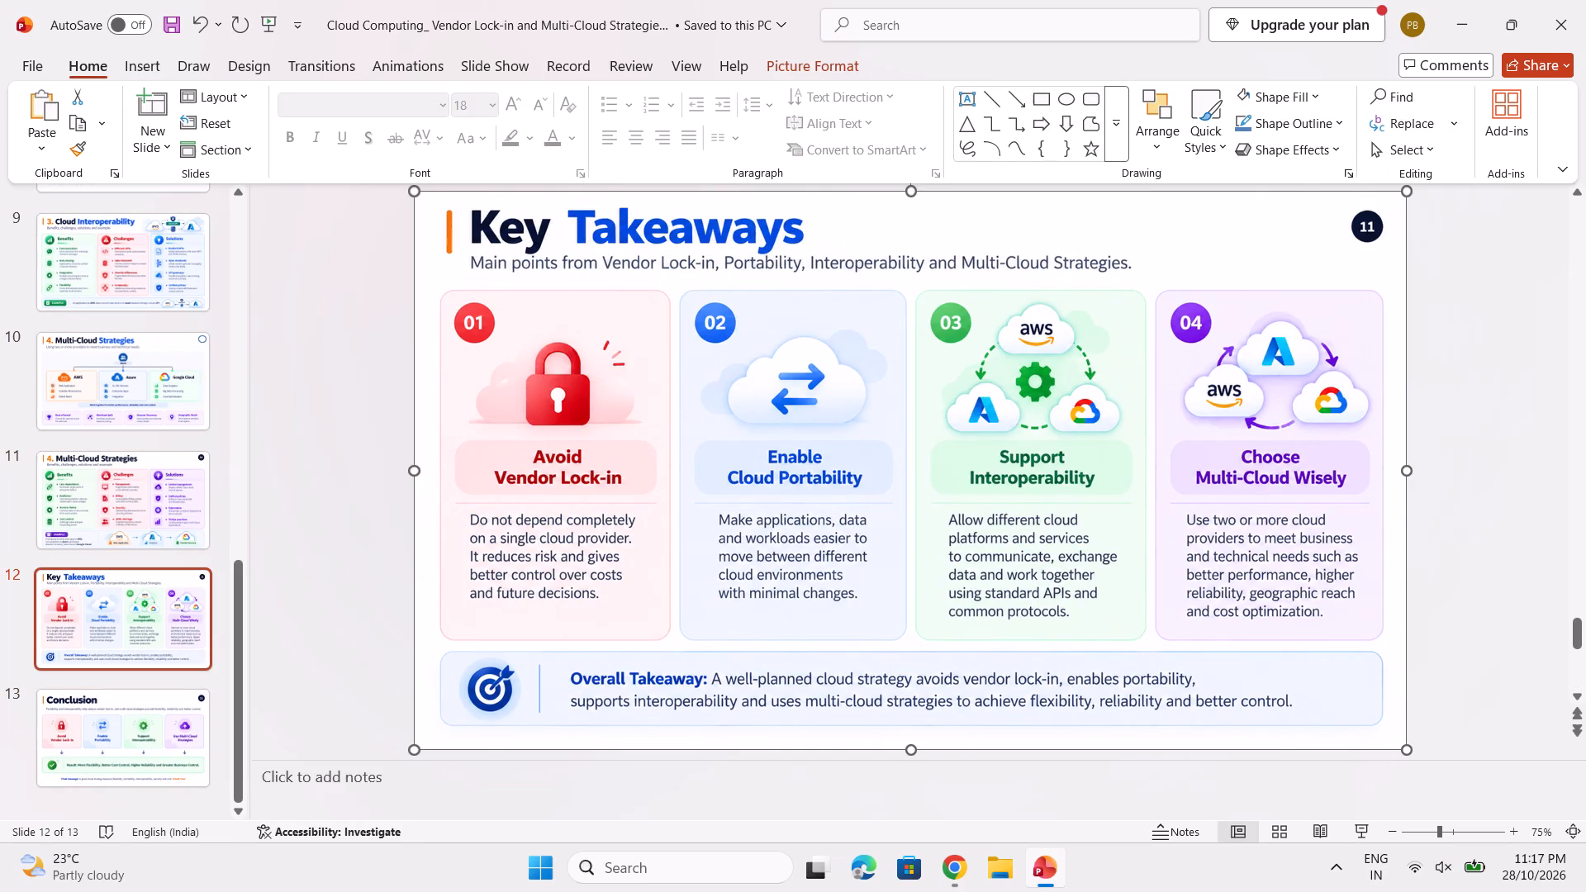
key("ctrl+v")
Paste the blank circle onto the Conclusion slide and resize it into a taller oval covering the 11 badge.
scroll(1343, 273, "down", 3)
left_click(1355, 252)
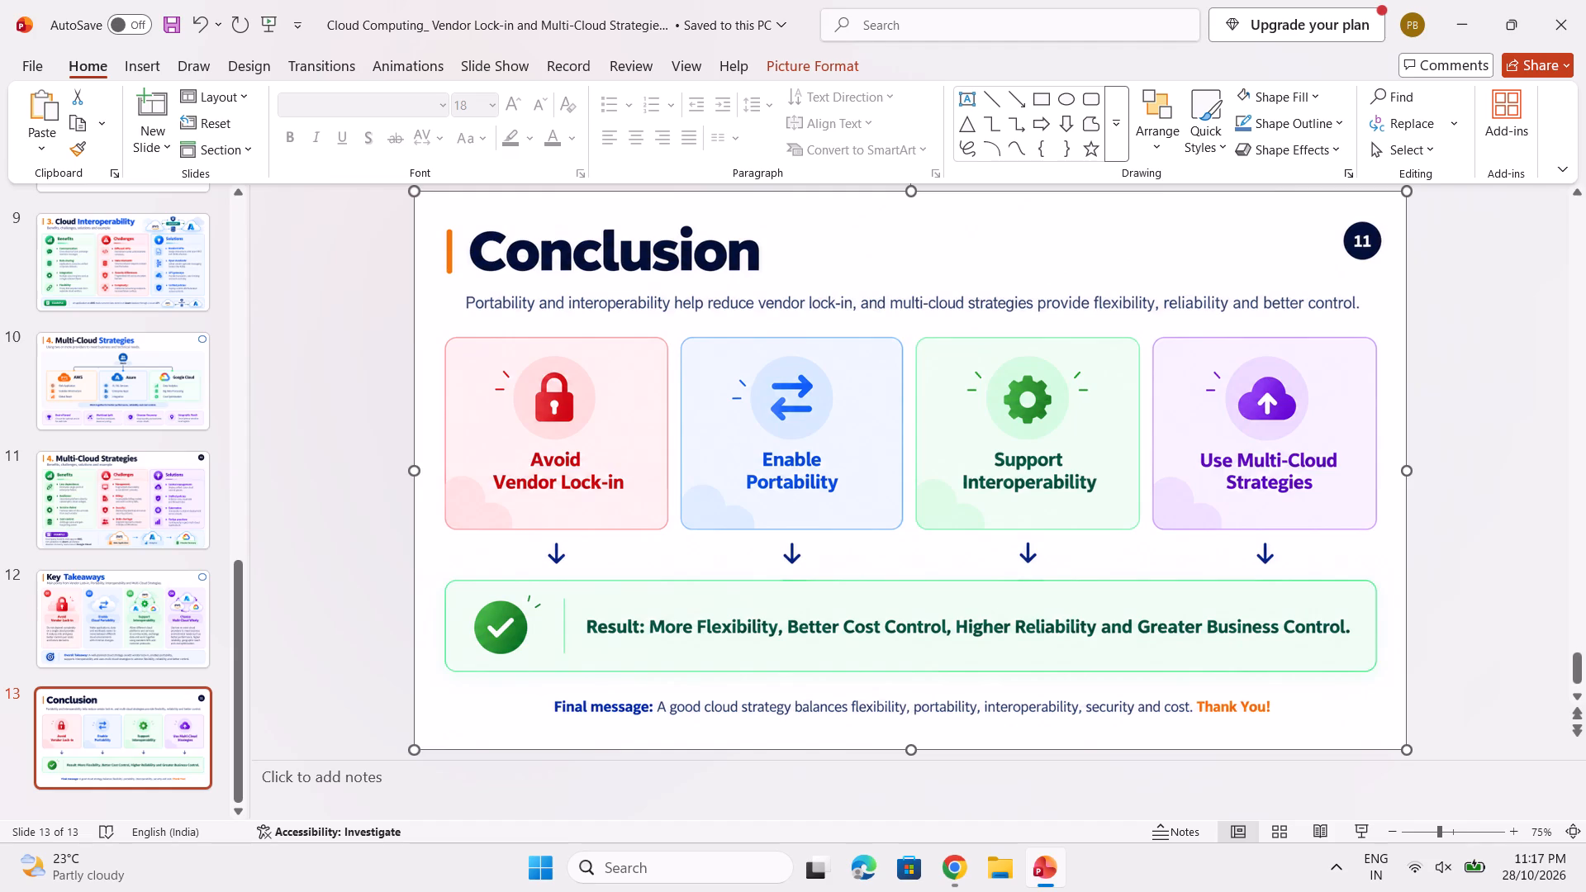
key("ctrl+v")
left_click_drag(1364, 240, 1364, 249)
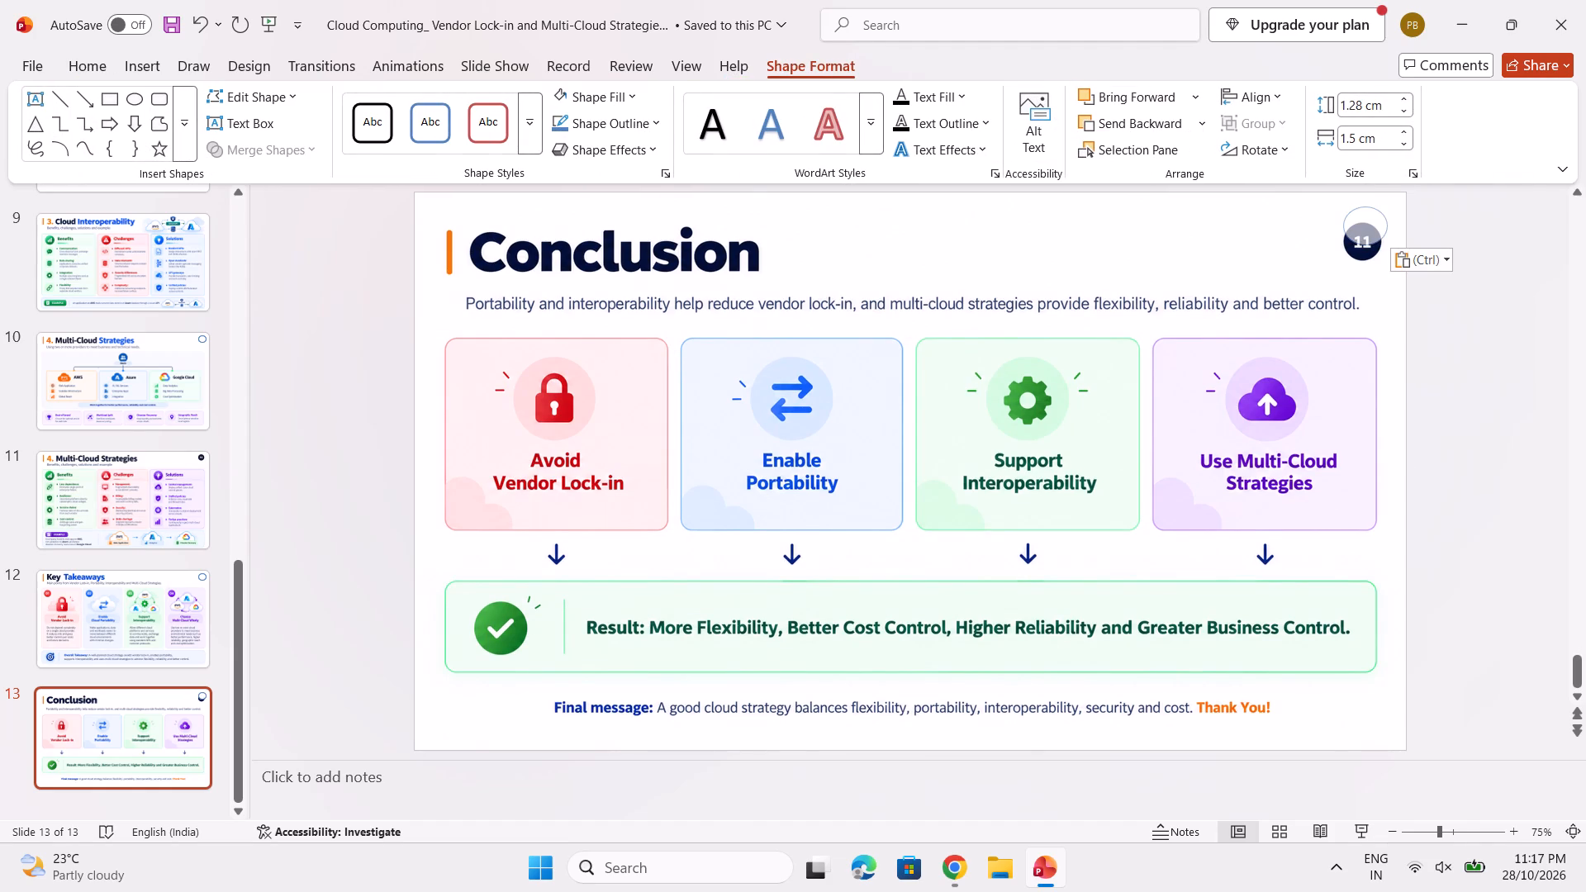
left_click_drag(1364, 249, 1348, 267)
left_click(1308, 267)
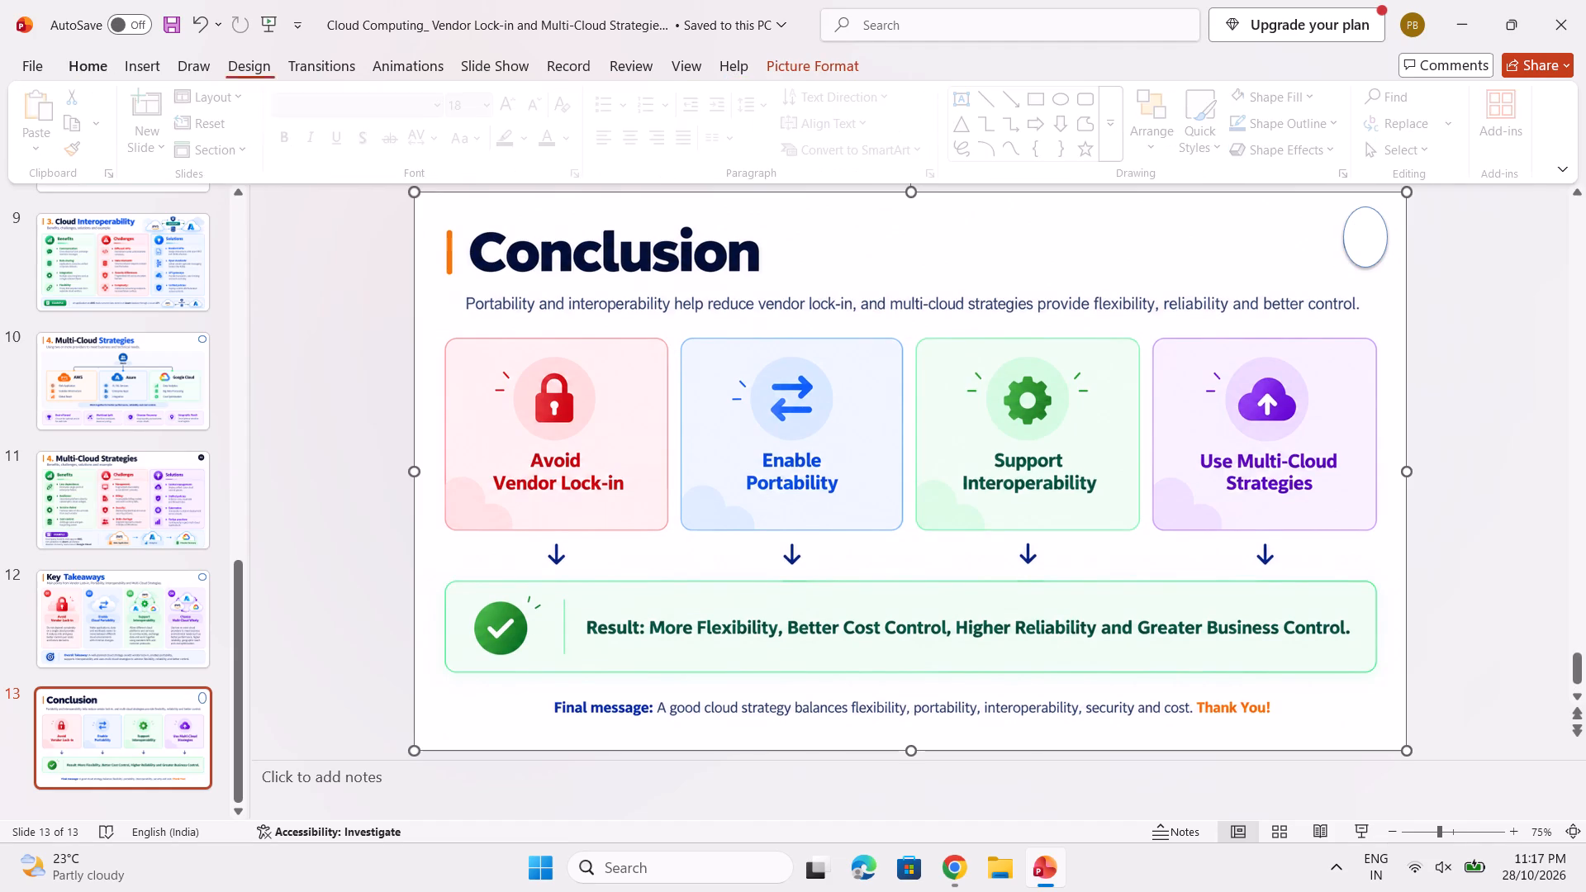
left_click(1338, 241)
left_click(1370, 230)
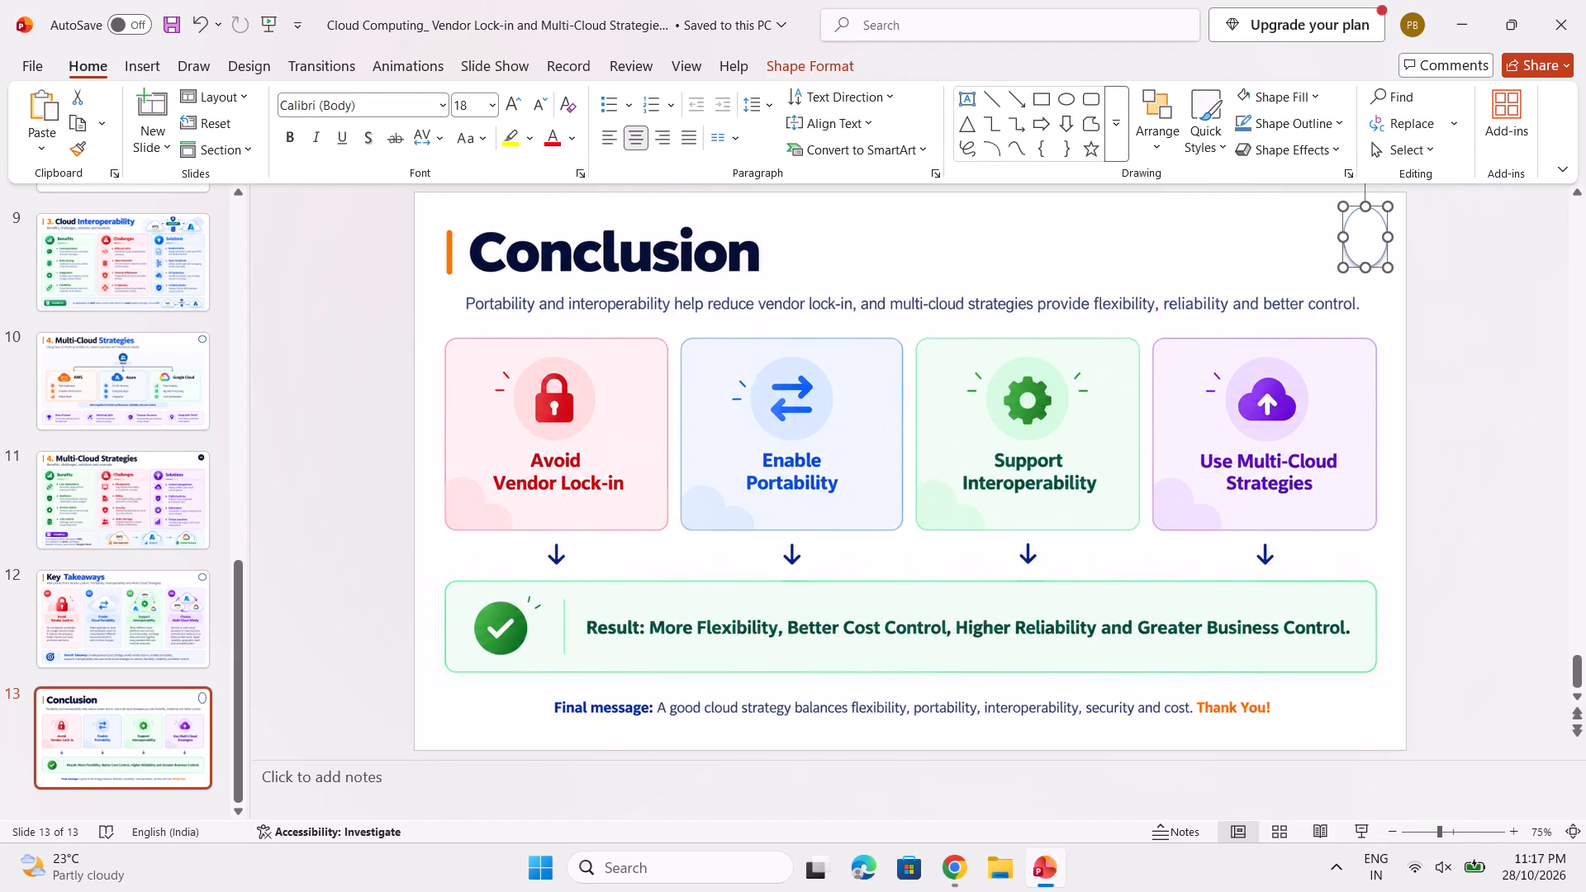
left_click(1364, 265)
left_click_drag(1364, 202, 1365, 217)
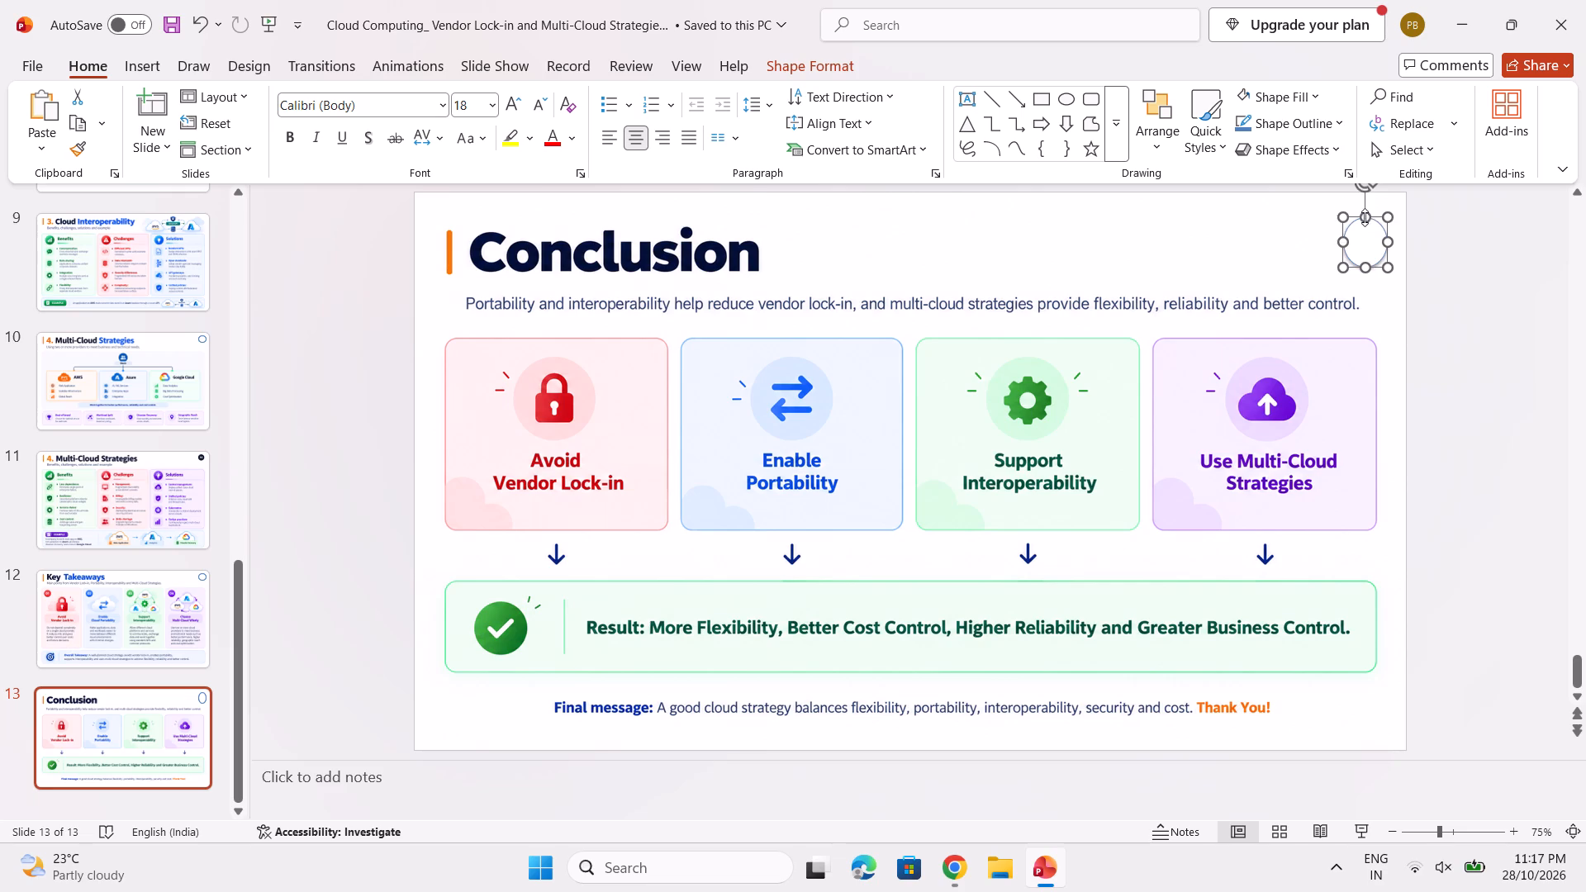
left_click(1255, 240)
Paste the blank circle over the 10 badge on slide 11, the Multi-Cloud Strategies benefits and challenges slide.
scroll(1322, 234, "up", 1)
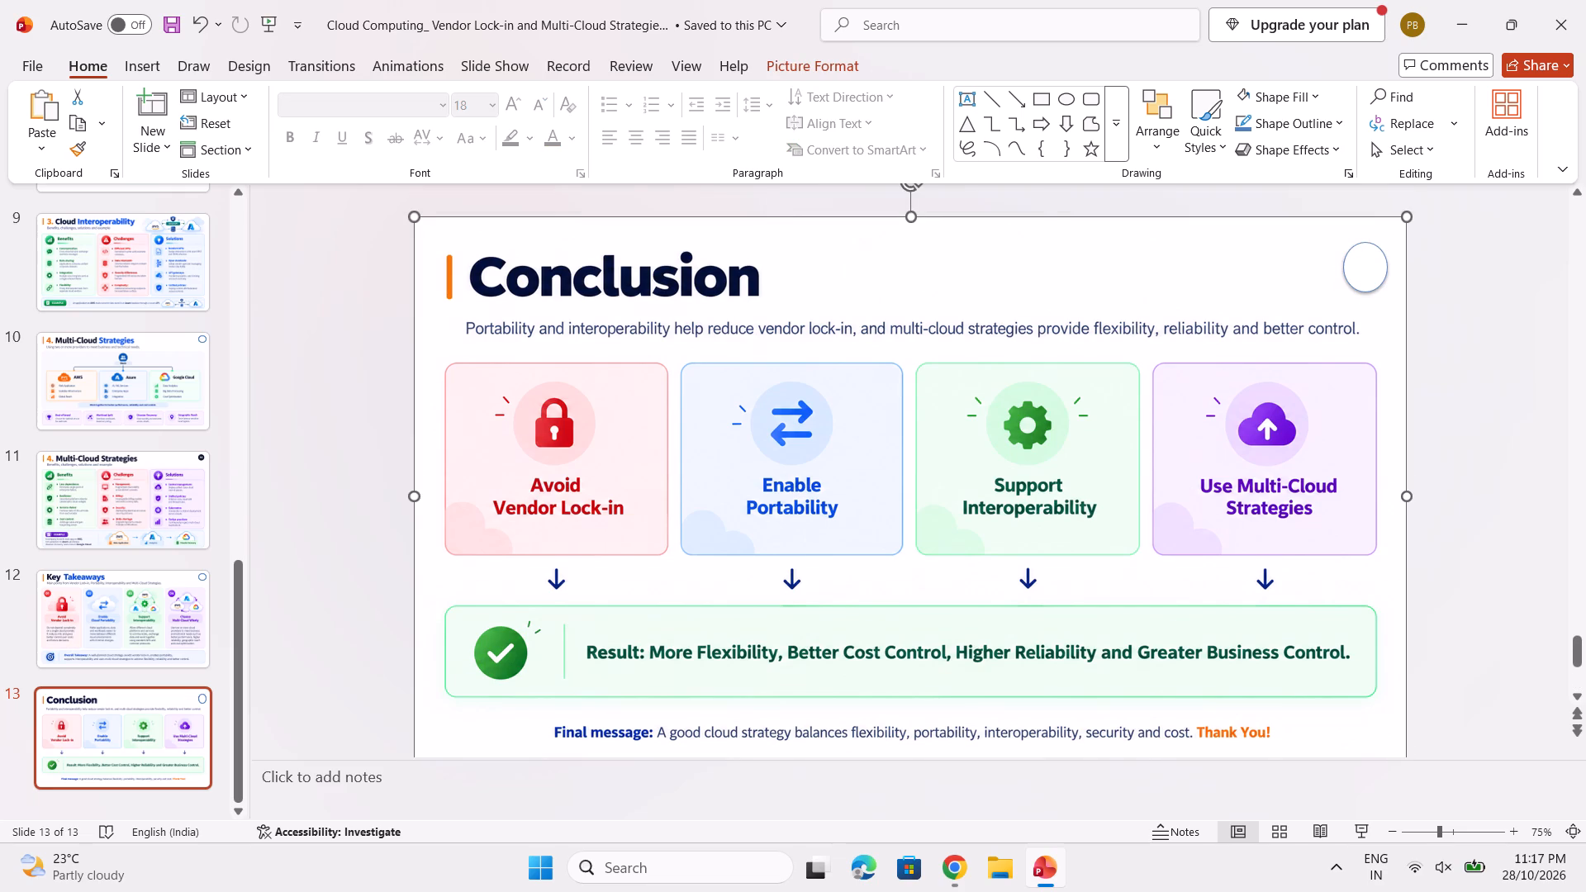
scroll(1330, 250, "up", 4)
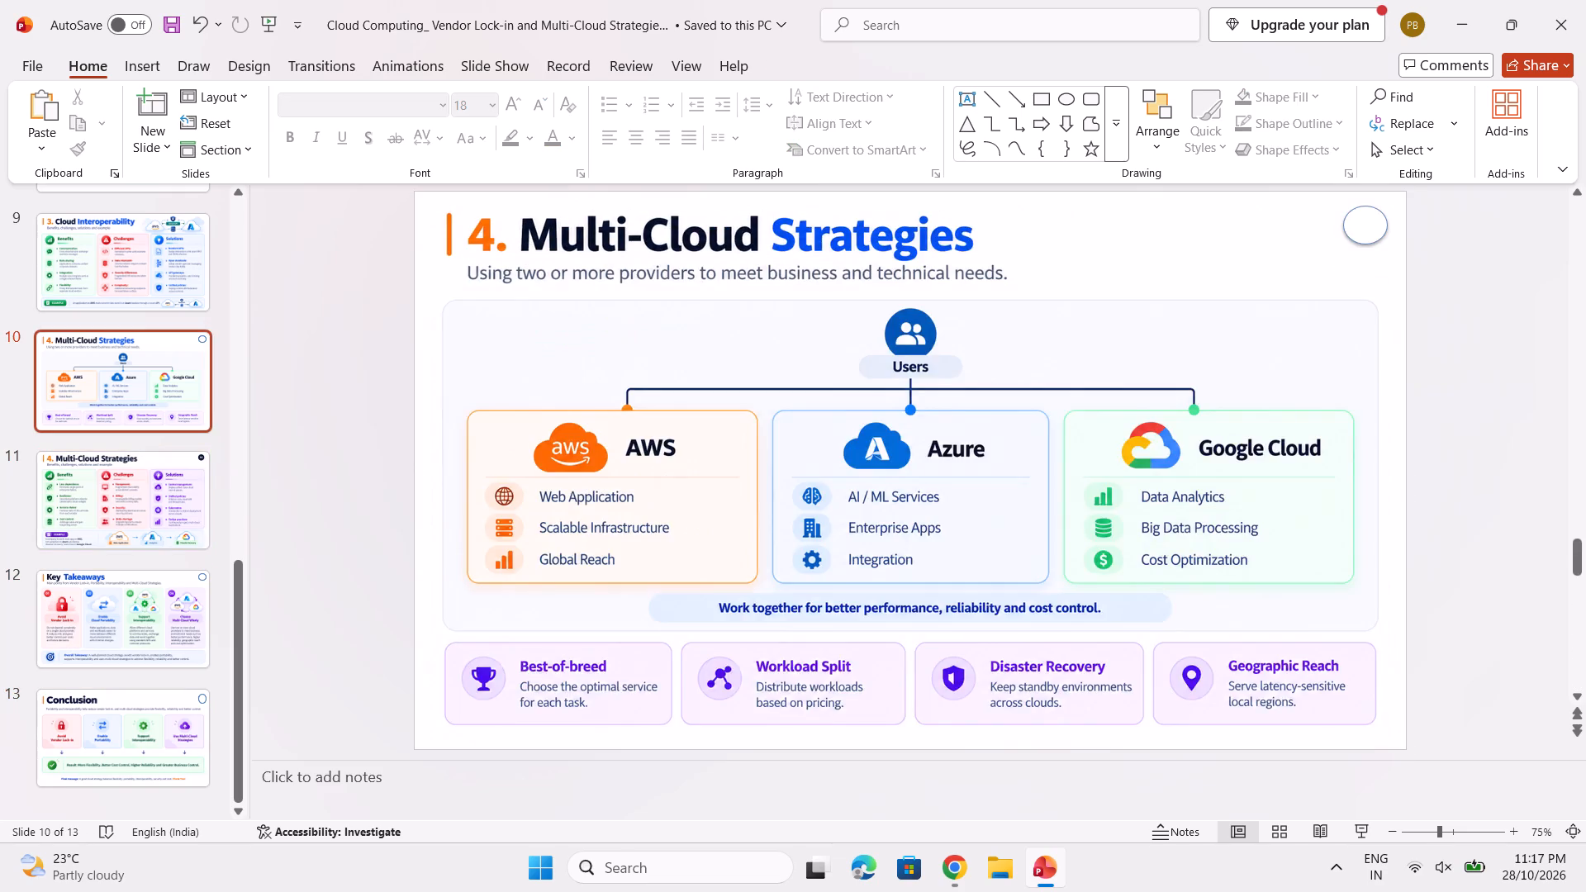
scroll(1330, 282, "down", 1)
left_click(1338, 218)
key("ctrl+v")
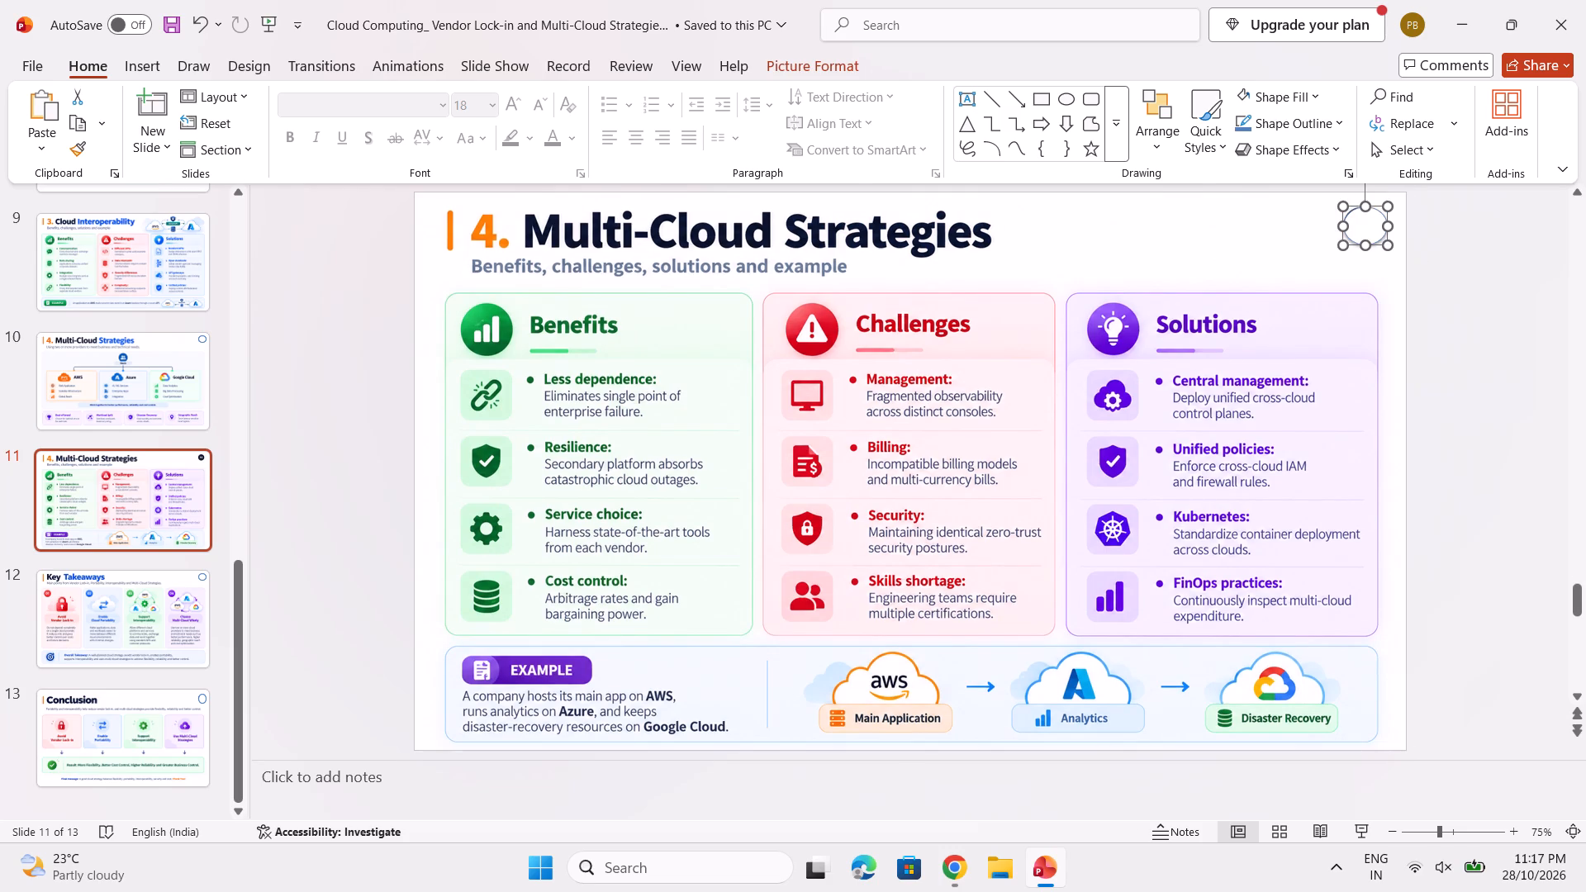
left_click(1310, 242)
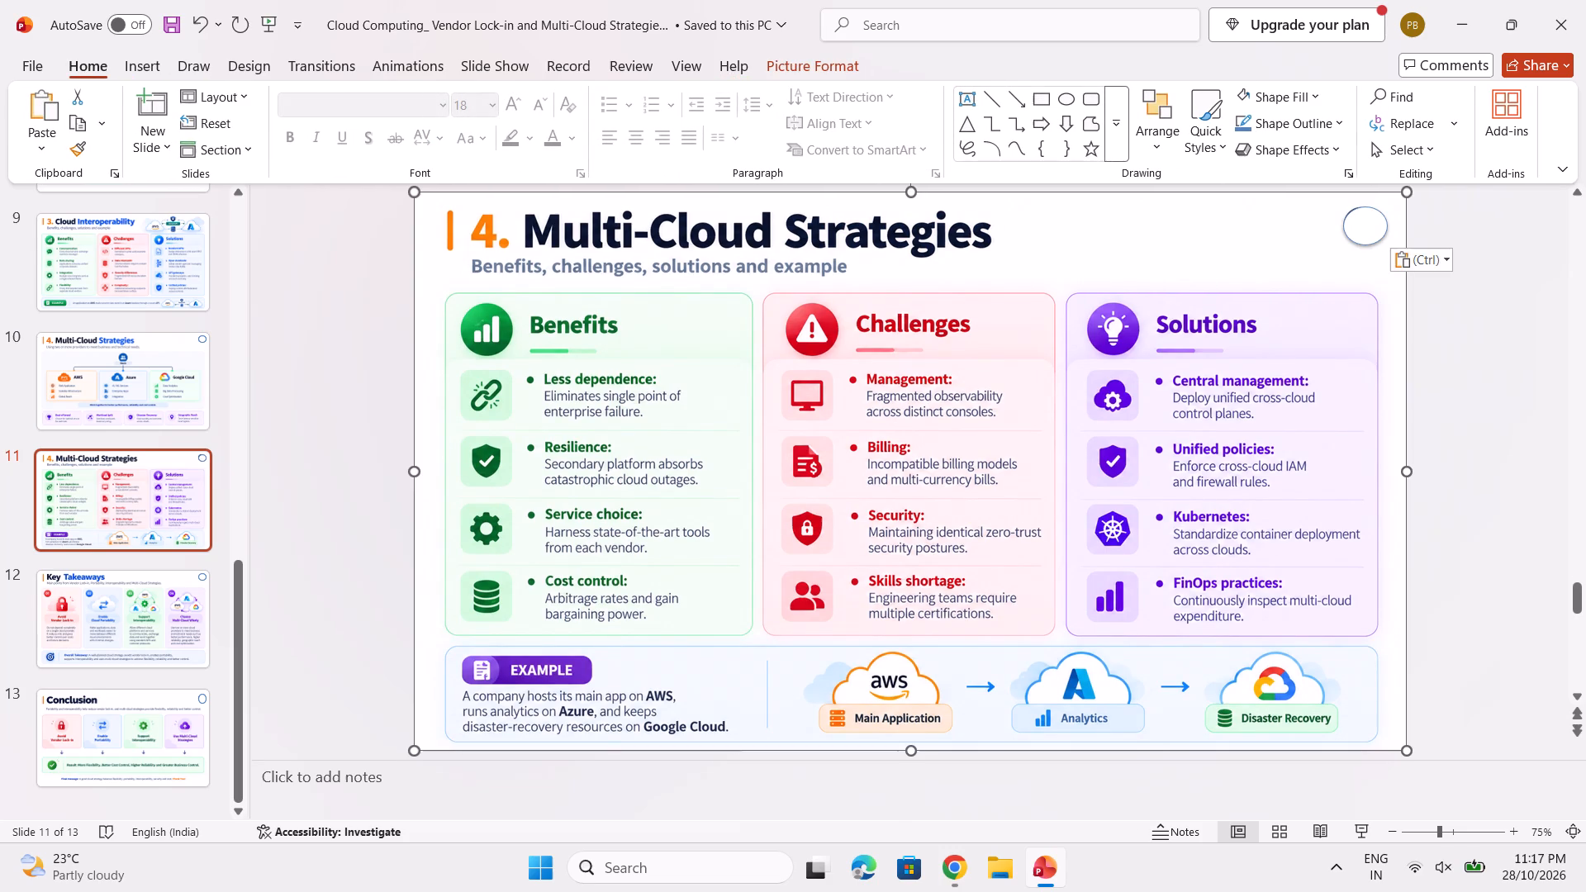
left_click(1365, 217)
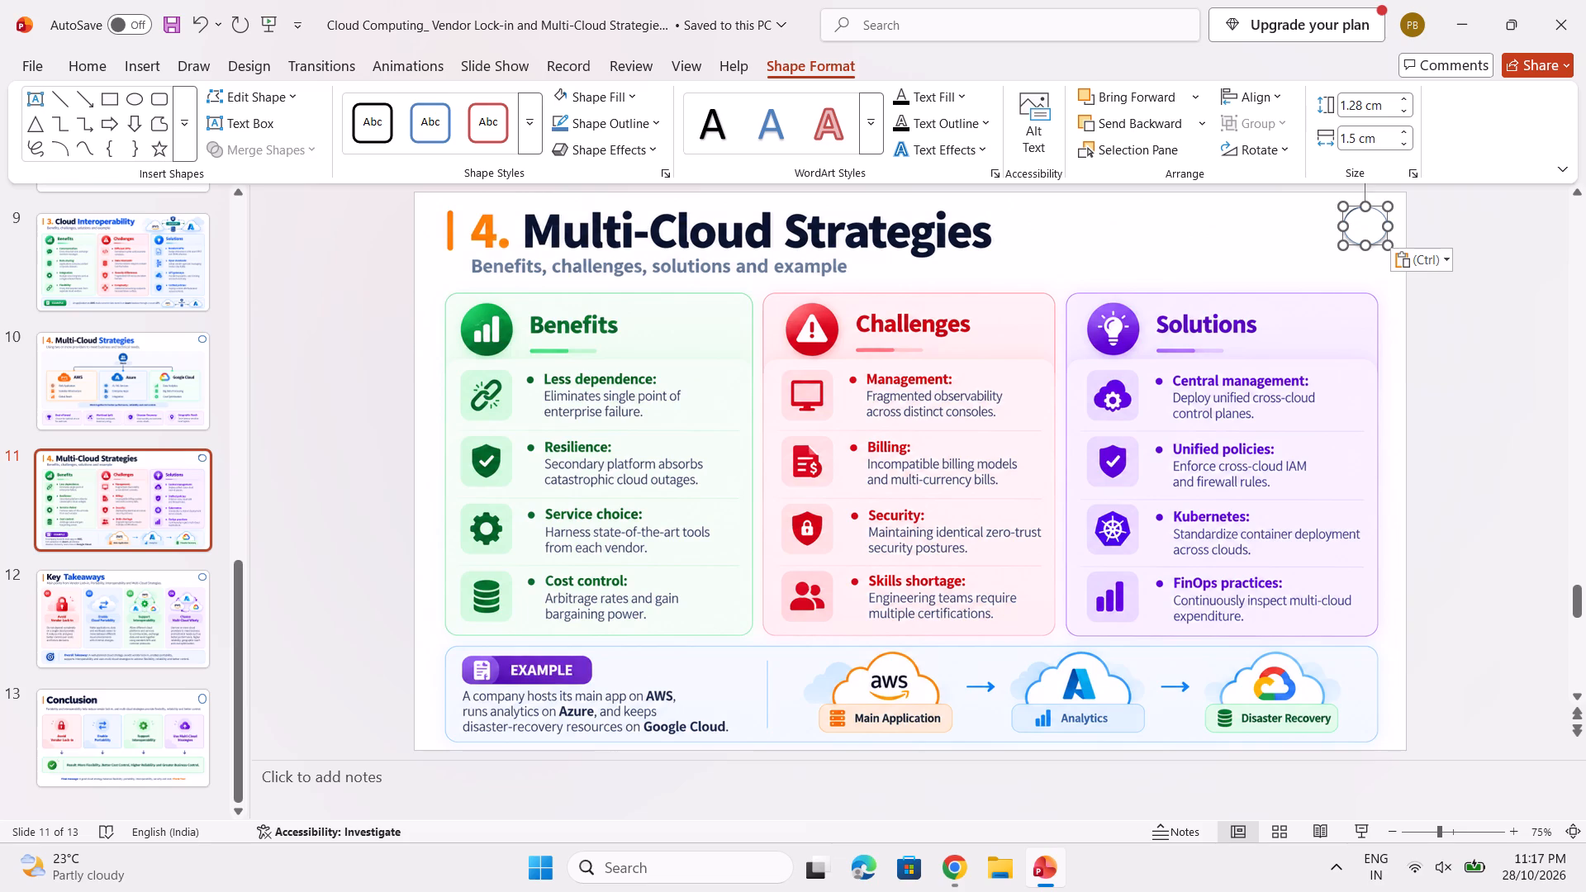
Adjust the blank circle on slide 11 so it sits over the 10 badge.
left_click_drag(1362, 209, 1362, 204)
left_click_drag(1362, 204, 1346, 202)
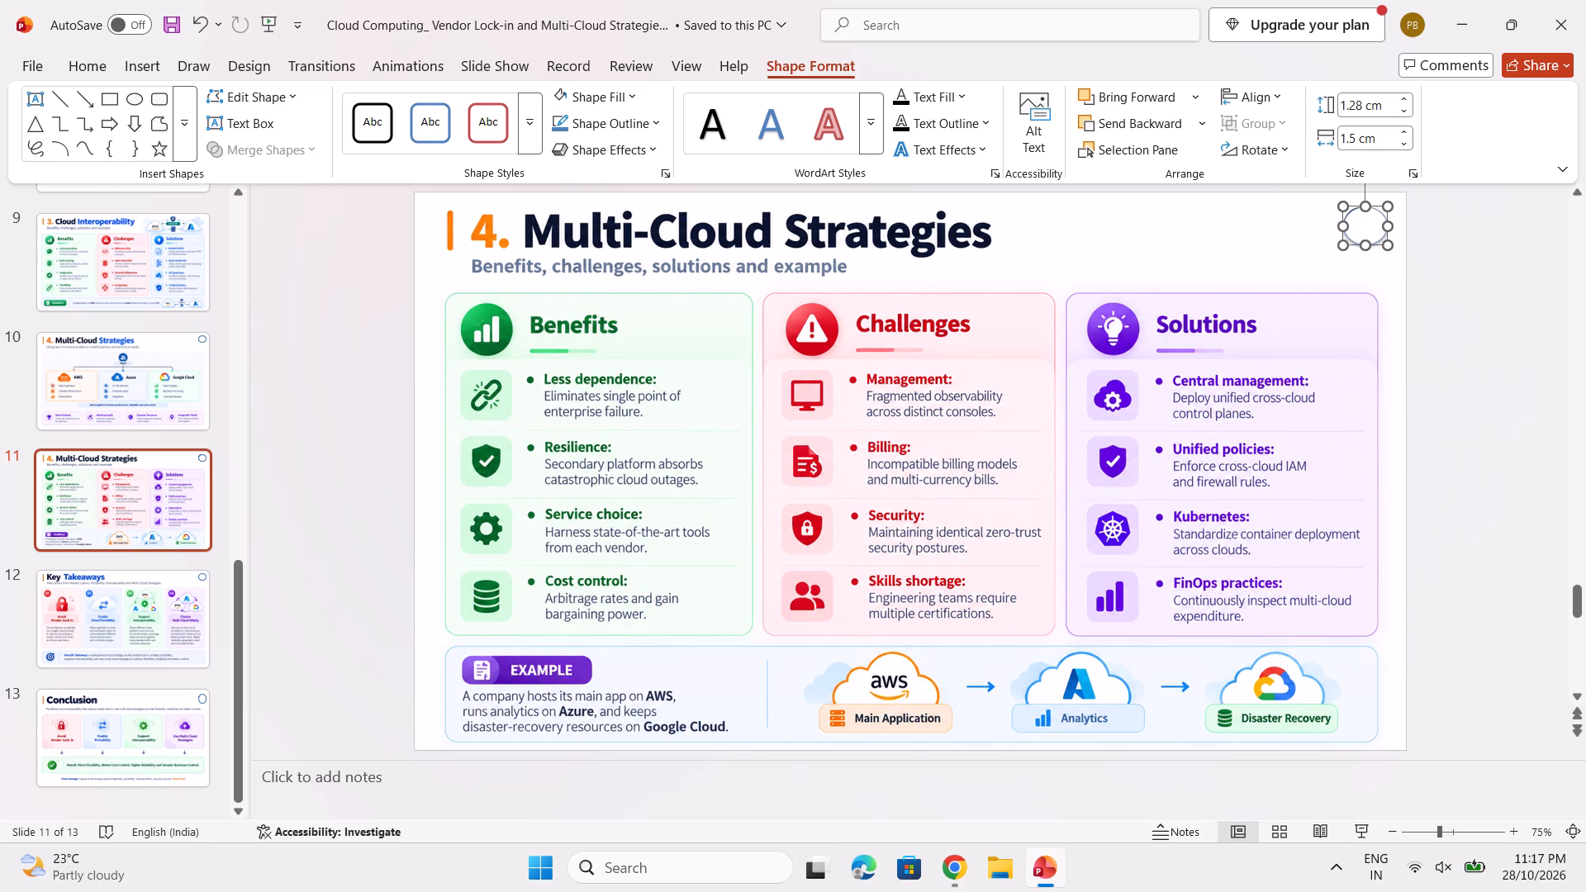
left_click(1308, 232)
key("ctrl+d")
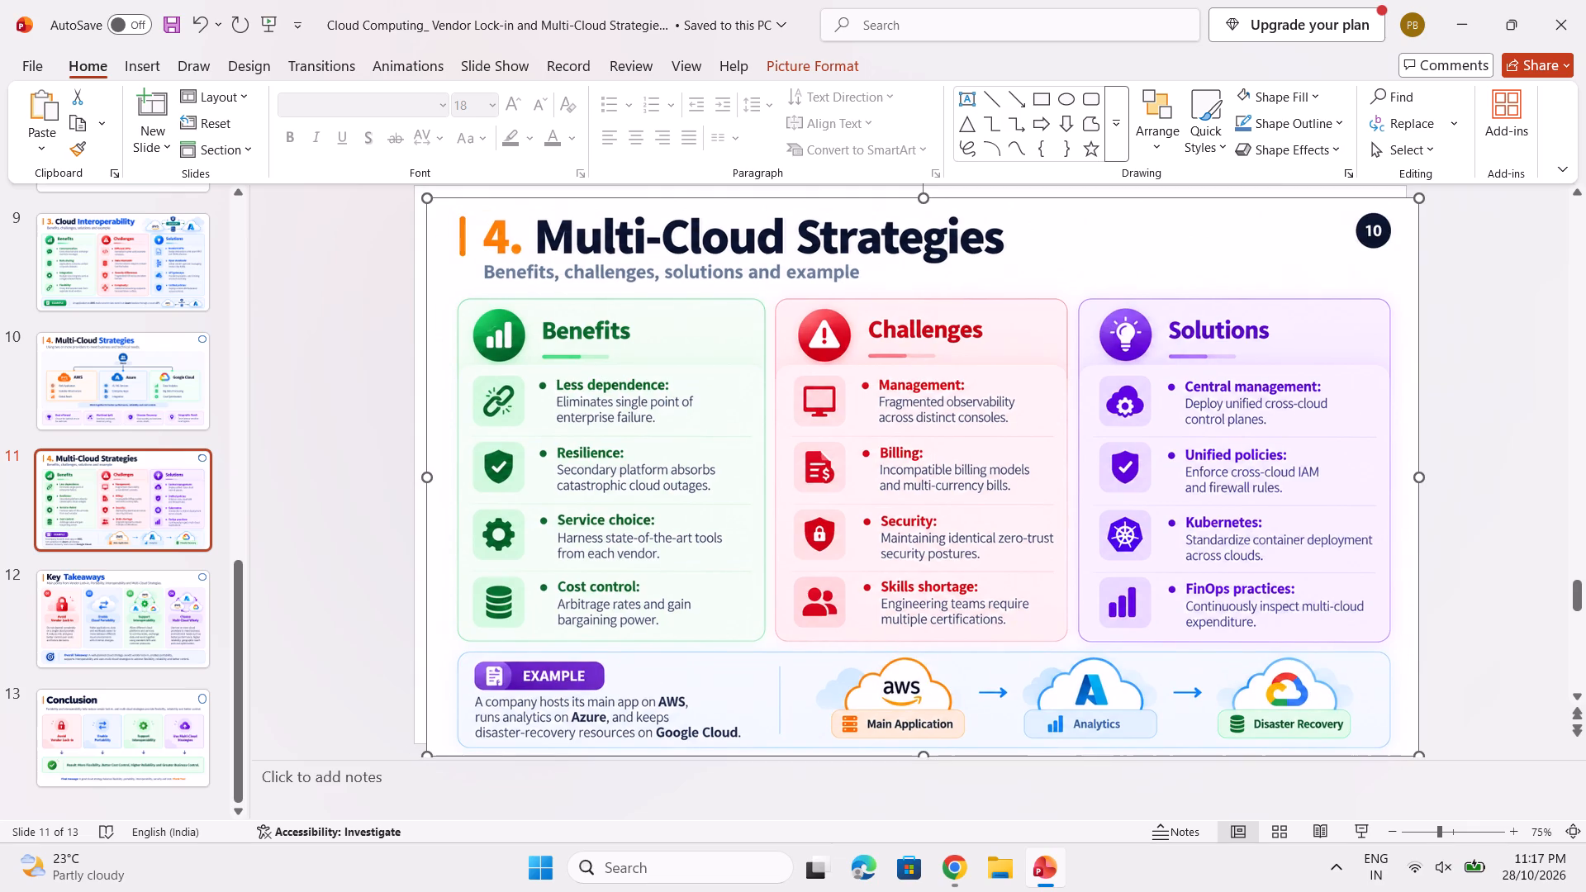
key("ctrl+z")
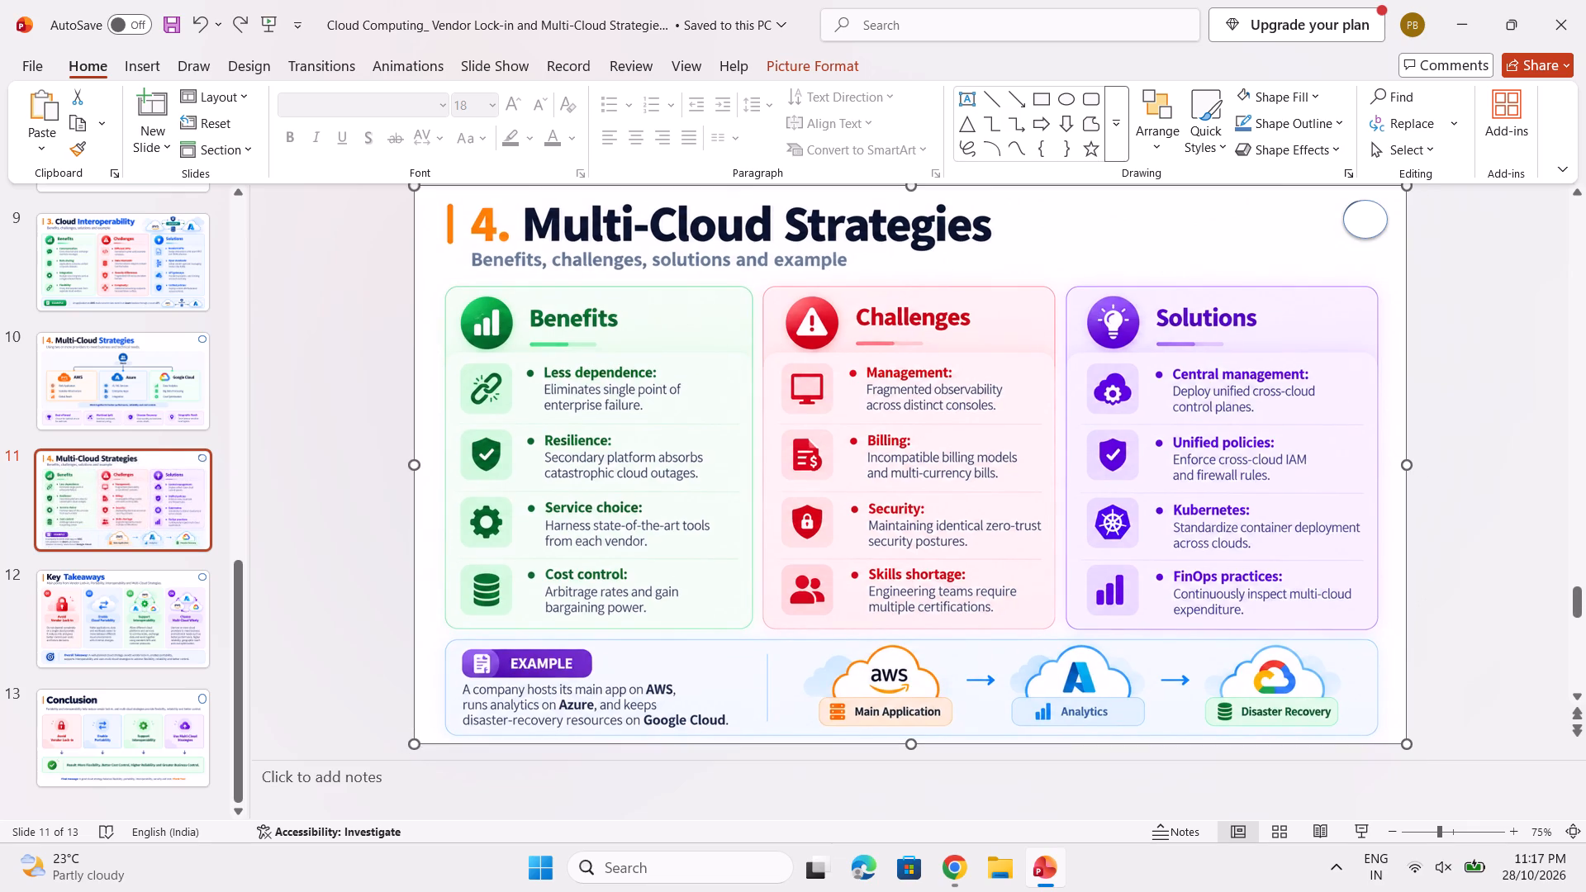
Save the presentation, accepting that the unavailable fonts are not saved with it.
key("ctrl+s")
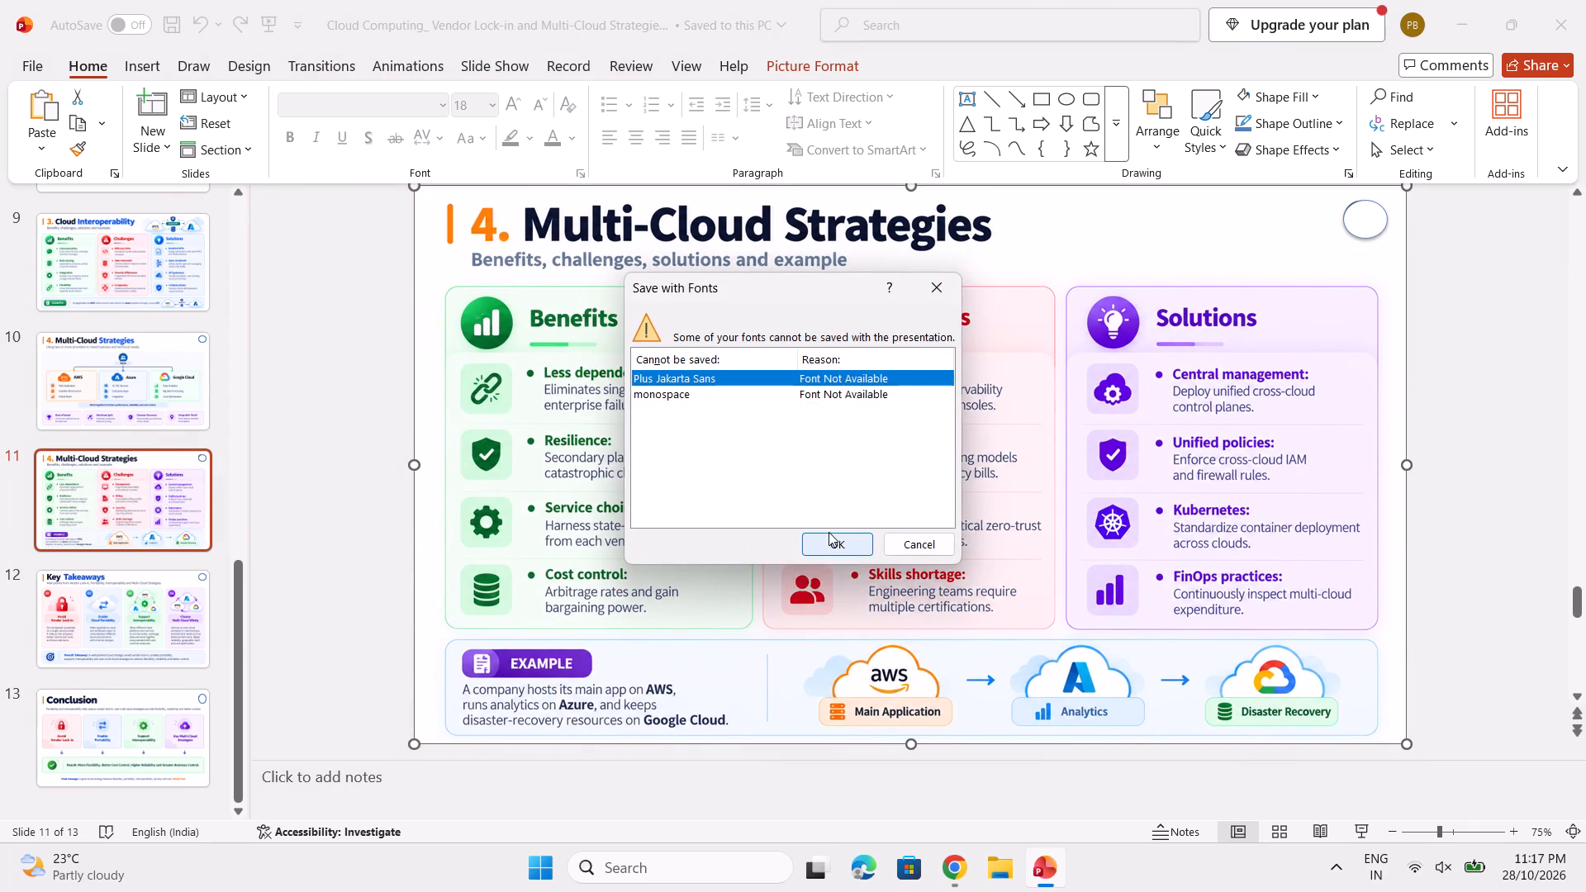
left_click(829, 532)
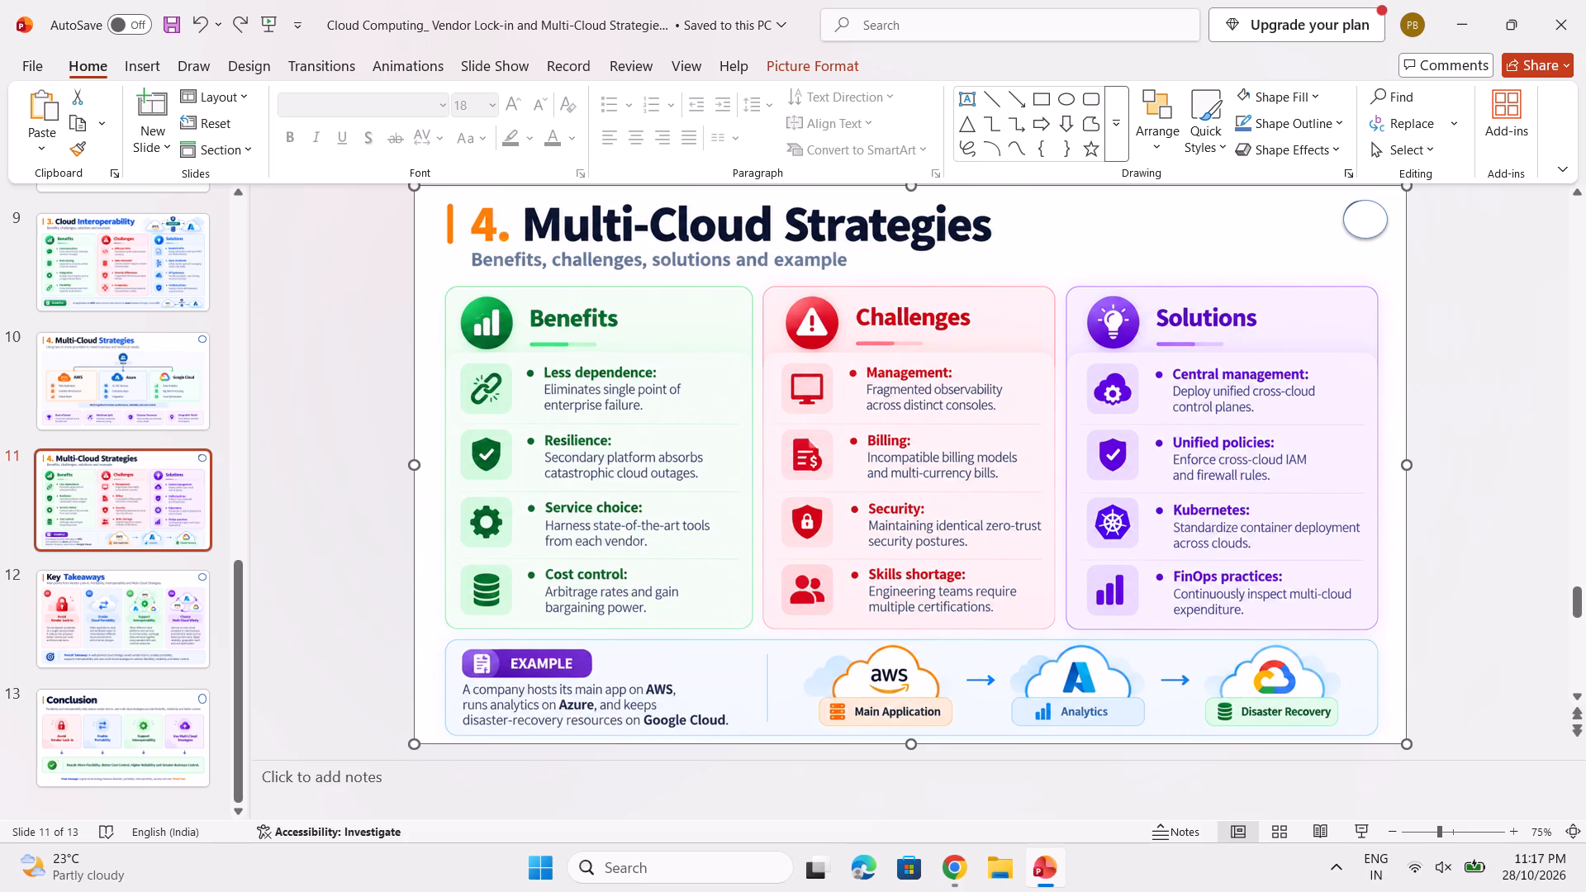
Return to the title slide and save the presentation again, accepting that the unavailable fonts are left out.
left_click(139, 349)
left_click(194, 259)
scroll(148, 244, "up", 7)
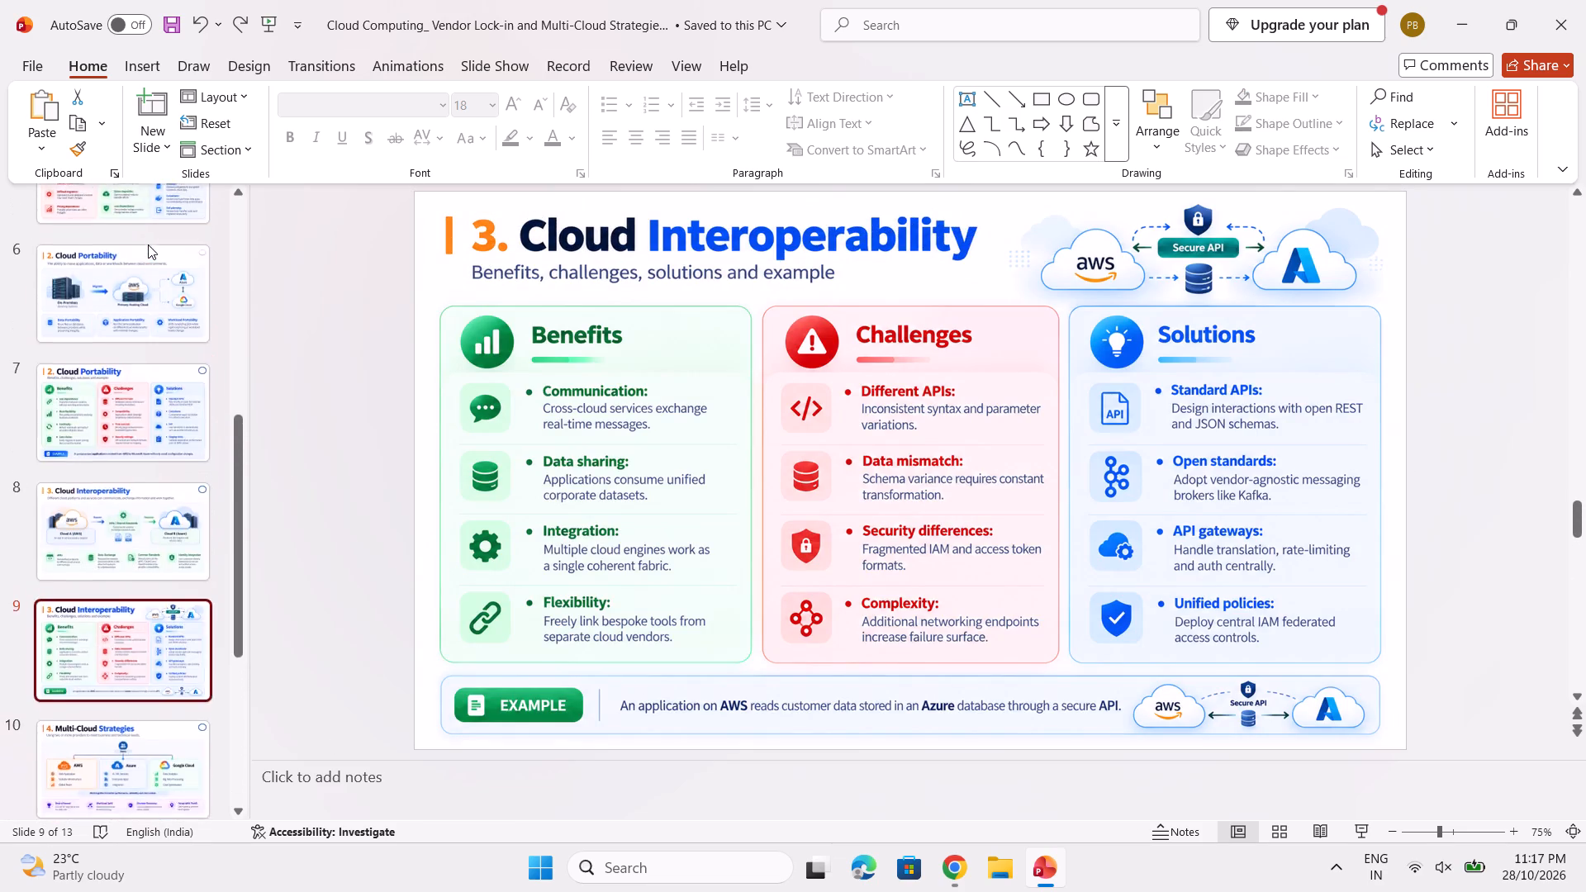
scroll(148, 244, "up", 11)
left_click(164, 284)
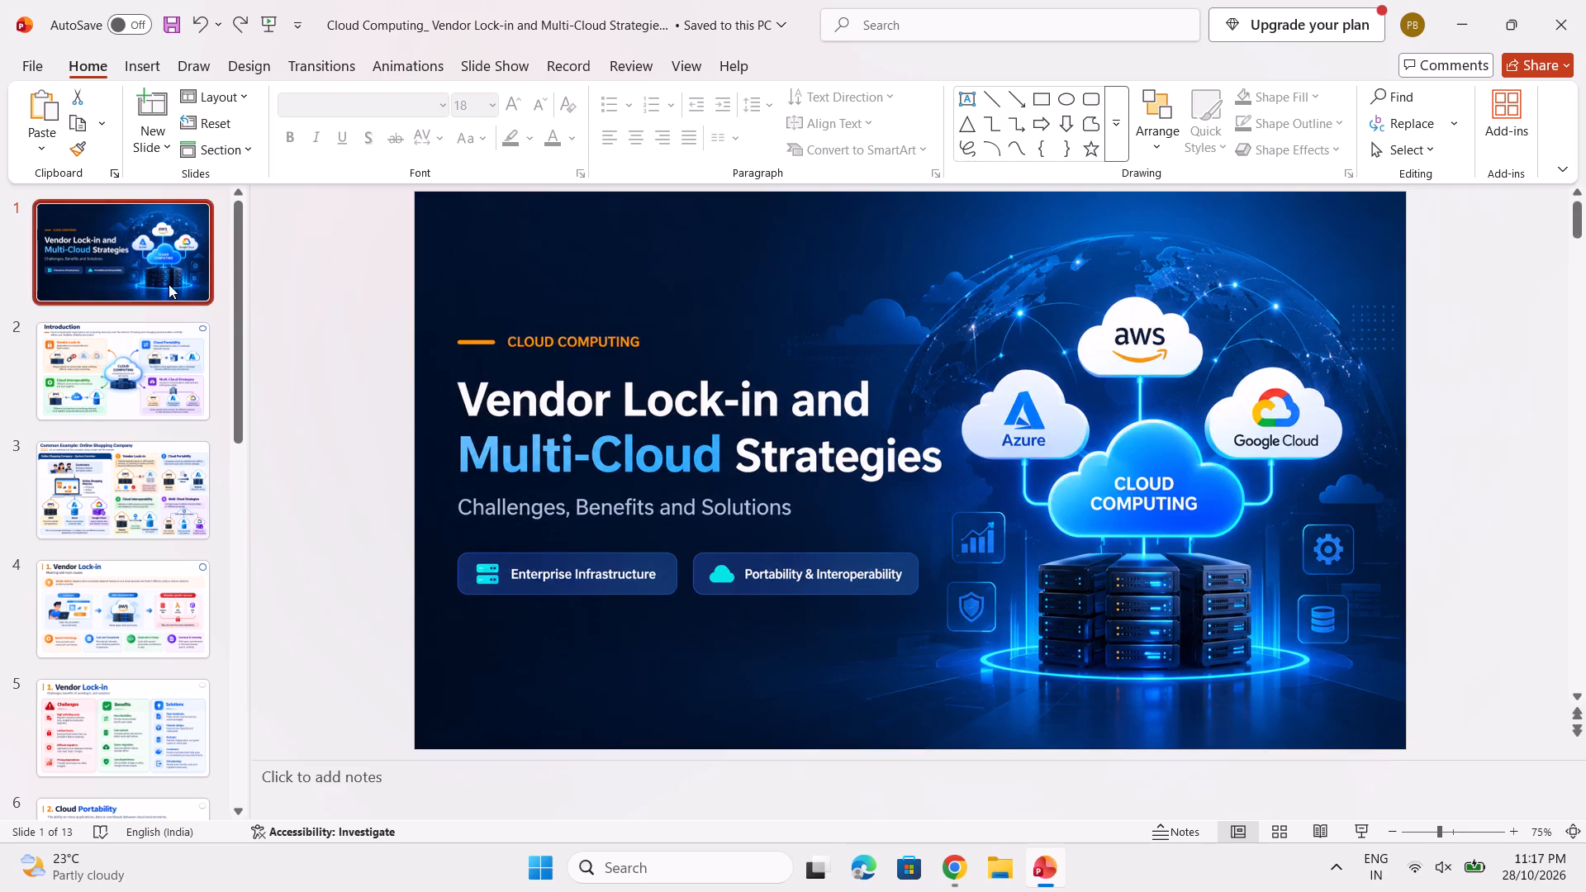
key("ctrl+s")
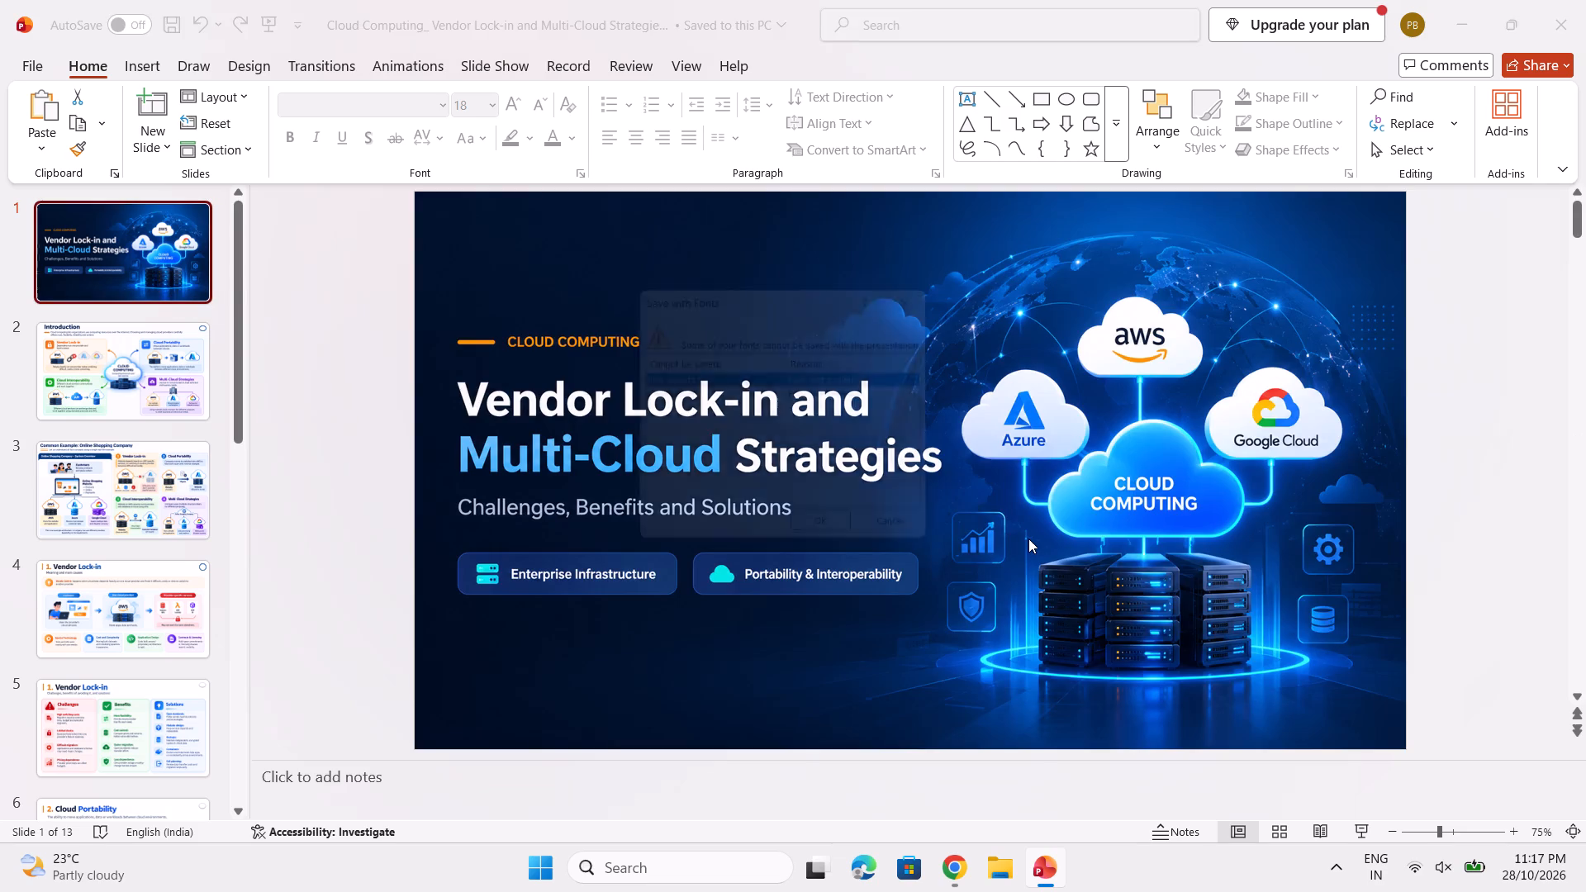
left_click(848, 541)
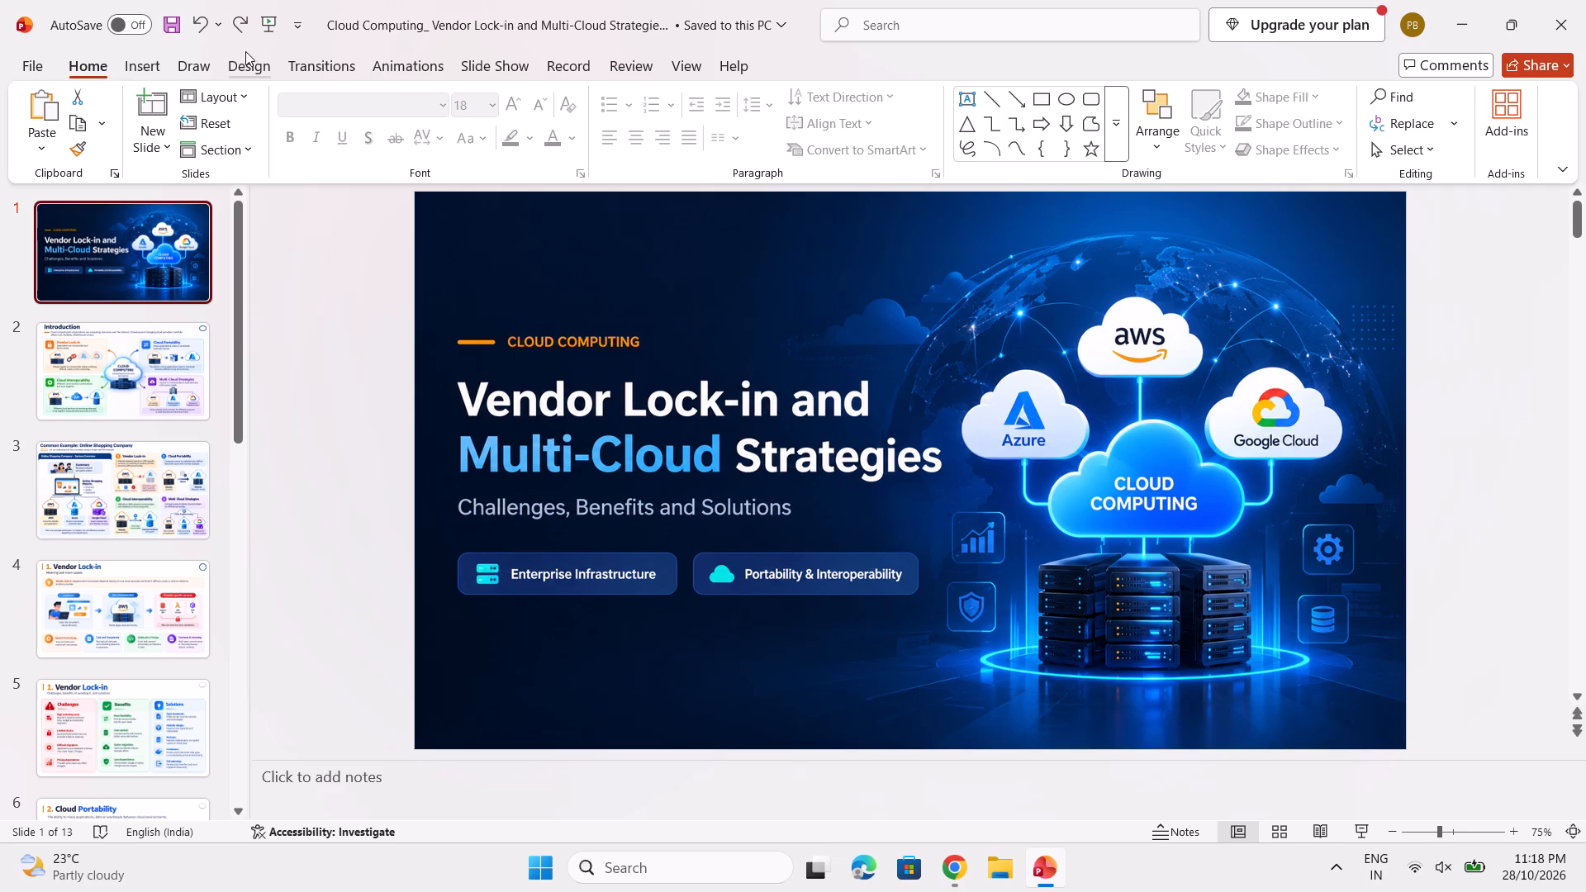
Play the slide show from the title slide through the Conclusion slide to check every slide, and exit it.
left_click(1371, 830)
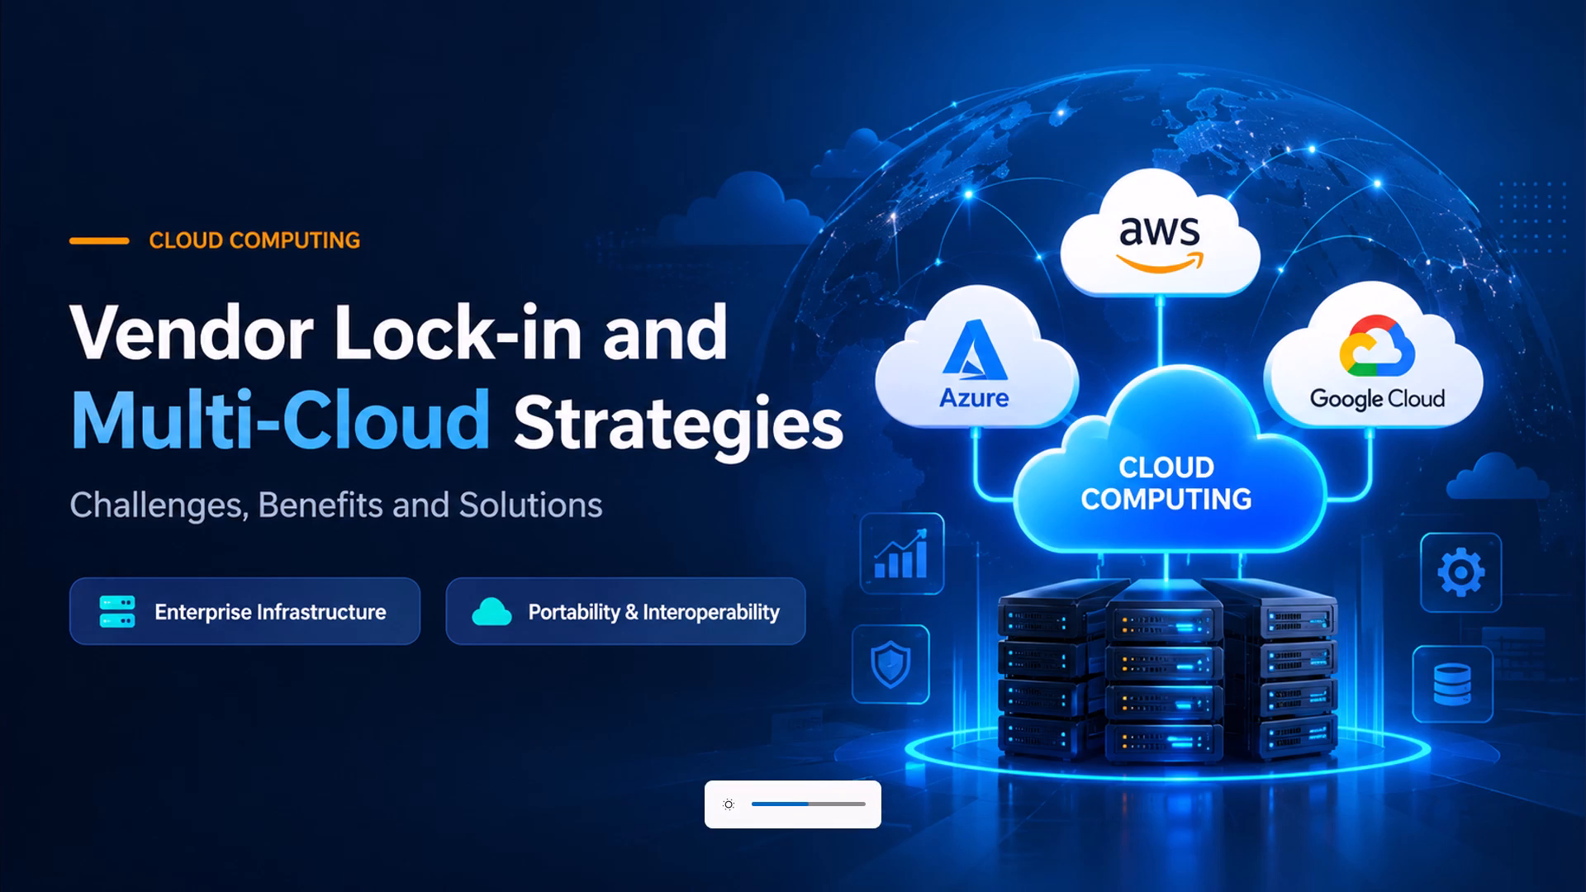
key("Down")
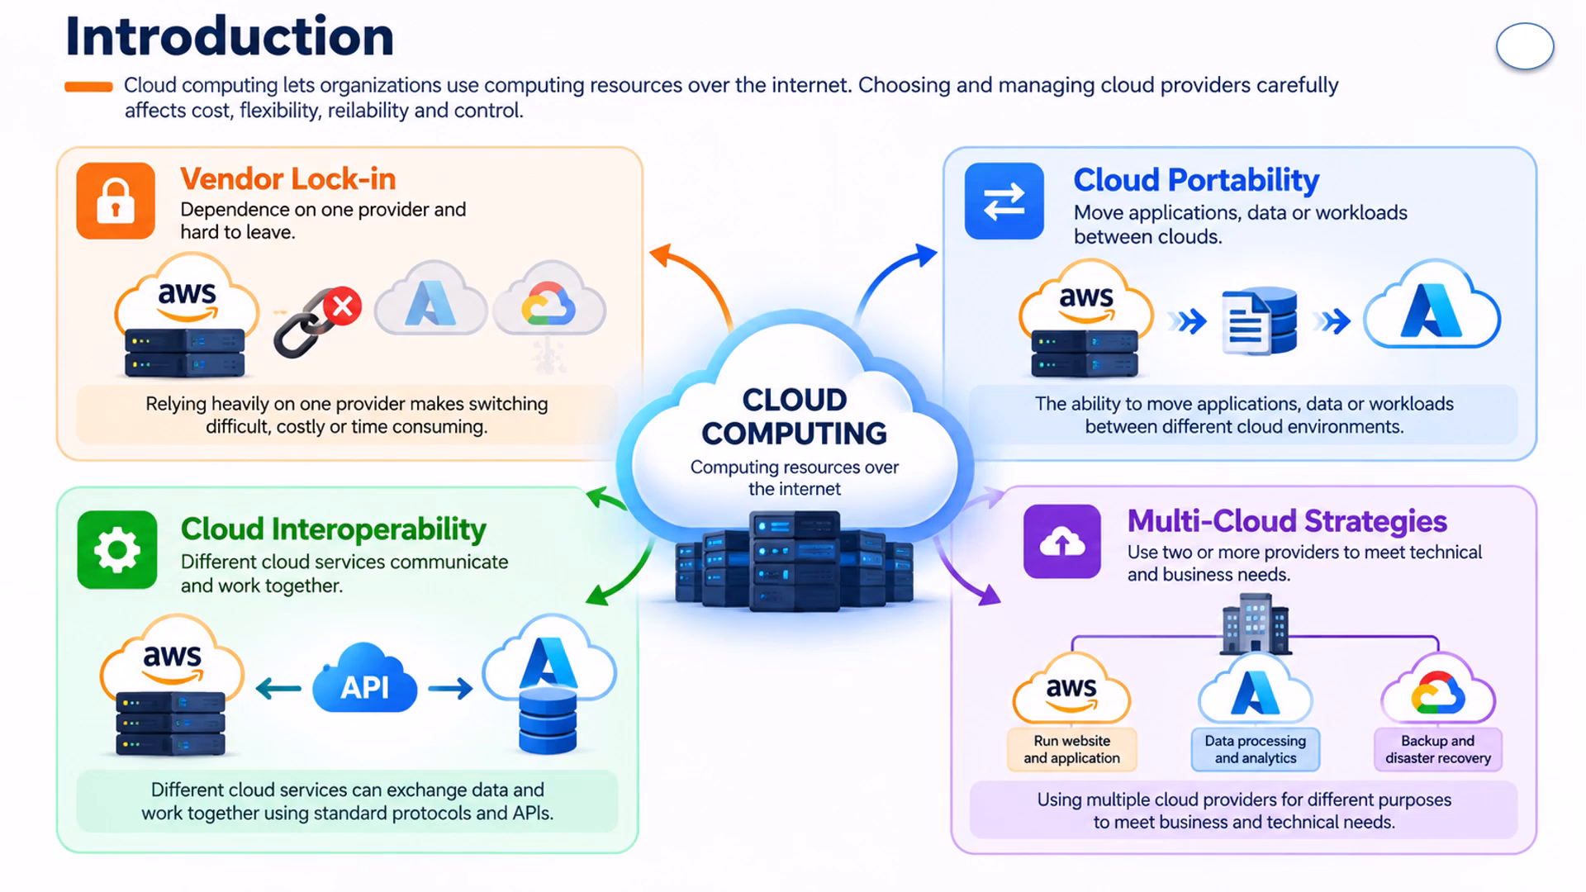
key("Down")
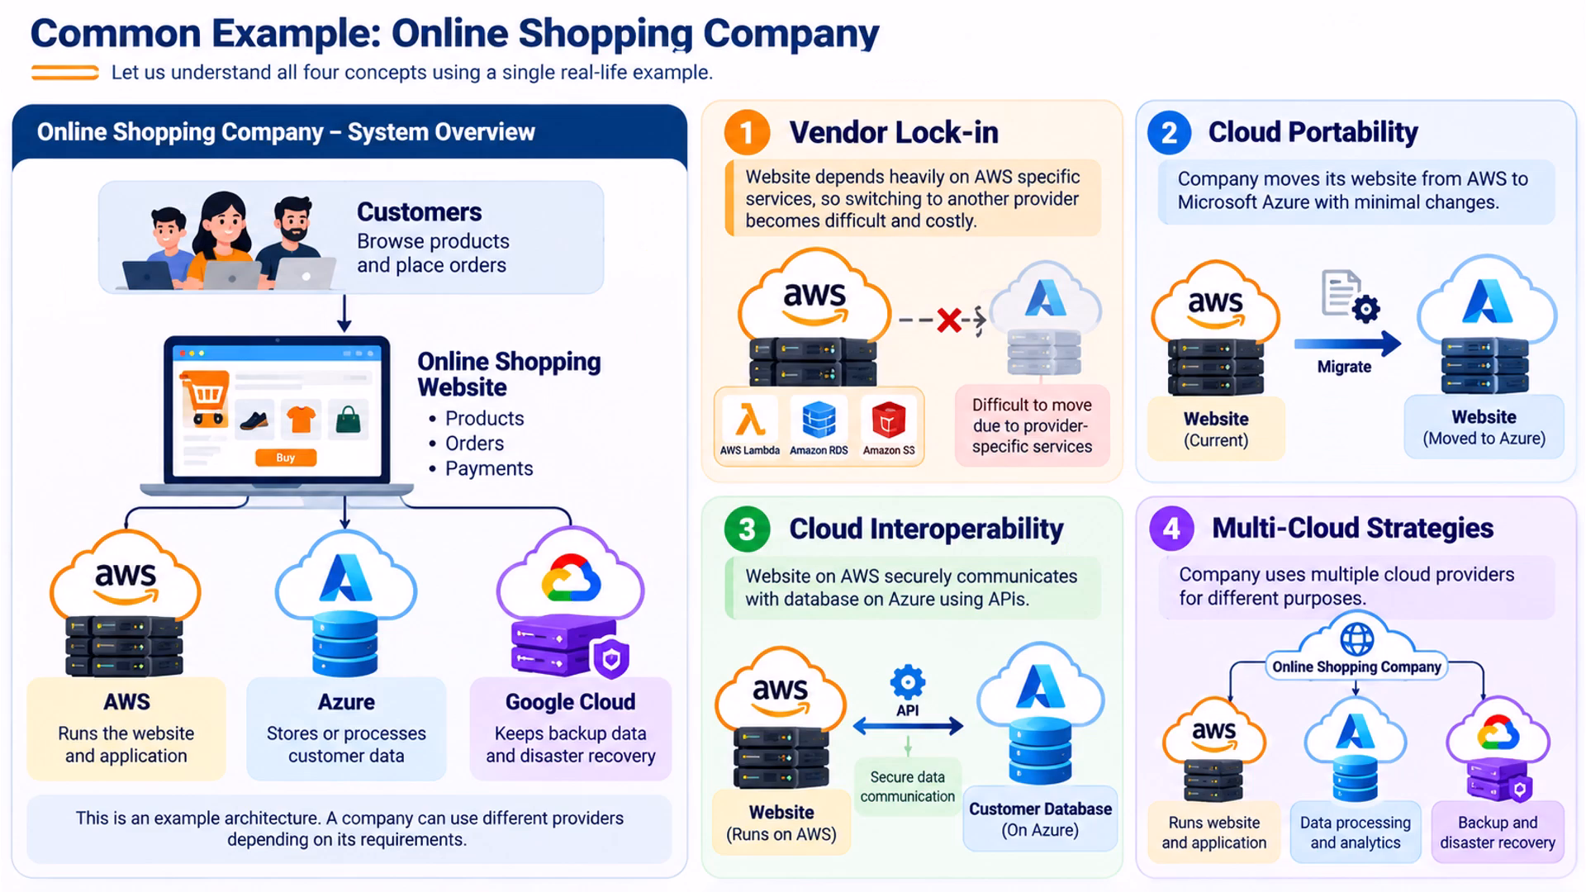
key("Down")
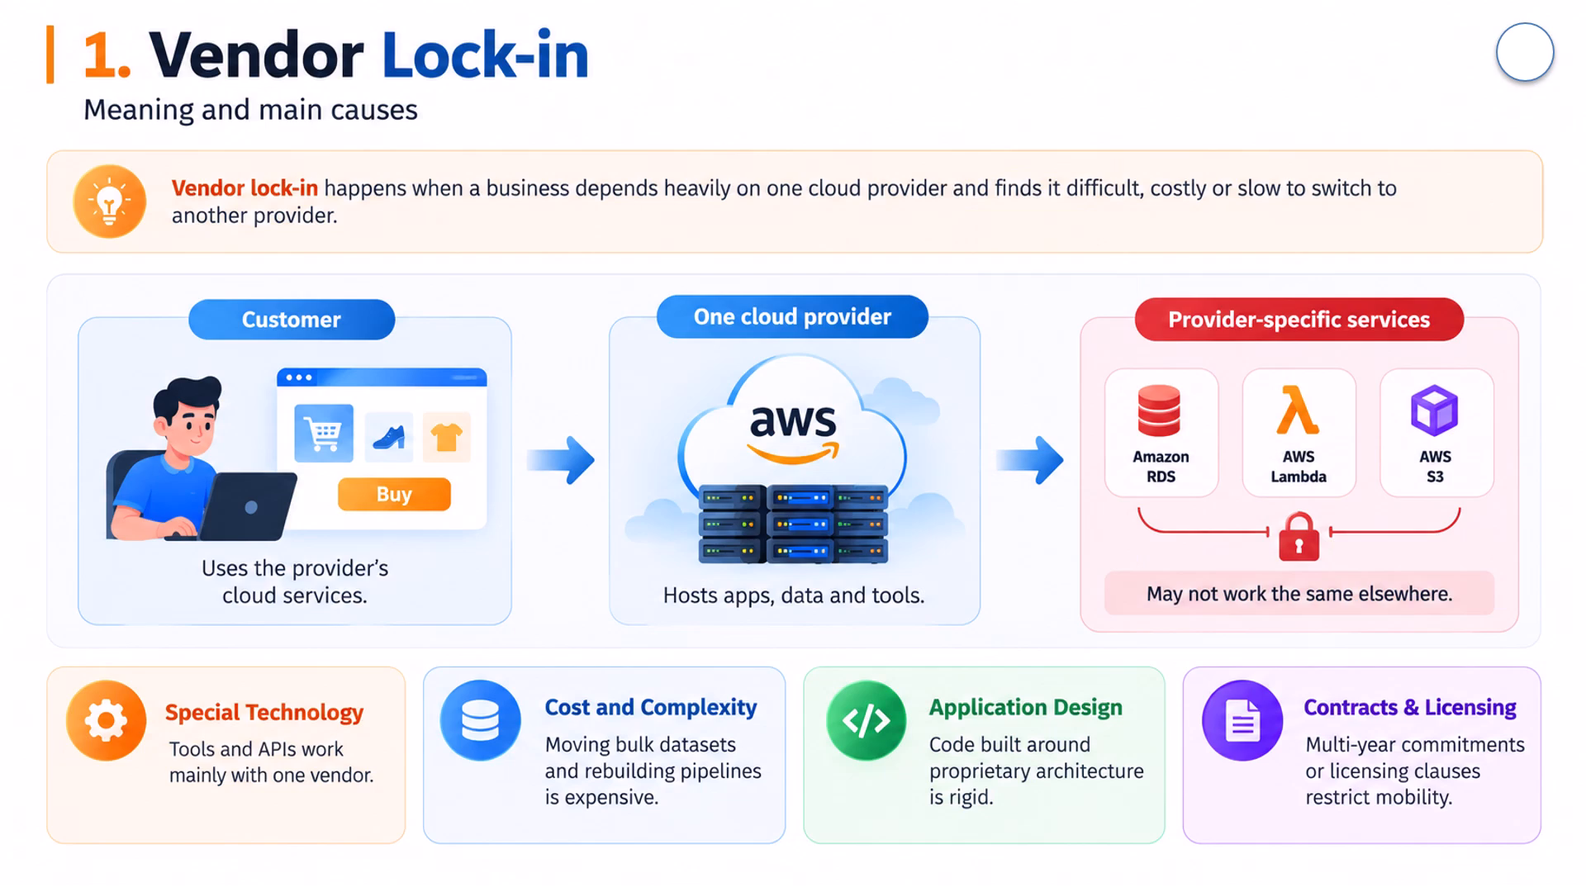
key("Down")
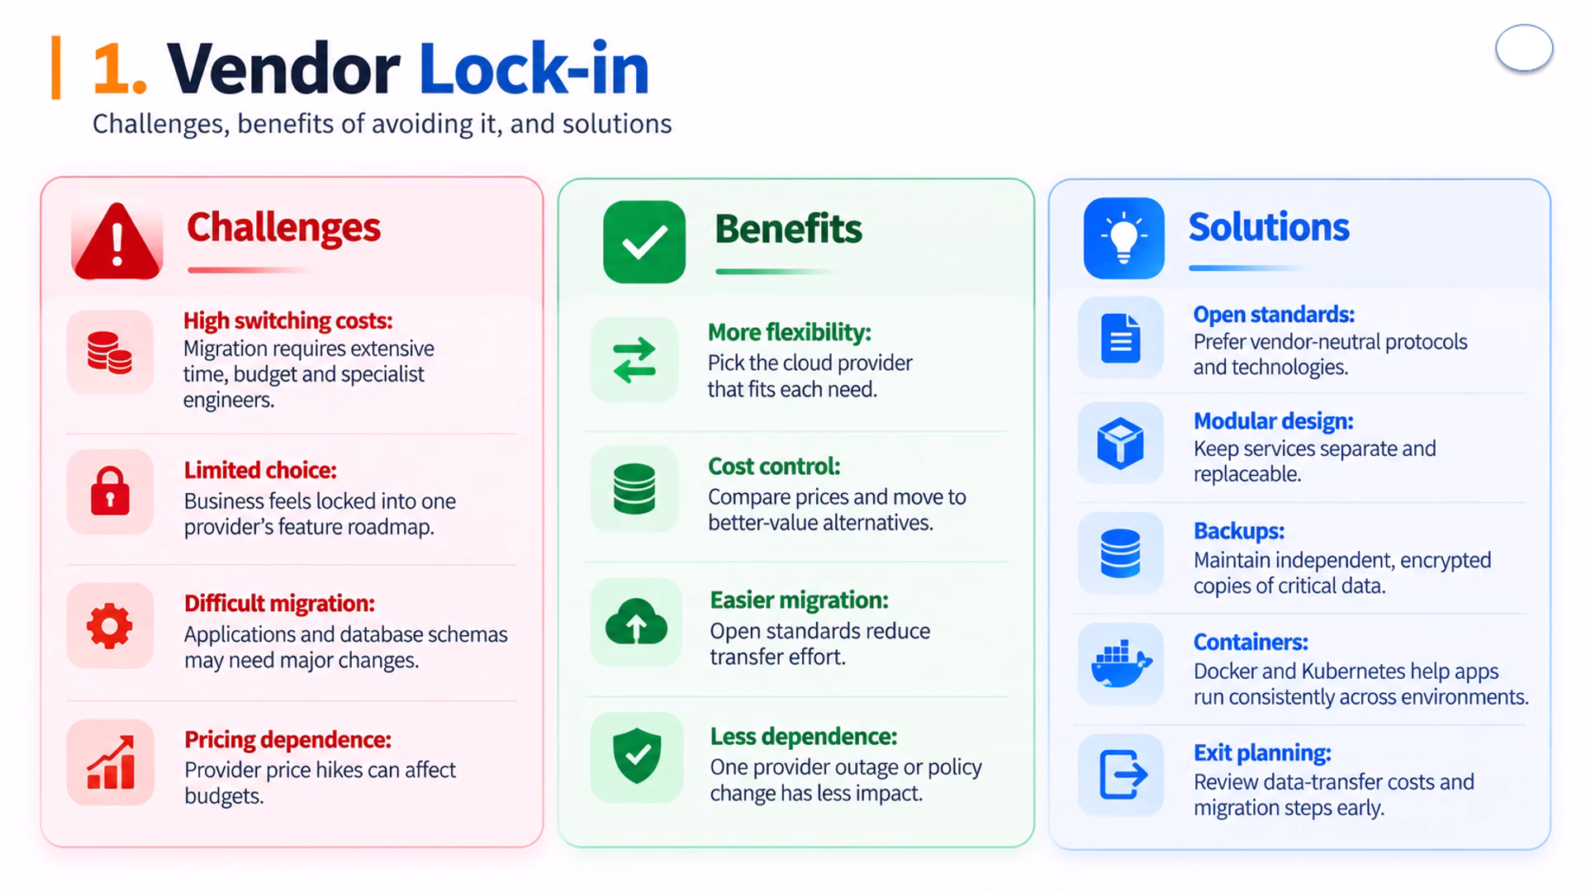
key("Down")
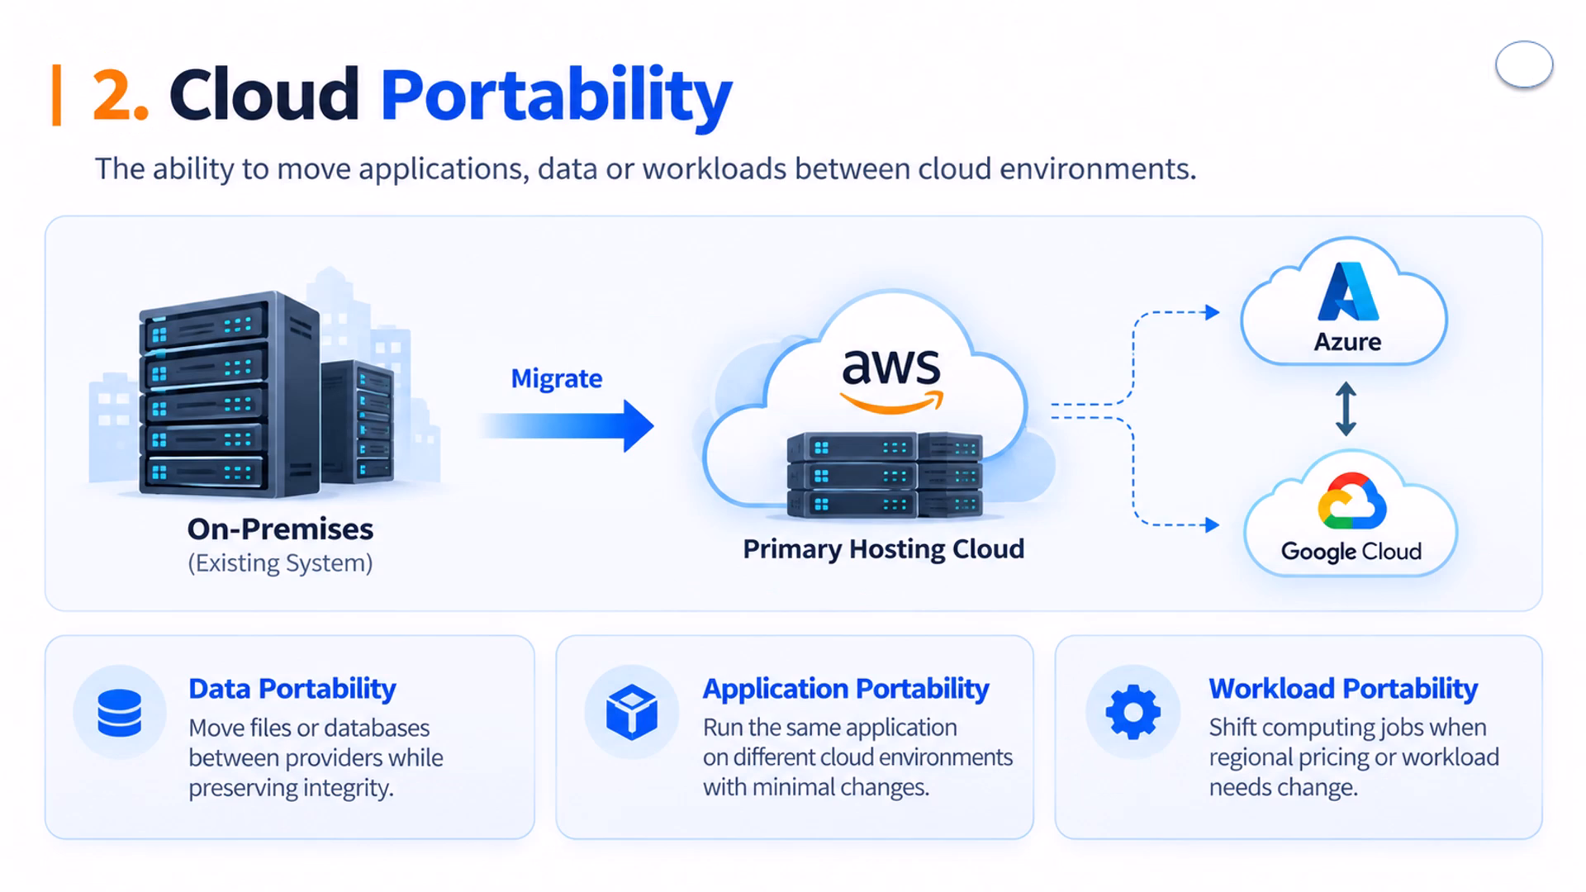
key("Down")
key("Down")
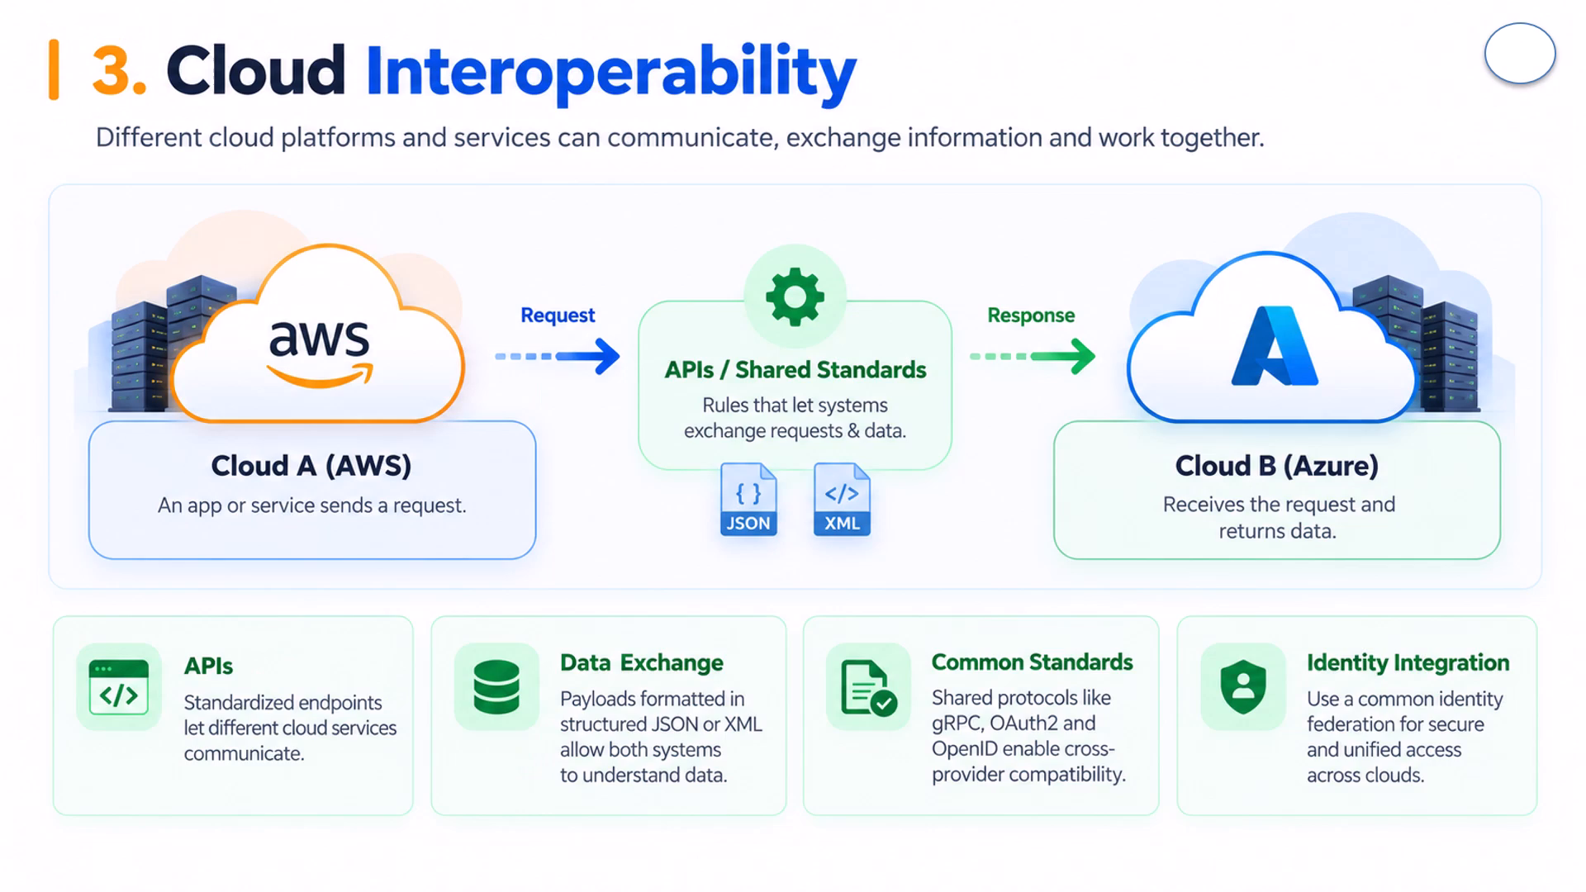
key("Down")
key("Down")
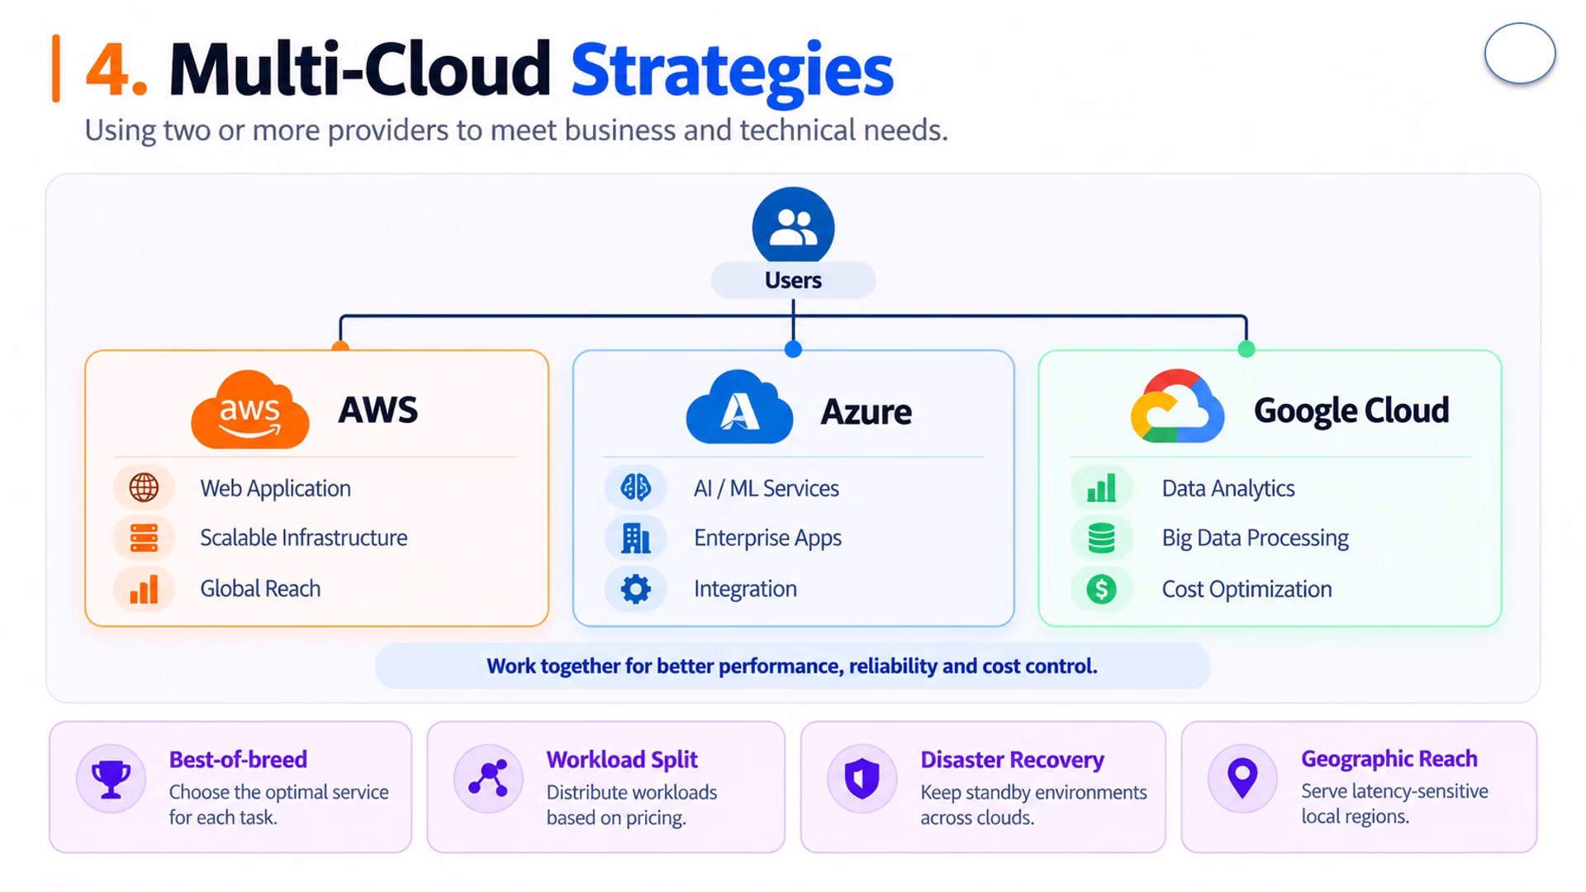
key("Down")
key("Down")
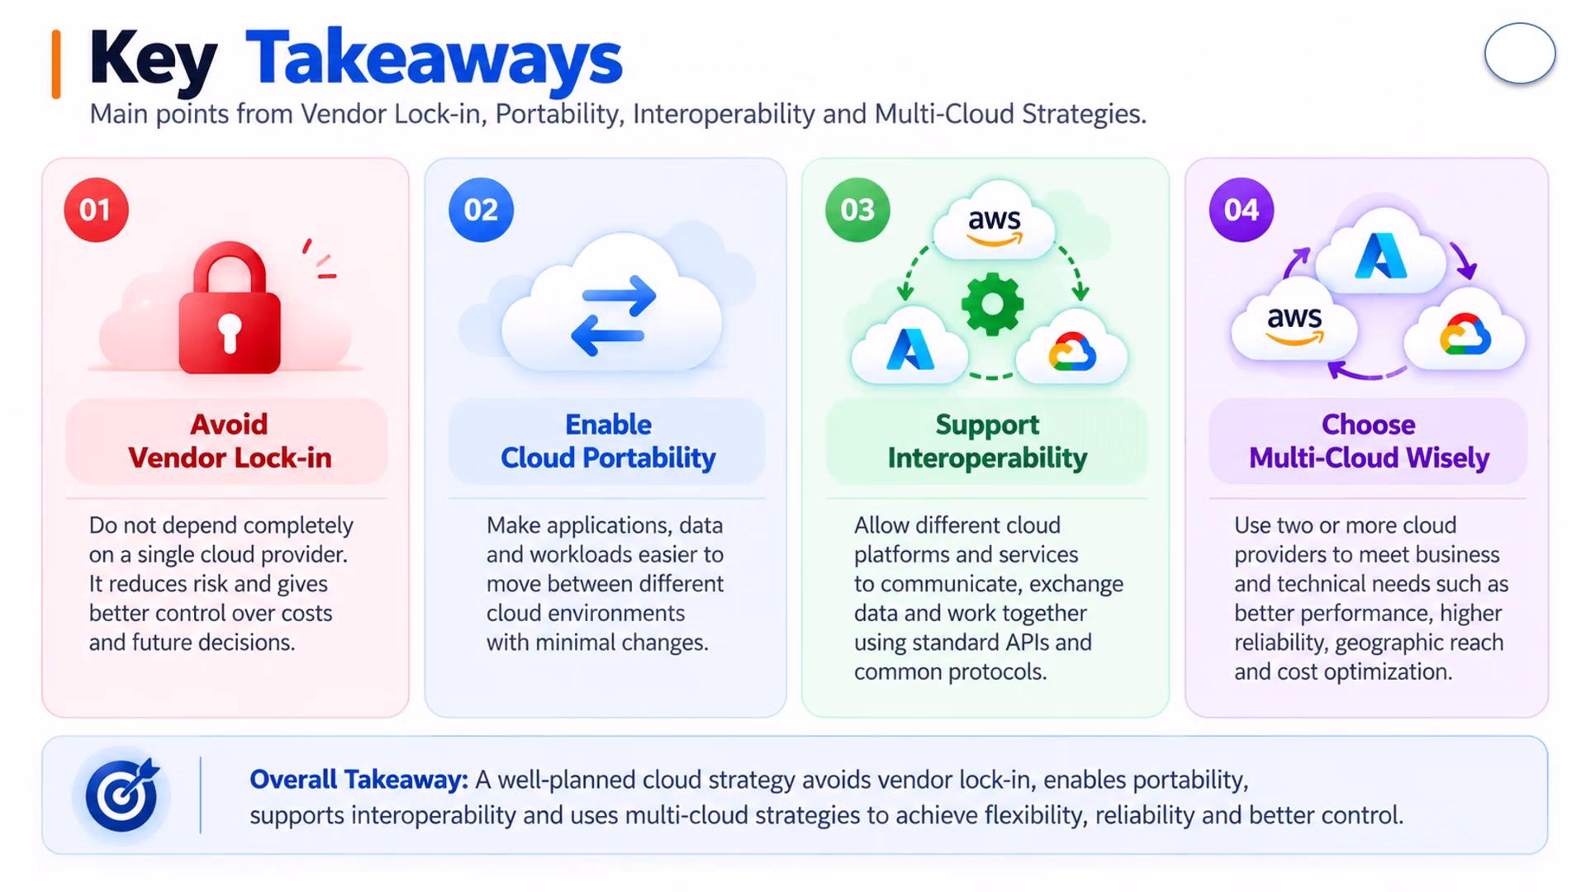
key("Down")
key("Down")
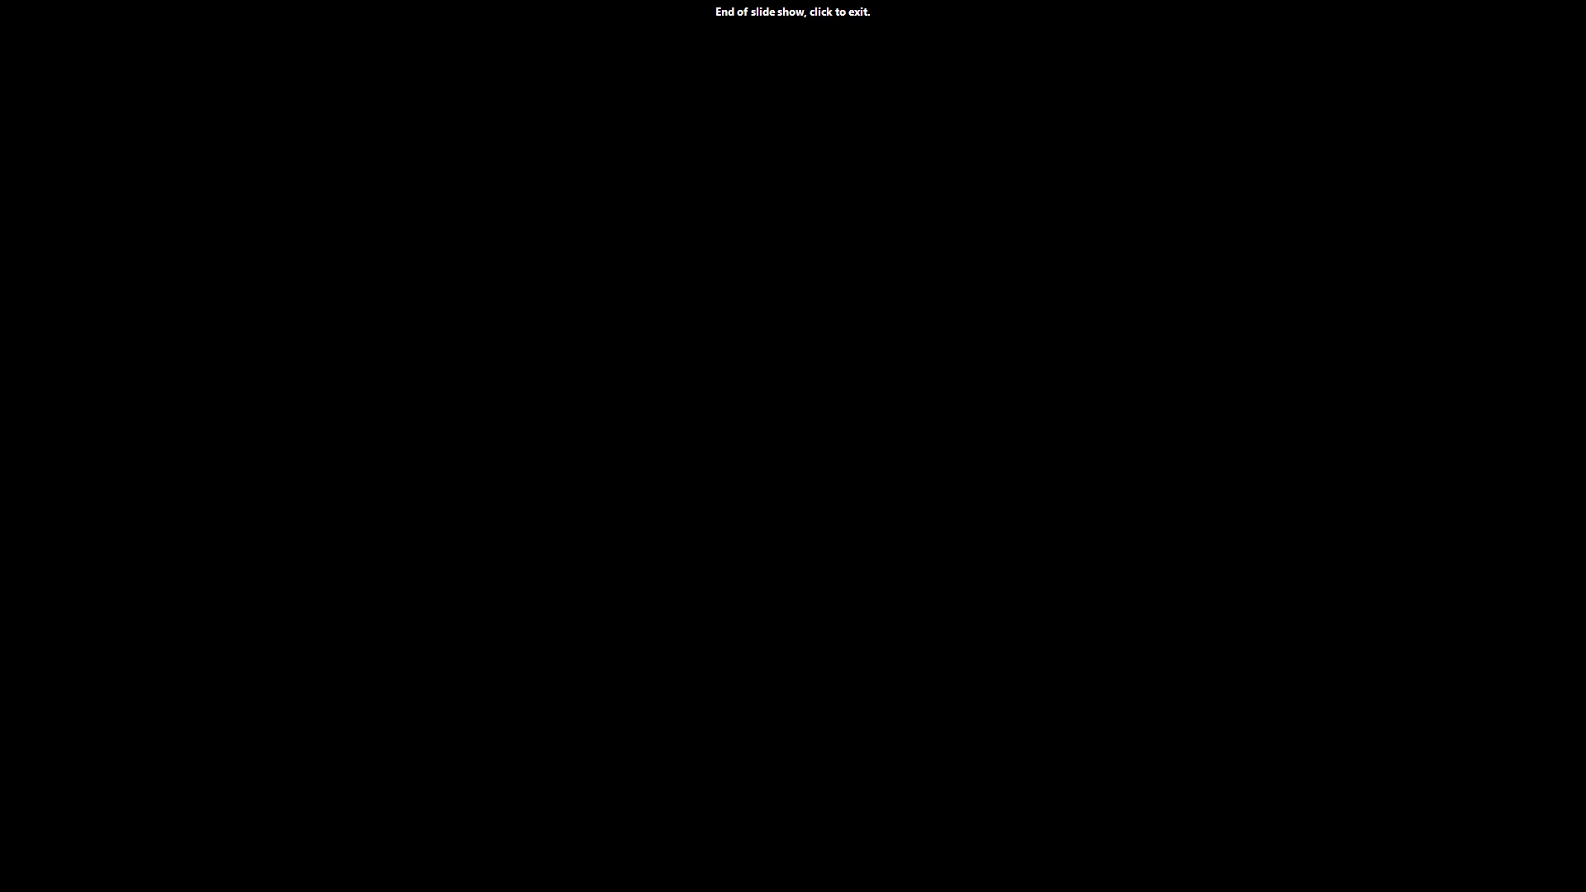
left_click(1185, 638)
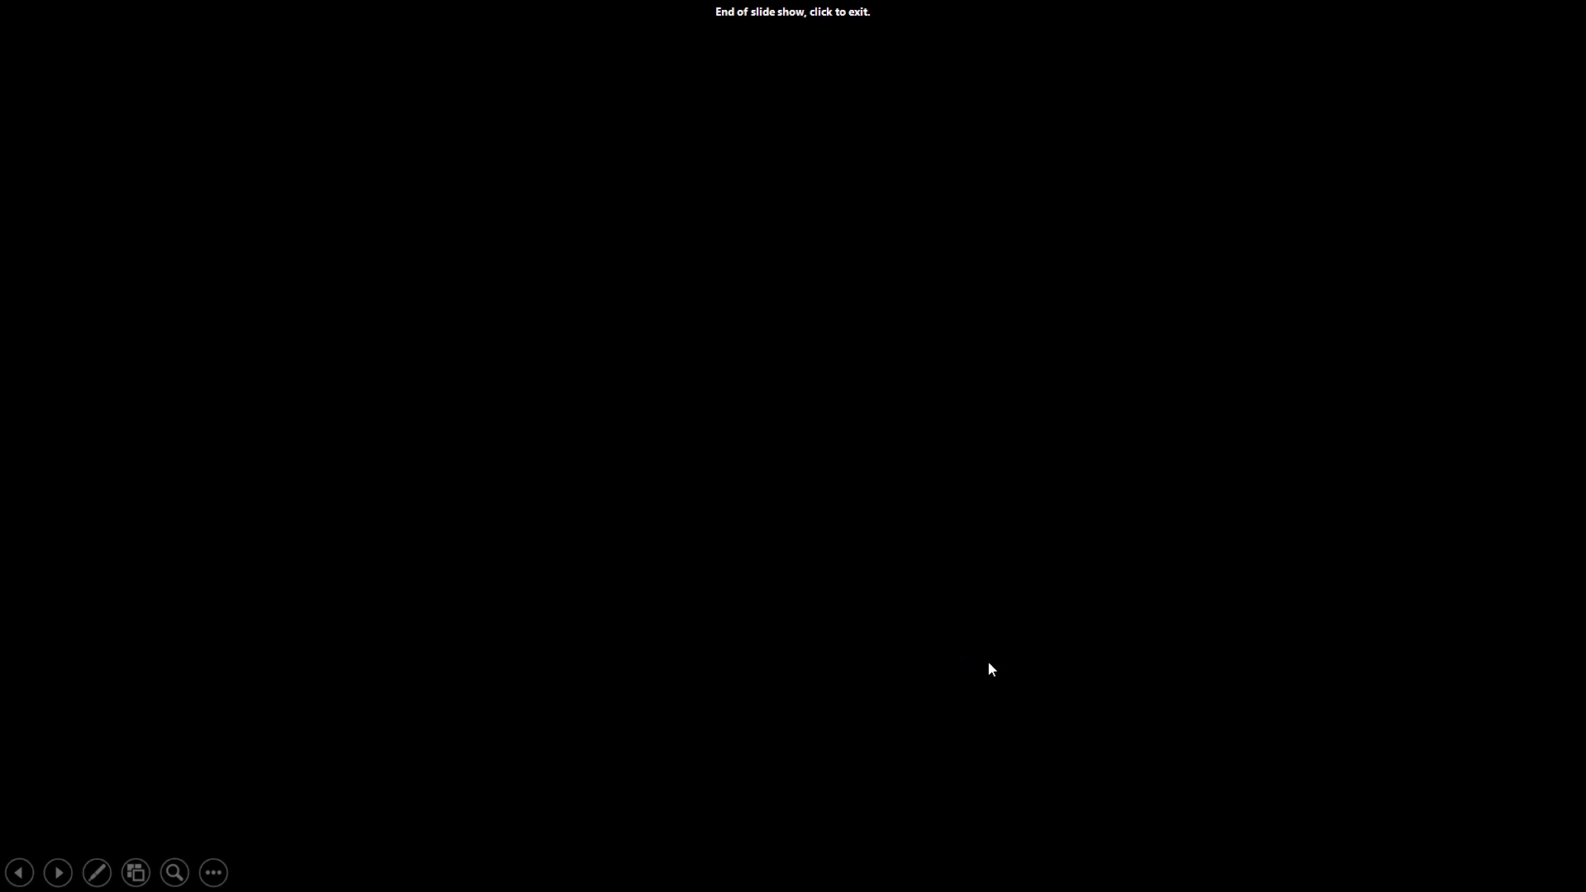
key("Escape")
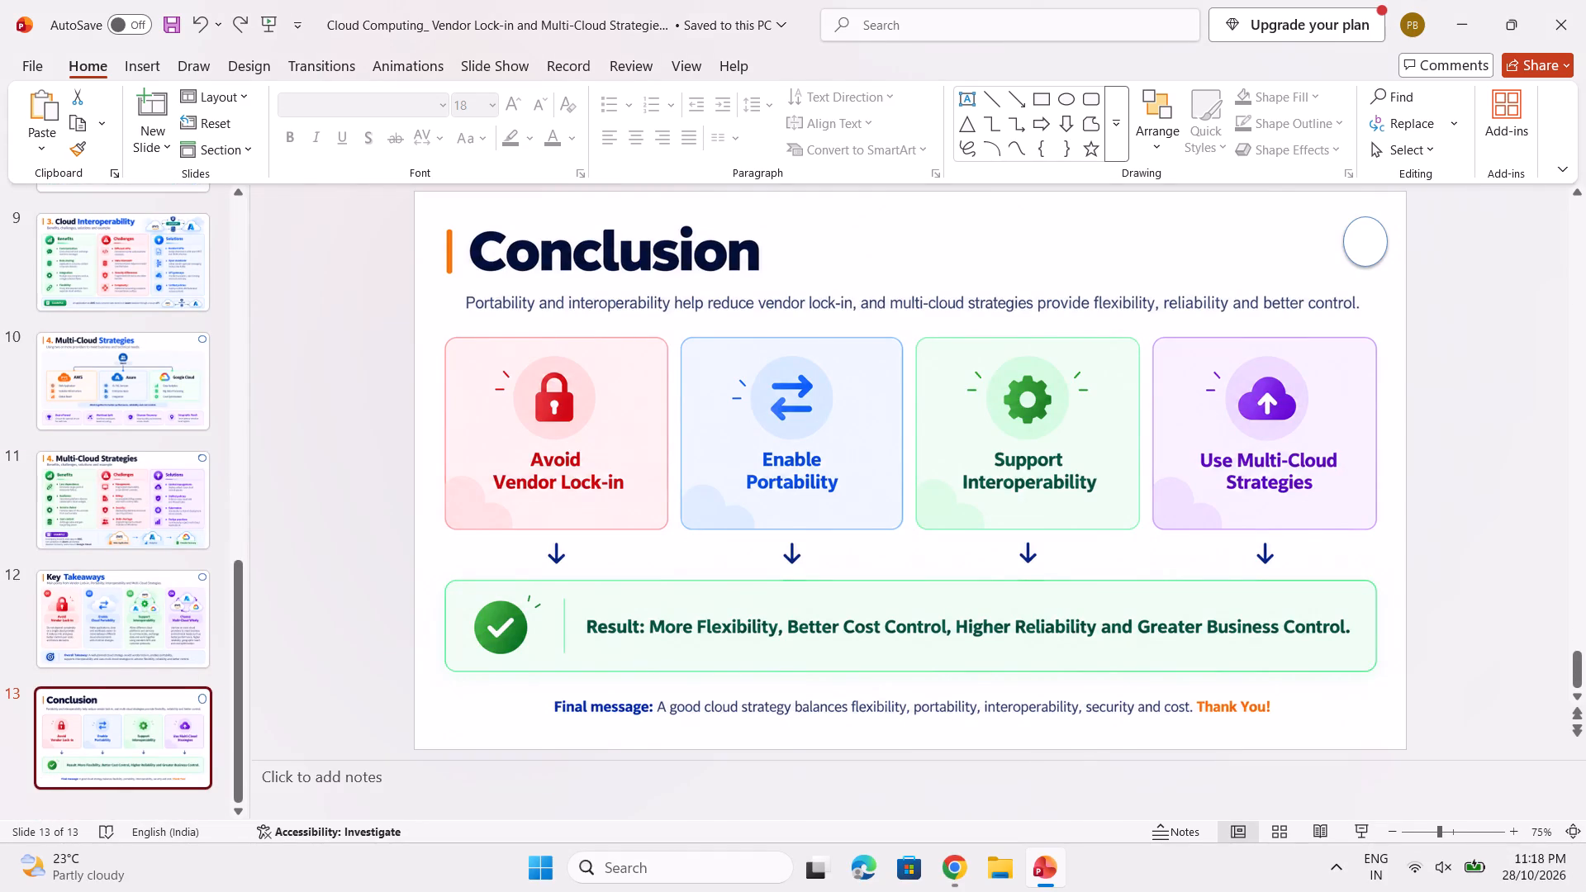
Save the presentation once more, accepting the save without the unavailable fonts.
key("ctrl+s")
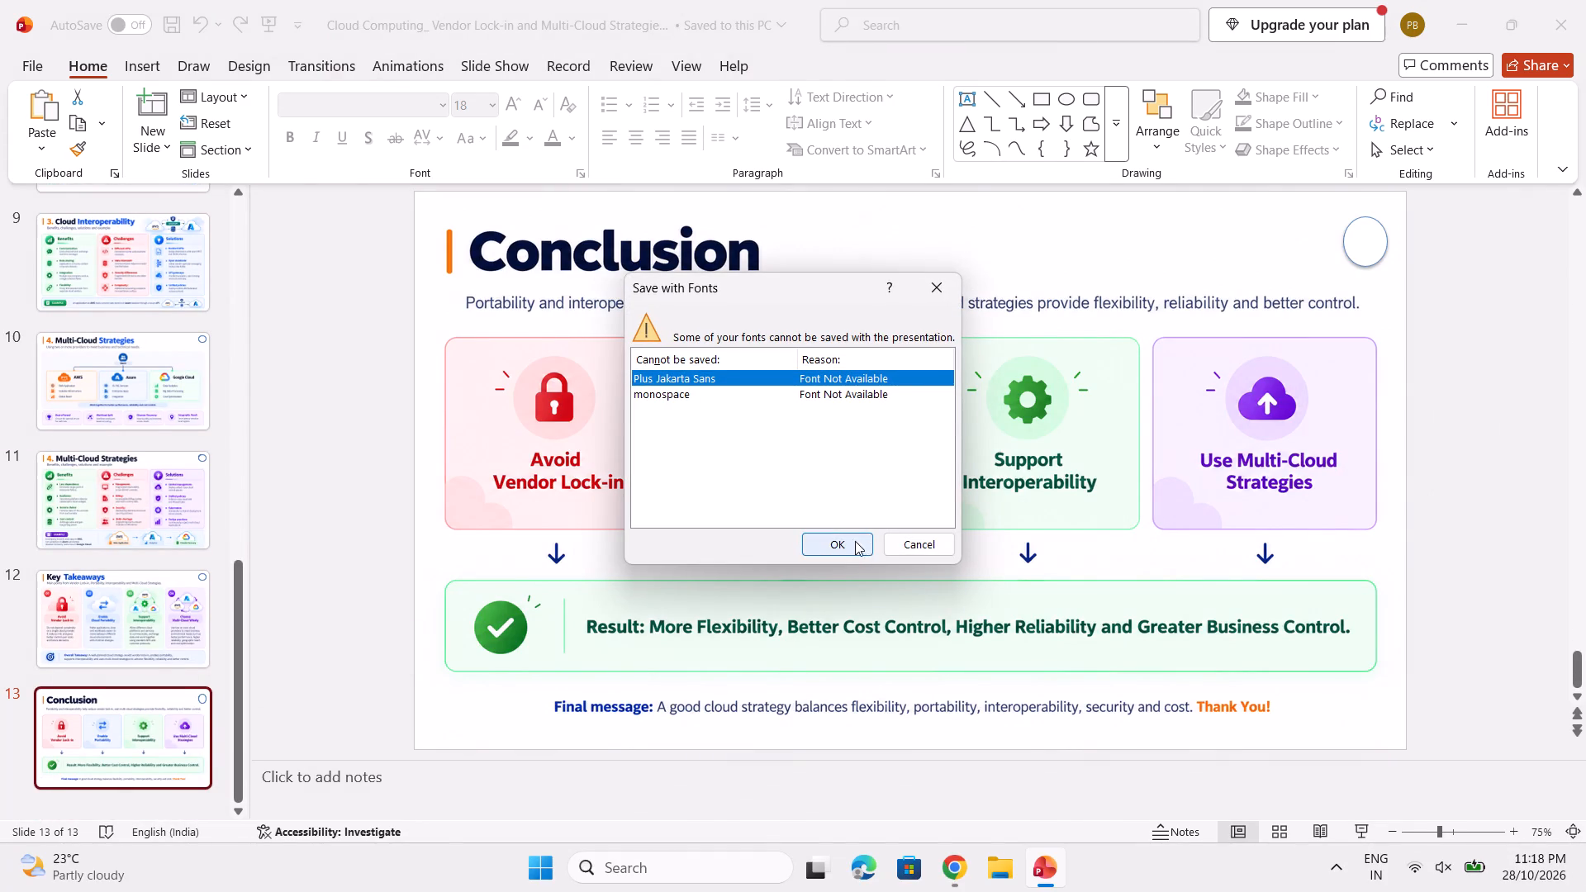
left_click(855, 541)
Save a copy of the presentation in the Downloads folder as "cc presenation", accepting that the unavailable fonts are not saved.
left_click(39, 65)
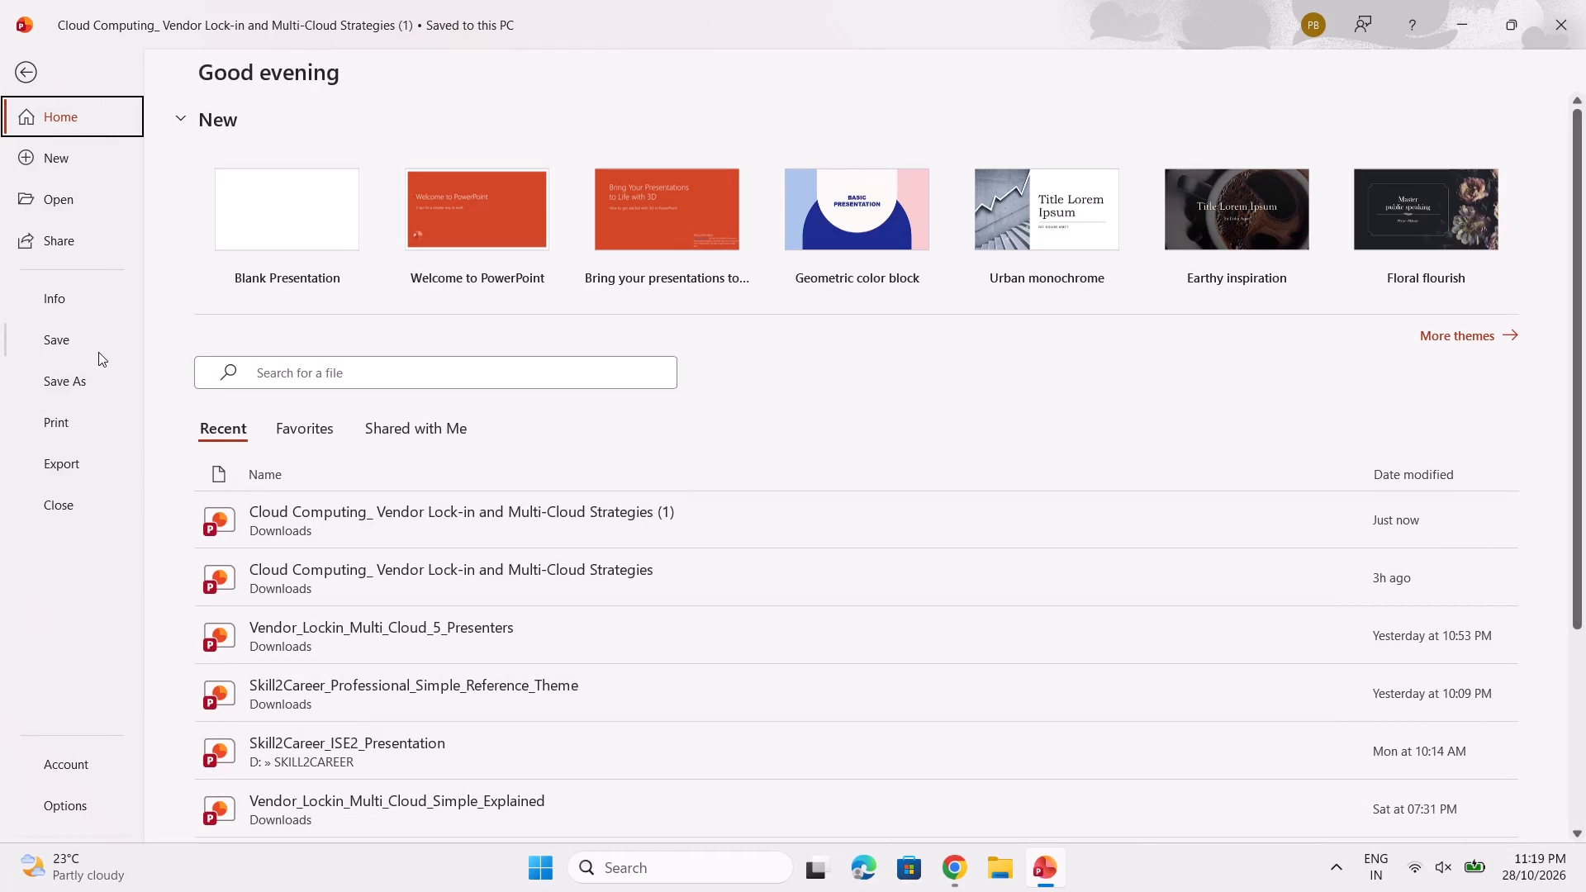
left_click(98, 381)
double_click(306, 439)
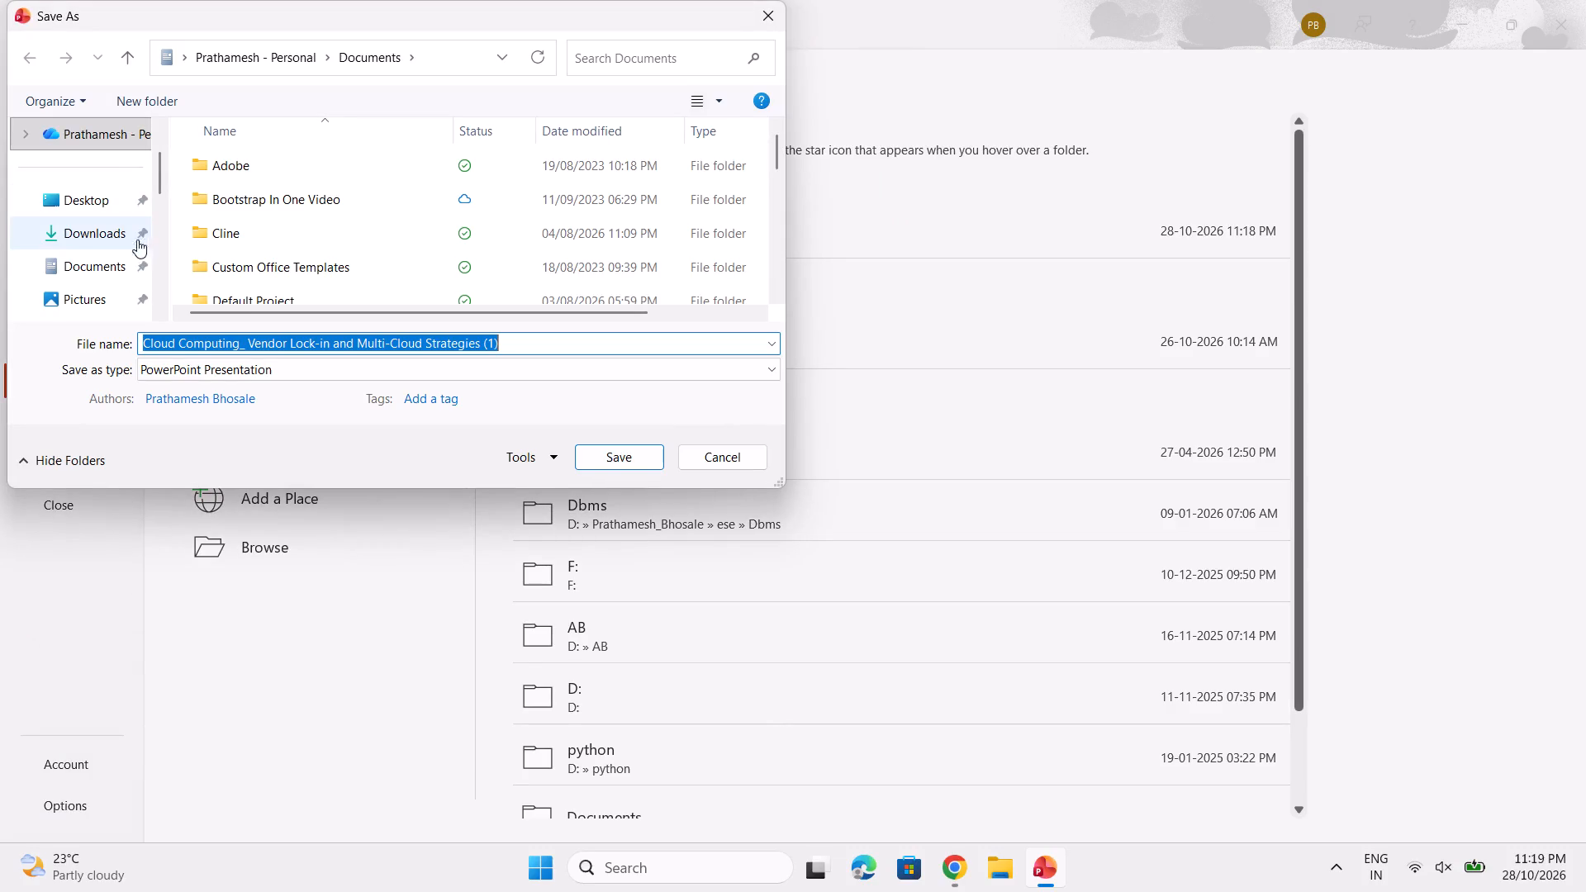
scroll(127, 246, "down", 2)
scroll(123, 205, "up", 2)
left_click(112, 232)
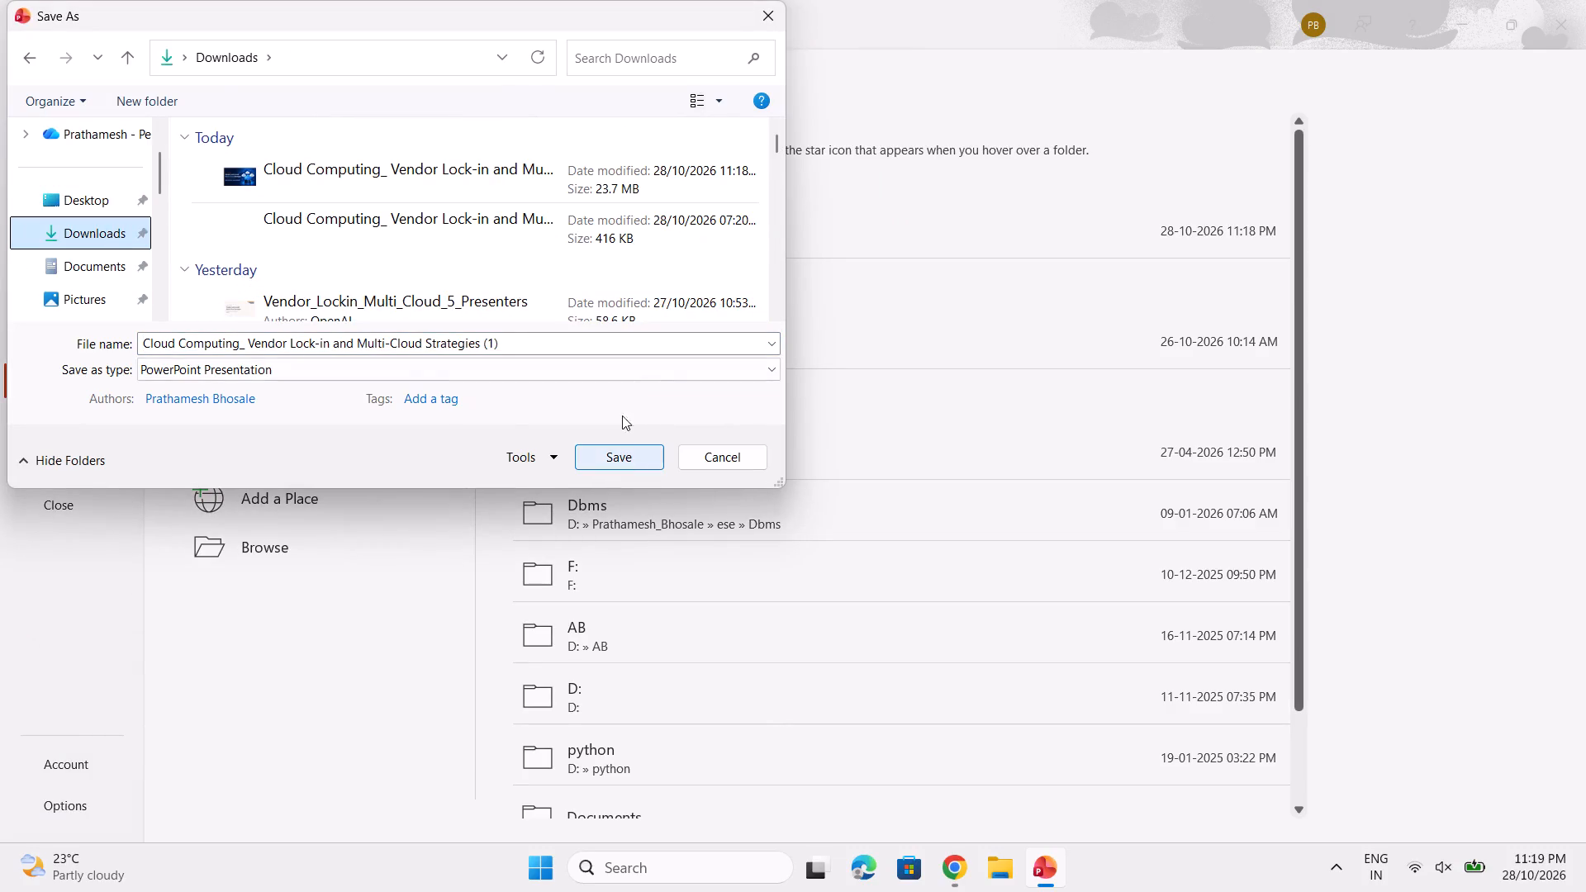
left_click(561, 346)
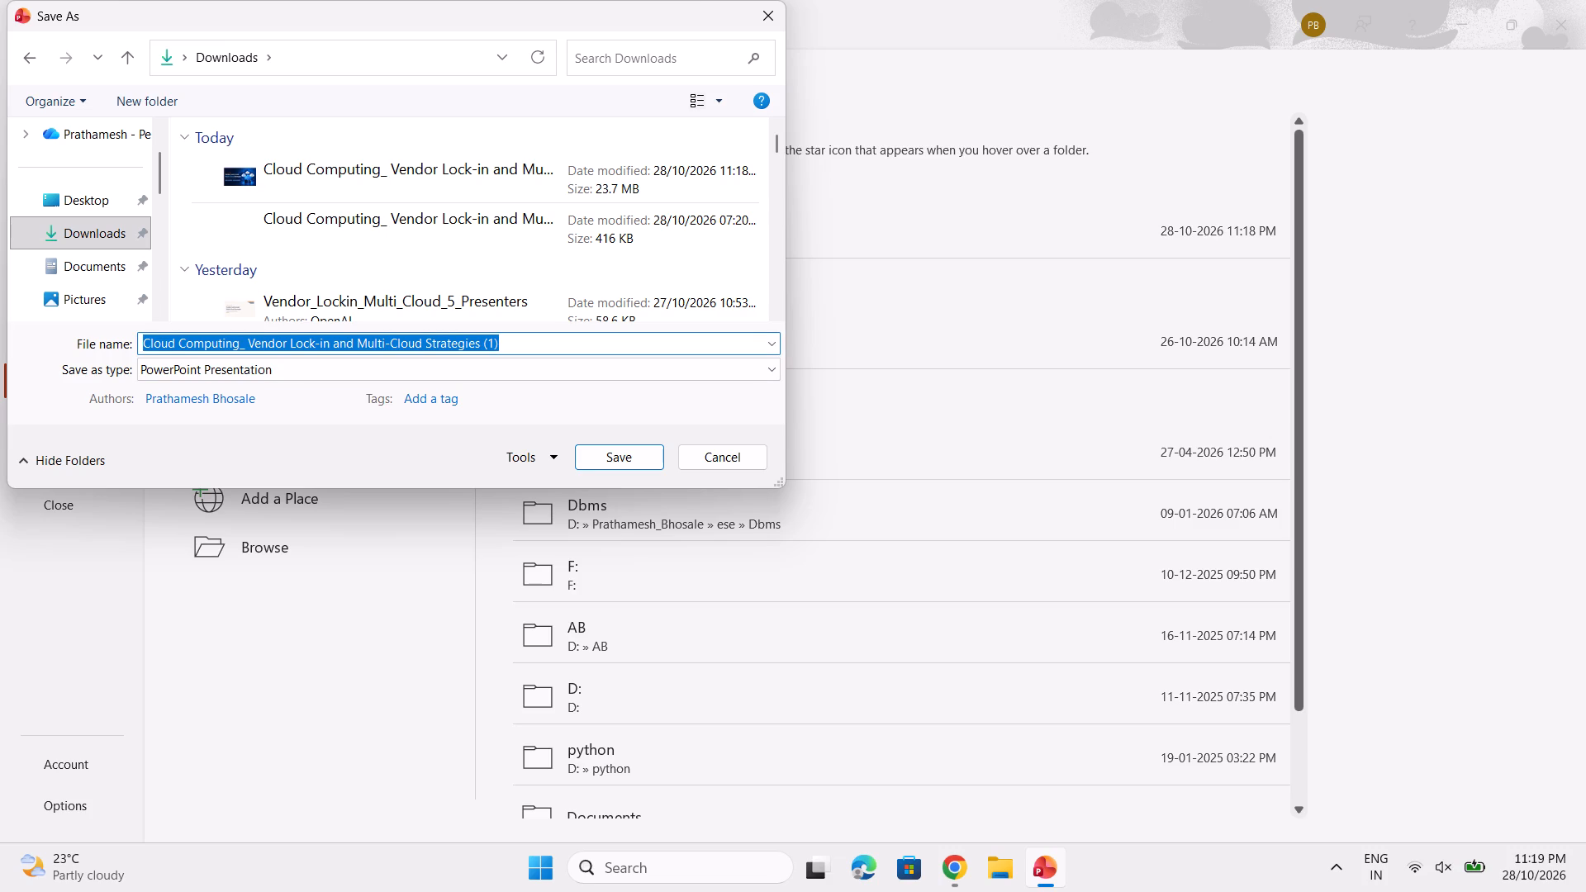
key("BackSpace")
type("cc")
key("space")
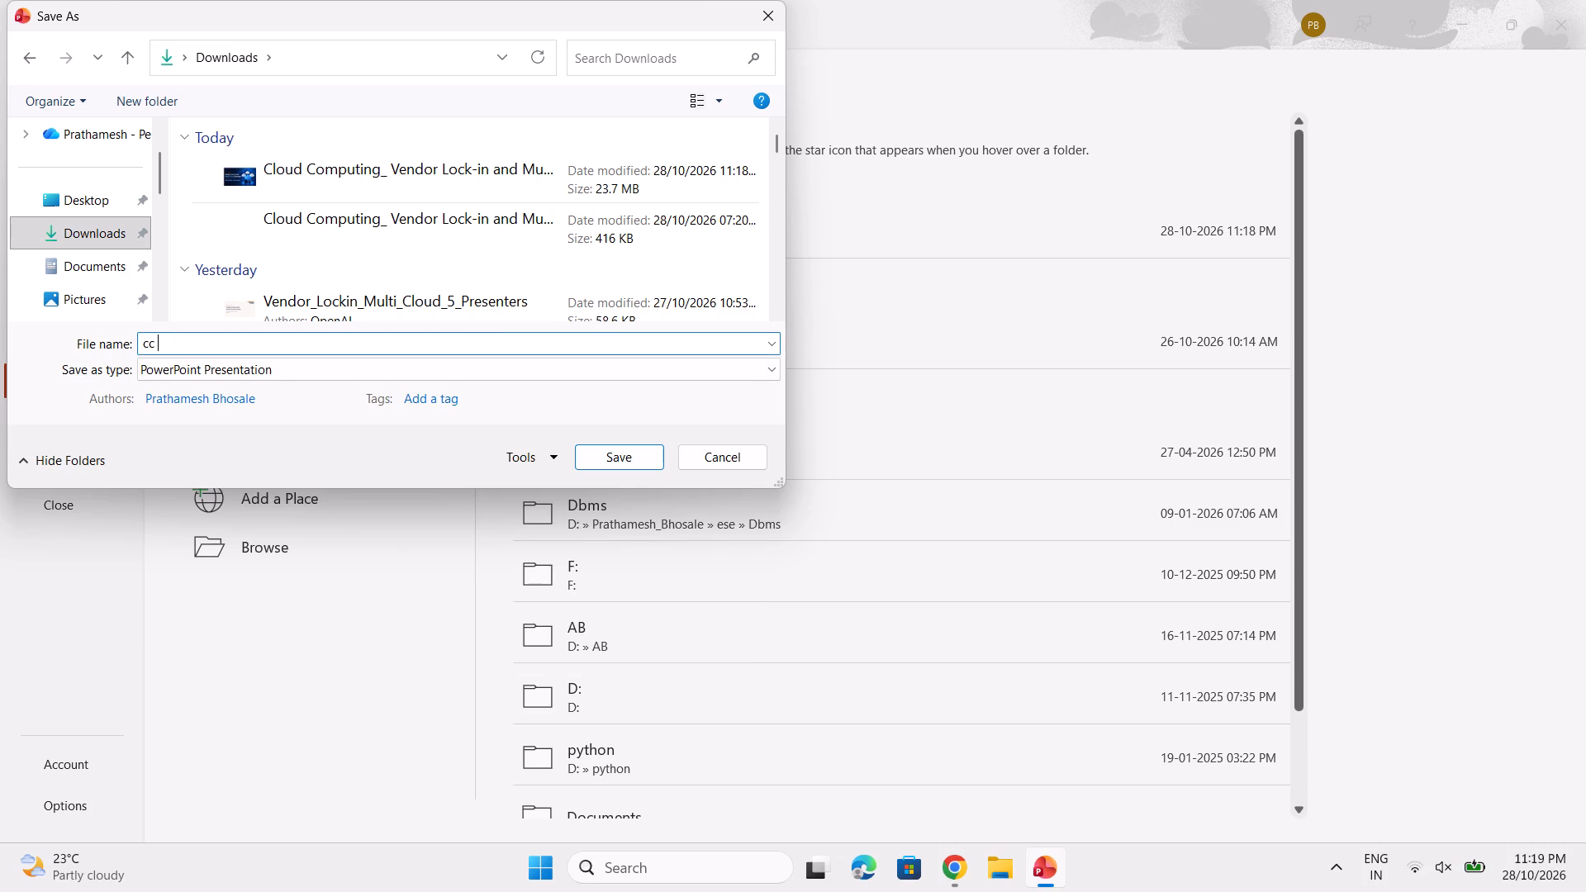
type("presen")
type("ation")
key("Return")
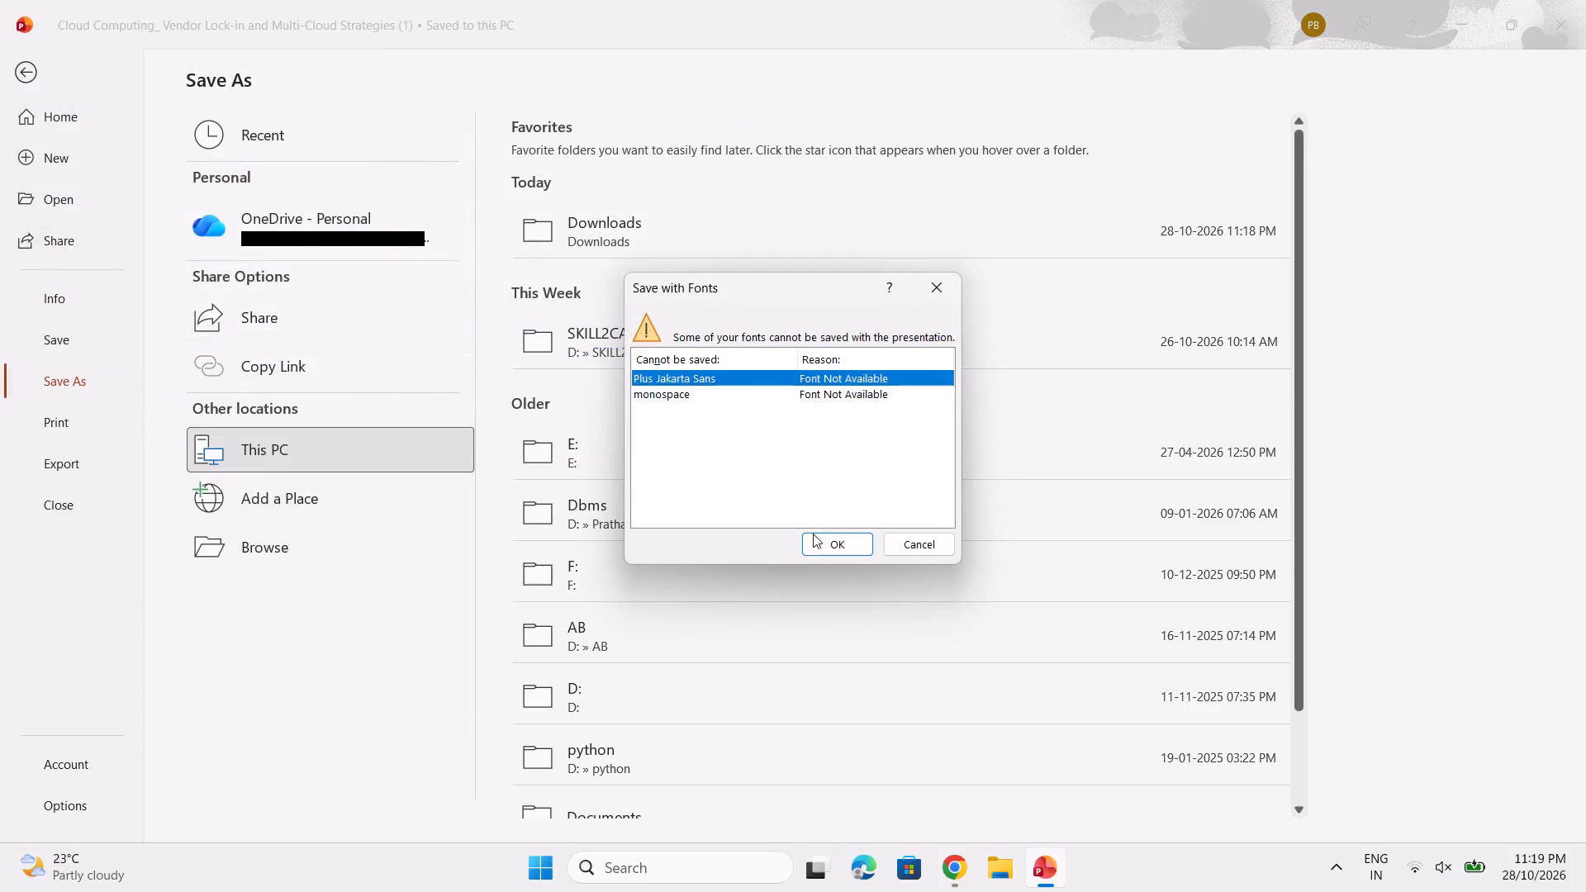
left_click(843, 547)
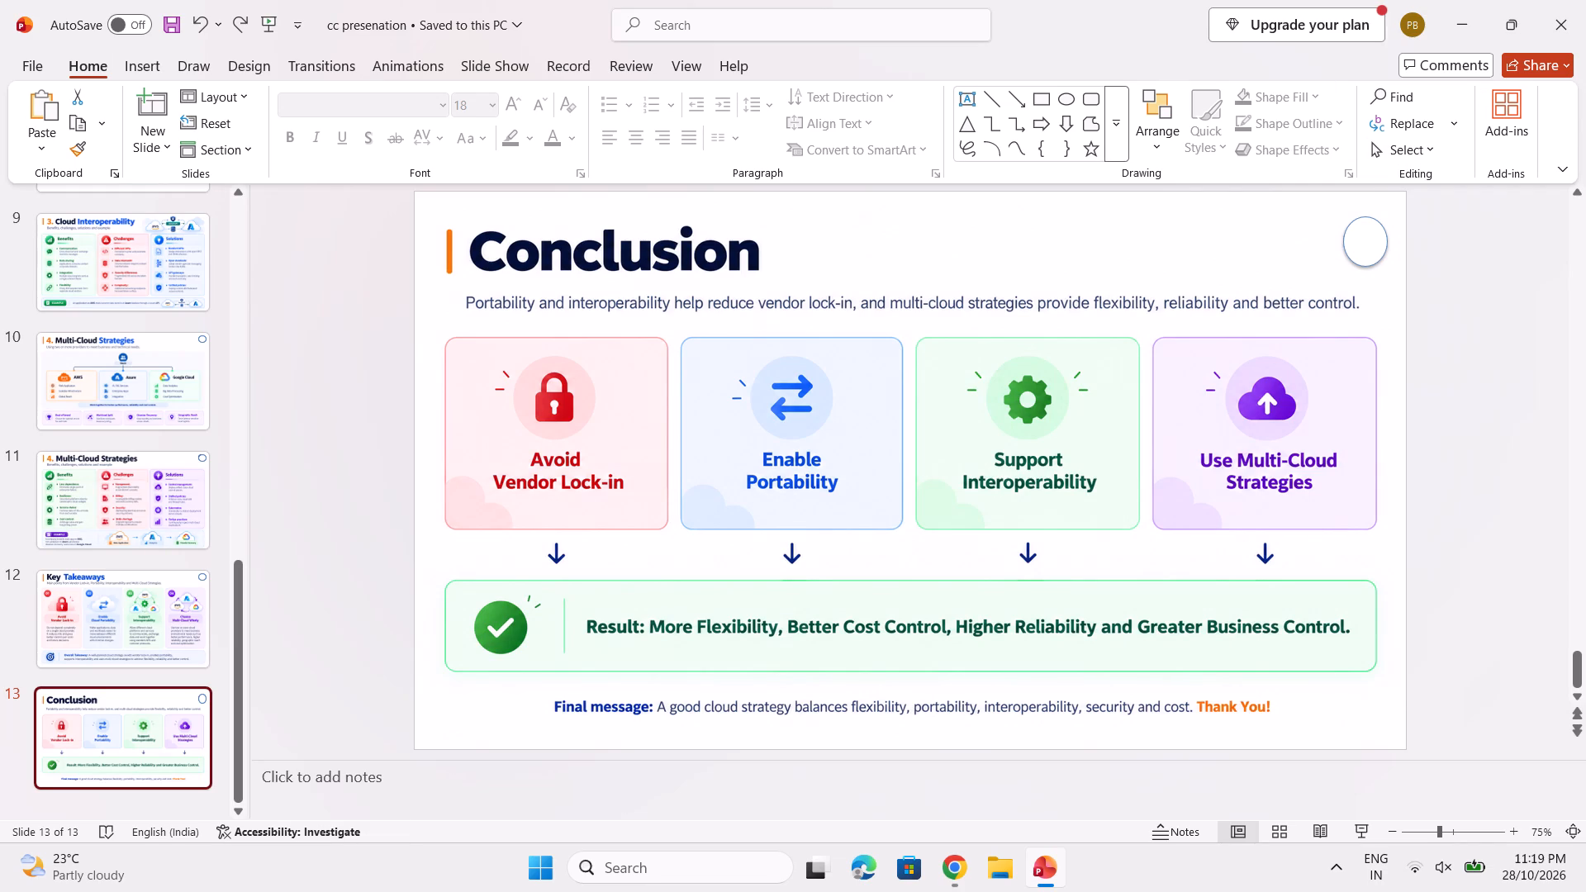
Open the file commands for the cc presenation file.
left_click(23, 63)
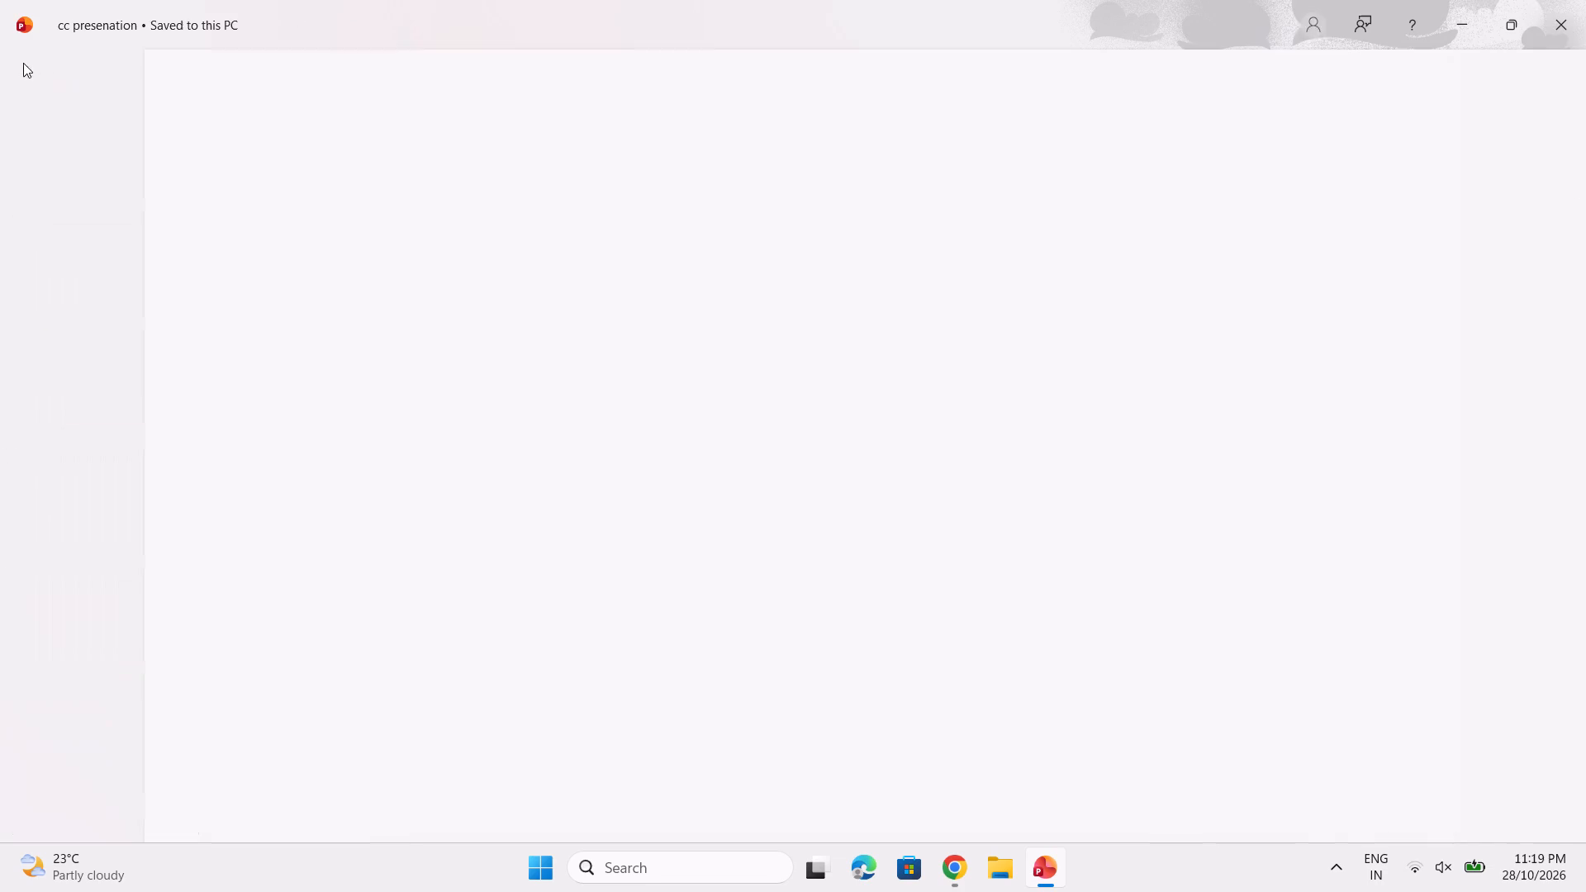
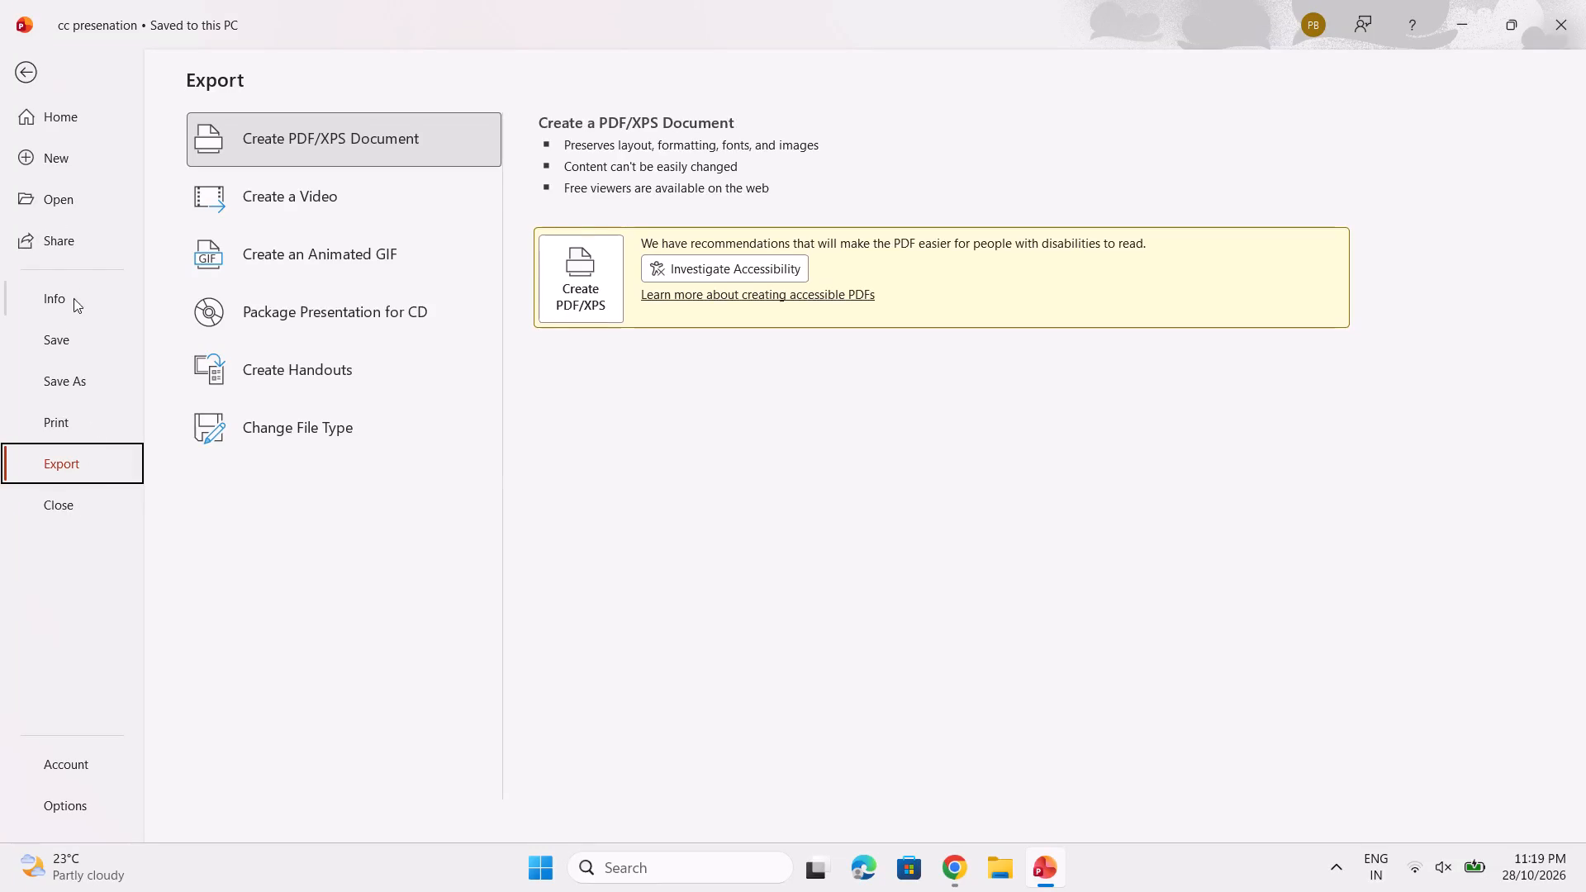
Start saving a copy of cc presenation on this PC and open the choice of file formats.
left_click(74, 377)
double_click(247, 448)
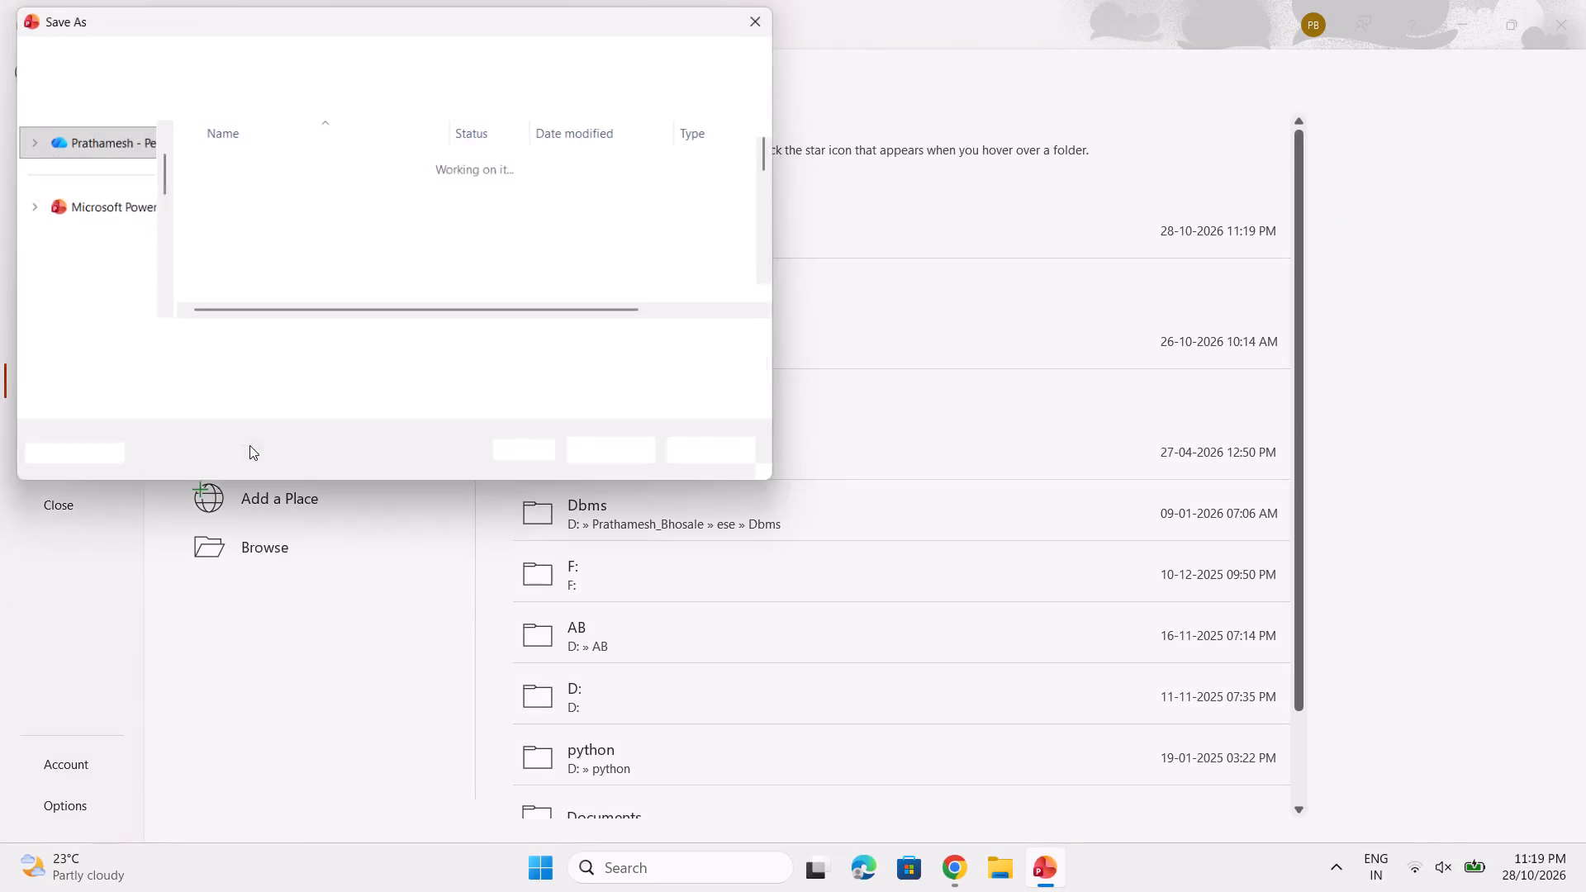
left_click(362, 356)
left_click(347, 371)
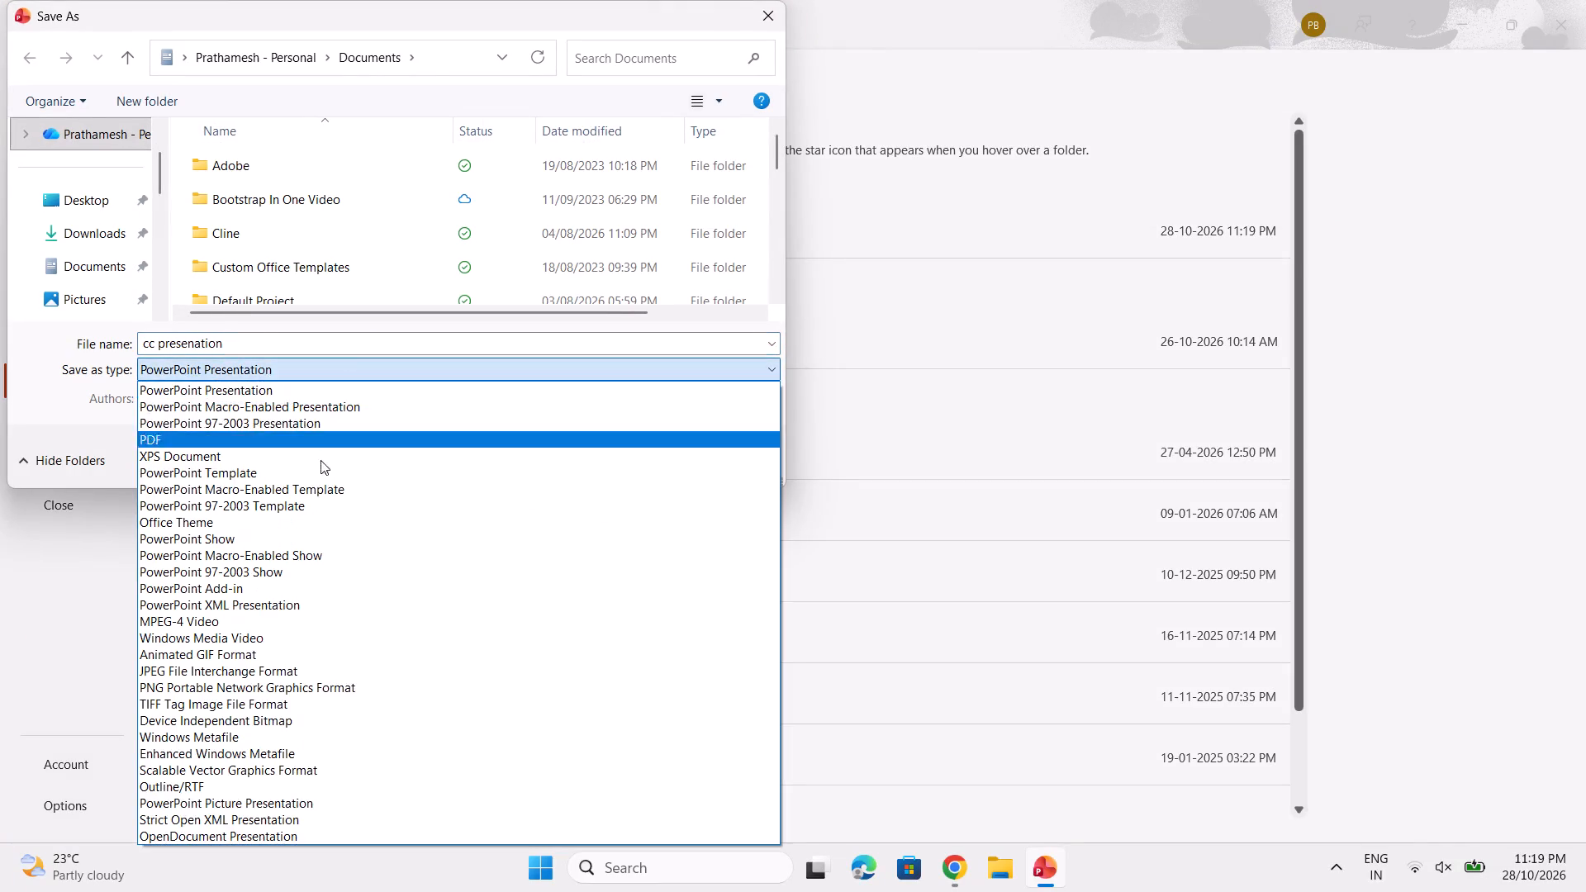
Save the presentation as a PDF named "cc presenation" in the Documents folder.
left_click(322, 439)
left_click(625, 543)
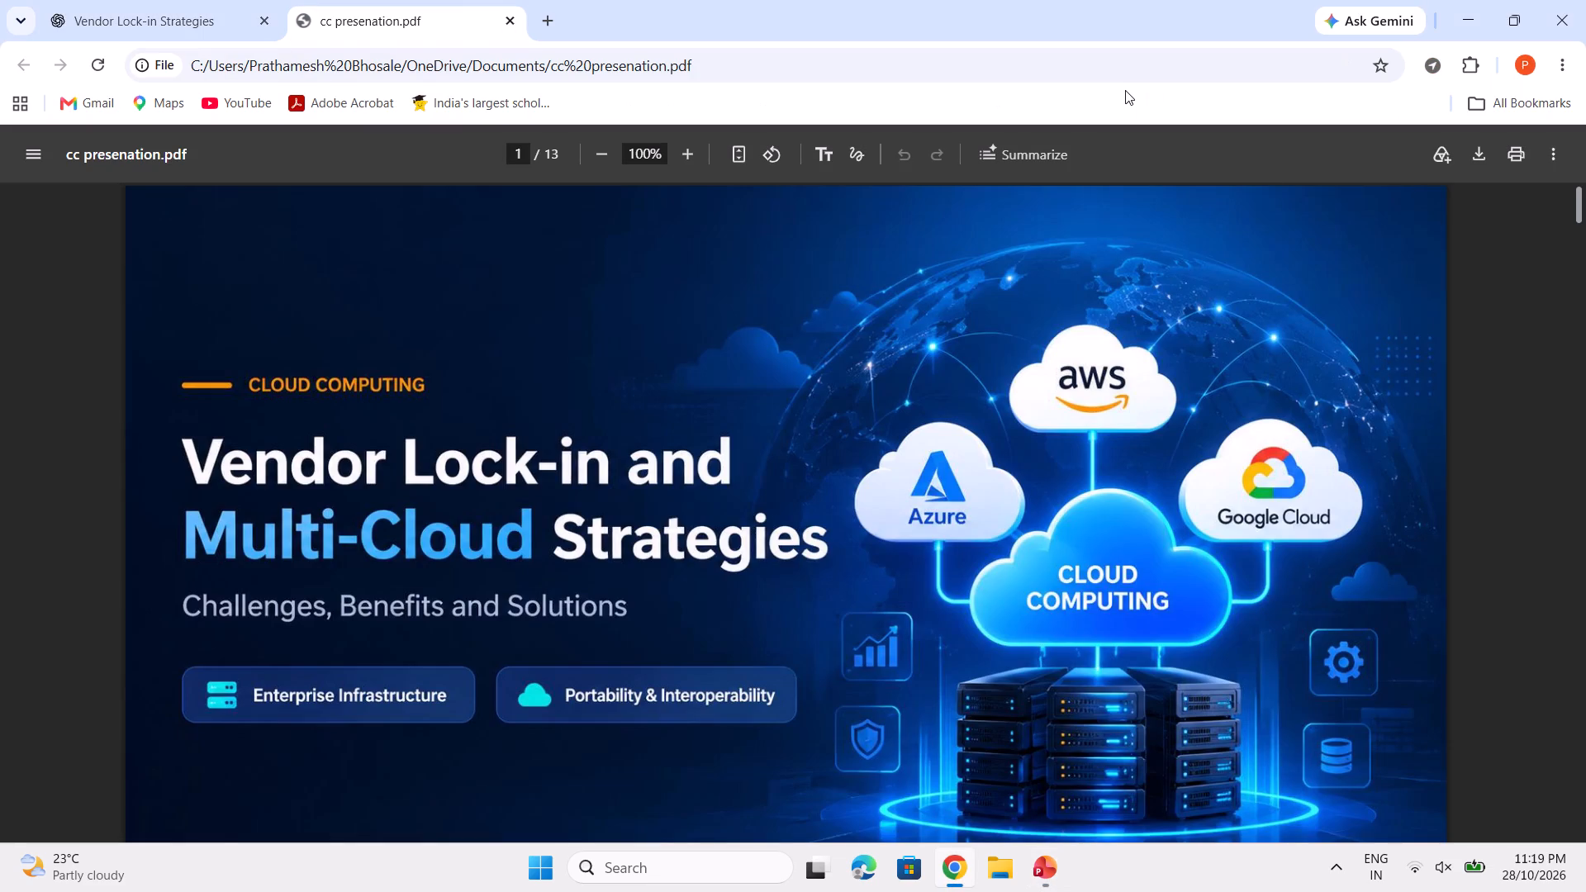
Close the exported PDF and the Vendor Lock-in Strategies chat in the browser, keeping only a new blank tab open.
left_click(508, 20)
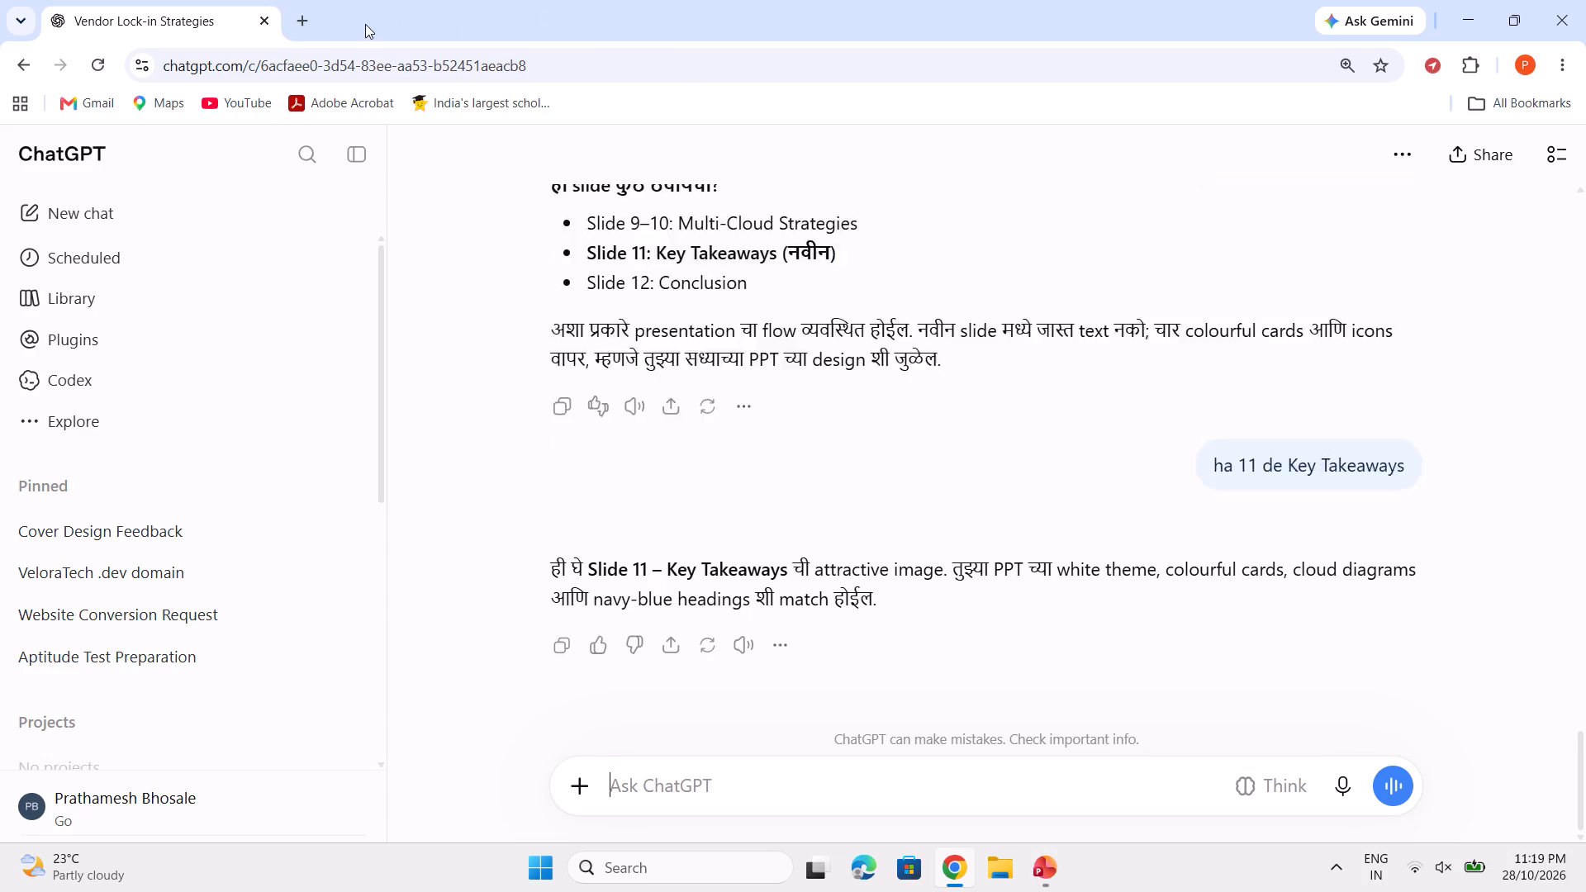
left_click(311, 28)
left_click(267, 22)
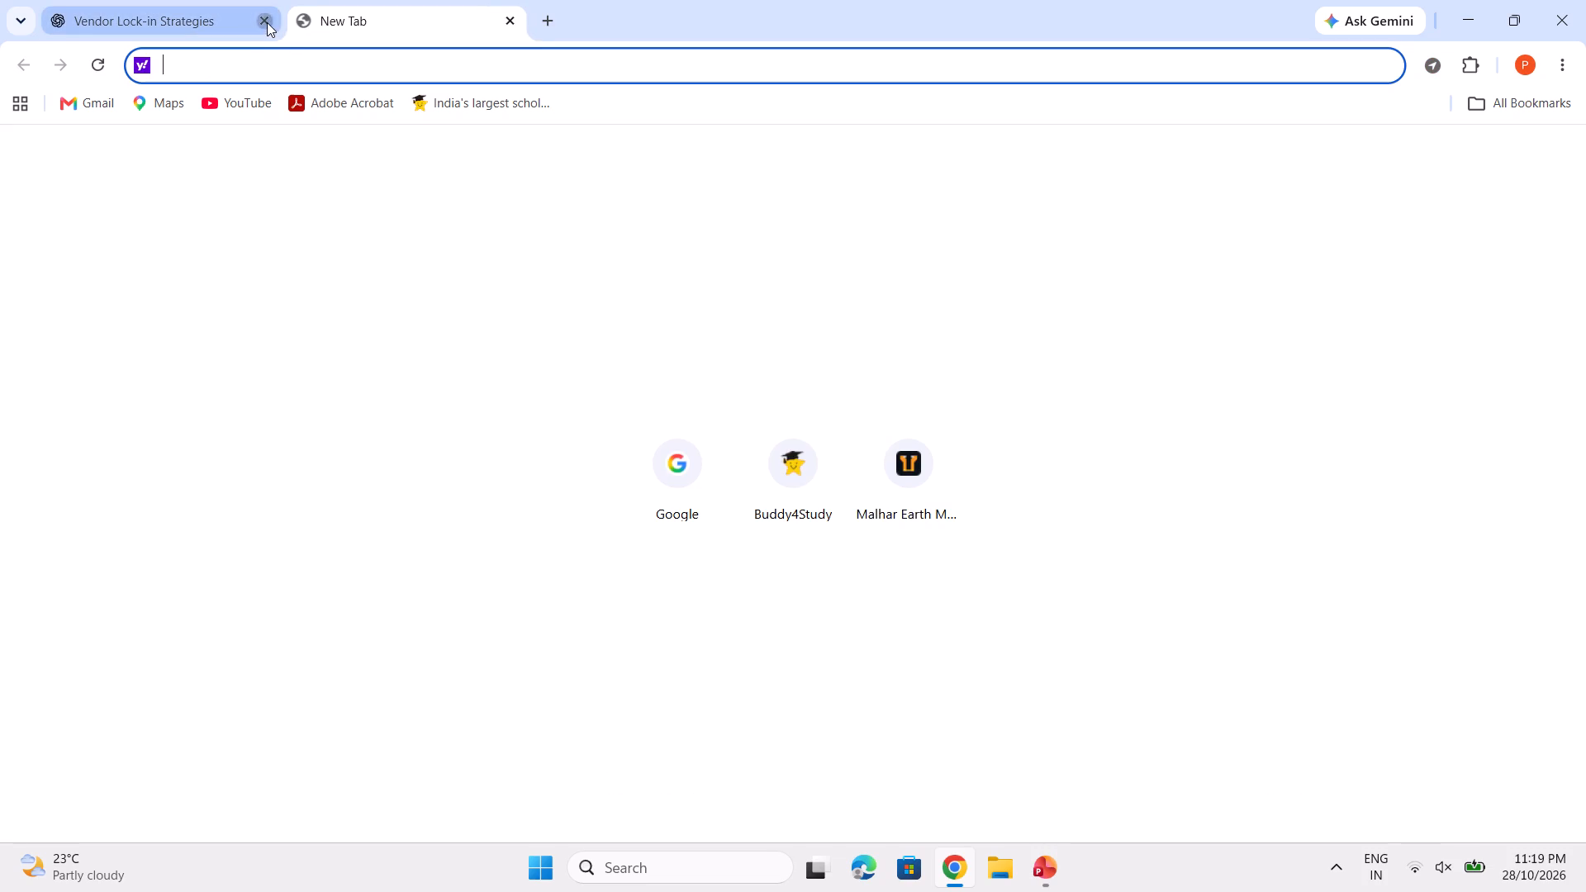
Show the hidden background app icons in the Windows system tray.
left_click(1325, 883)
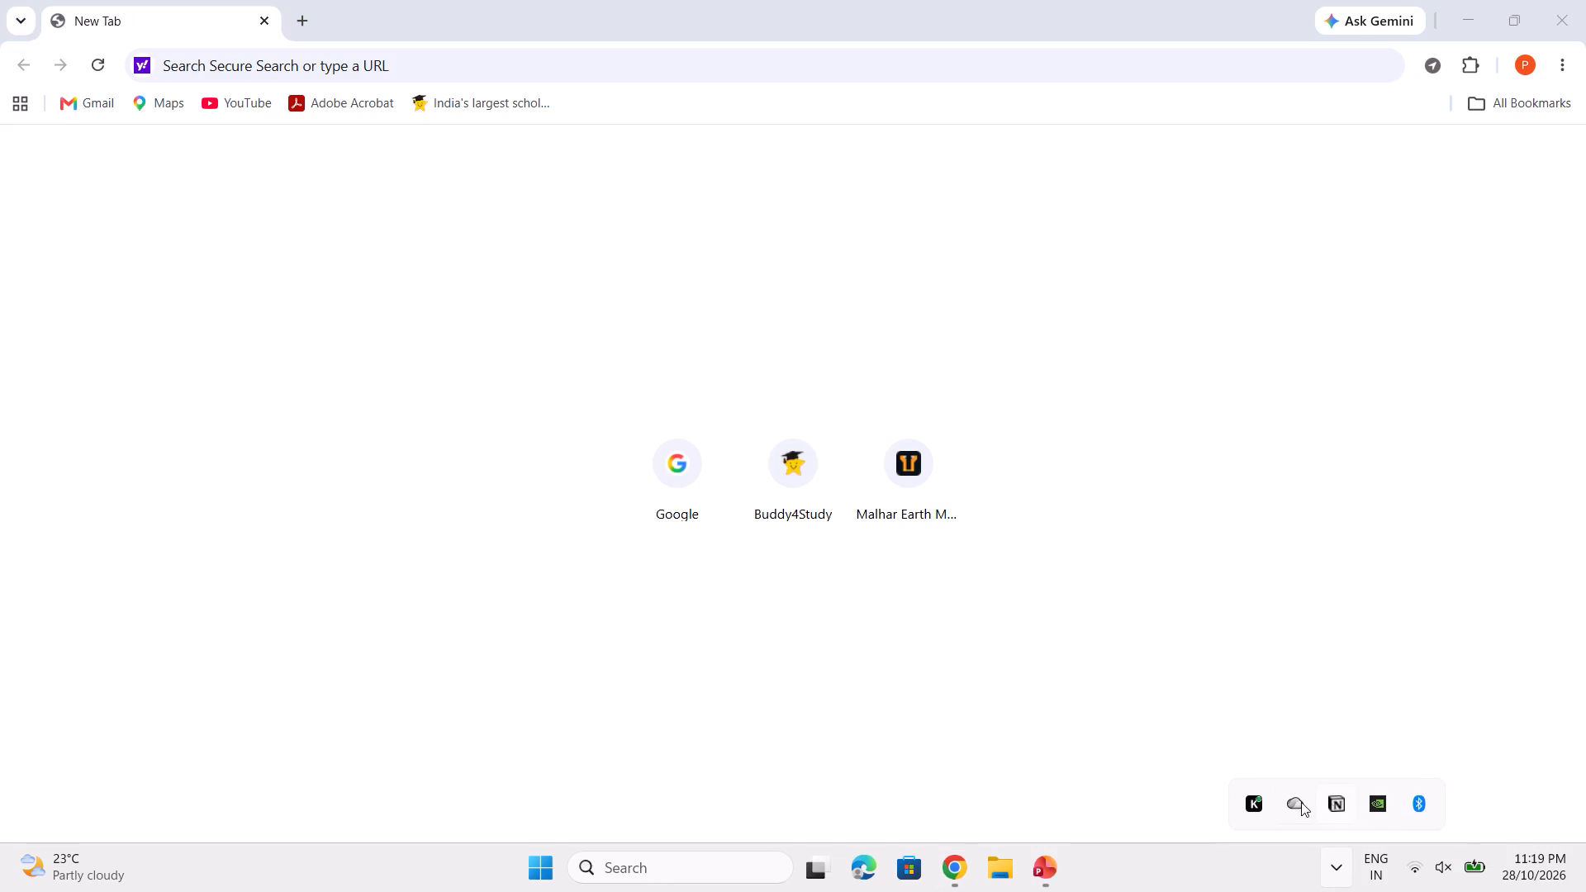
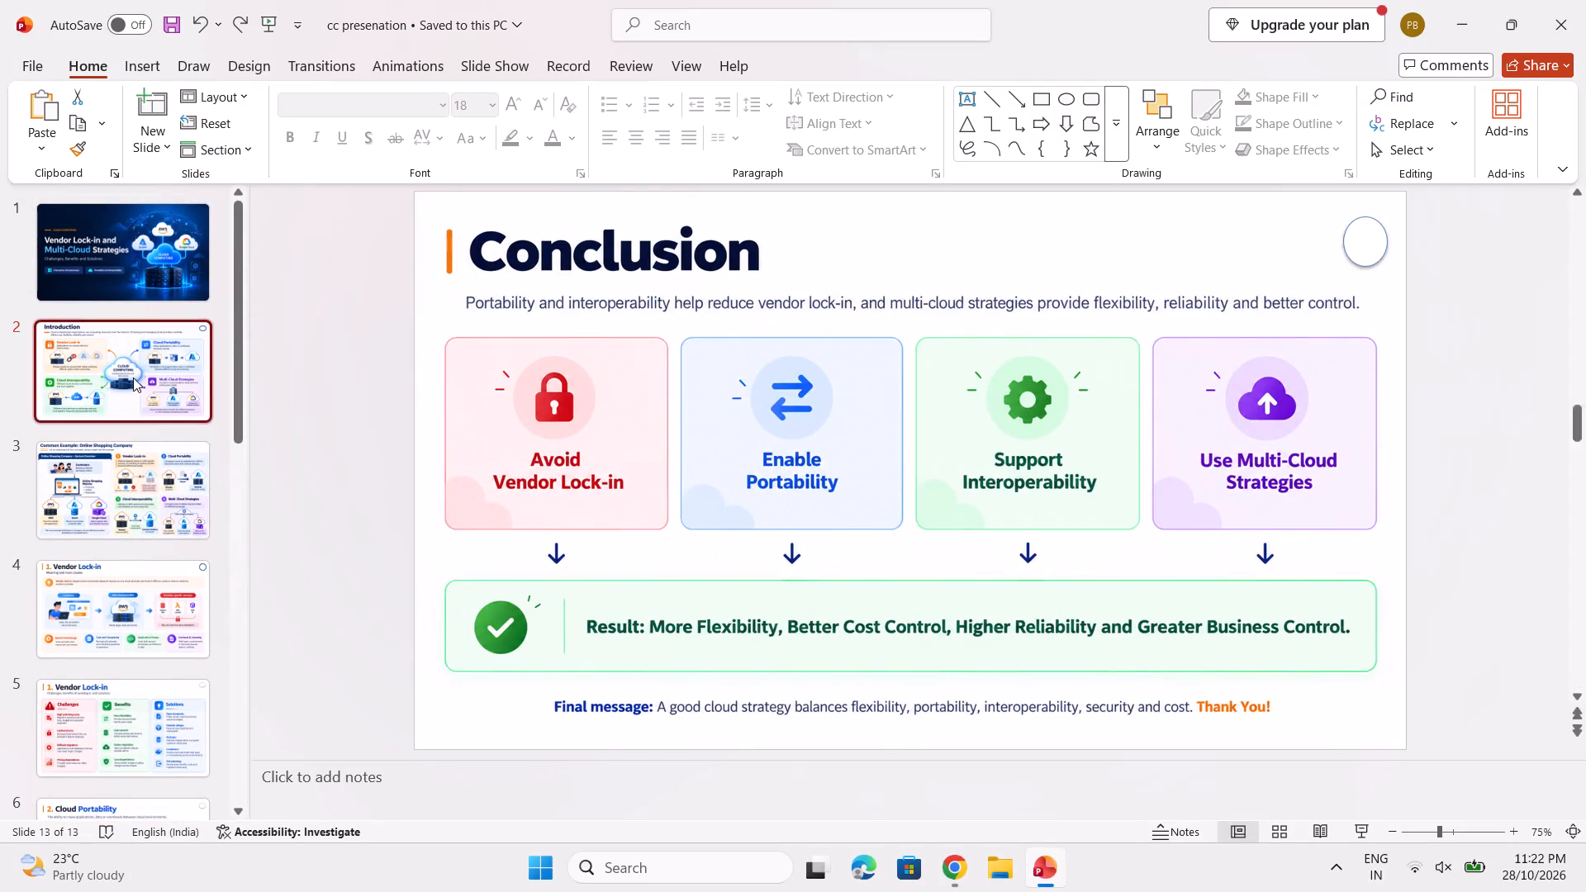
Review the presentation's slides from the online shopping company example through the Vendor Lock-in and Cloud Portability slides.
left_click(150, 496)
left_click(161, 616)
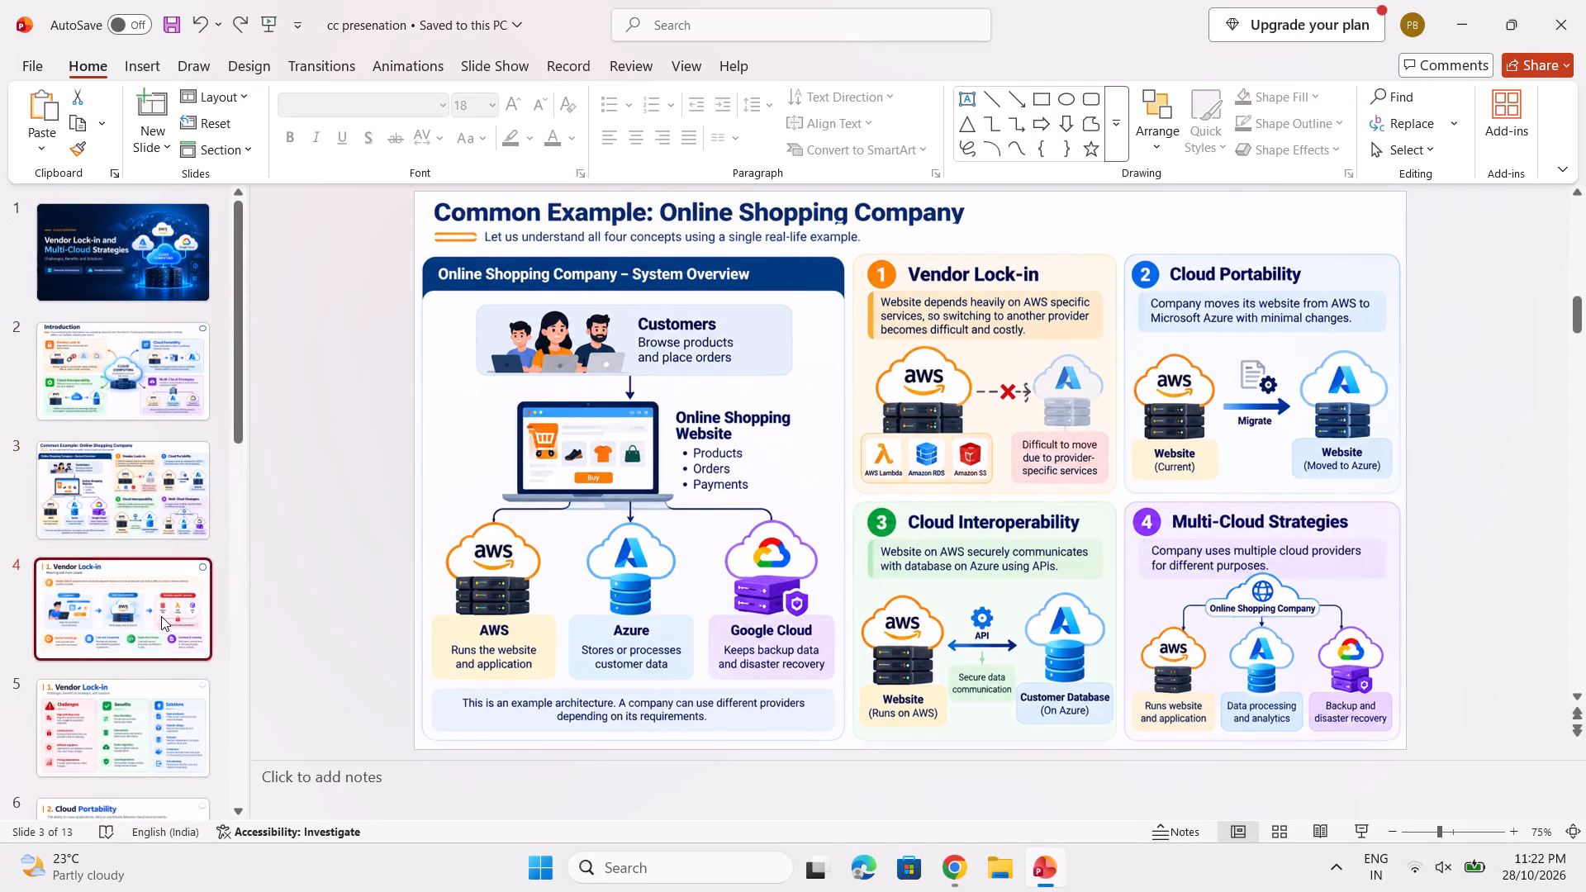
scroll(158, 652, "down", 4)
left_click(136, 611)
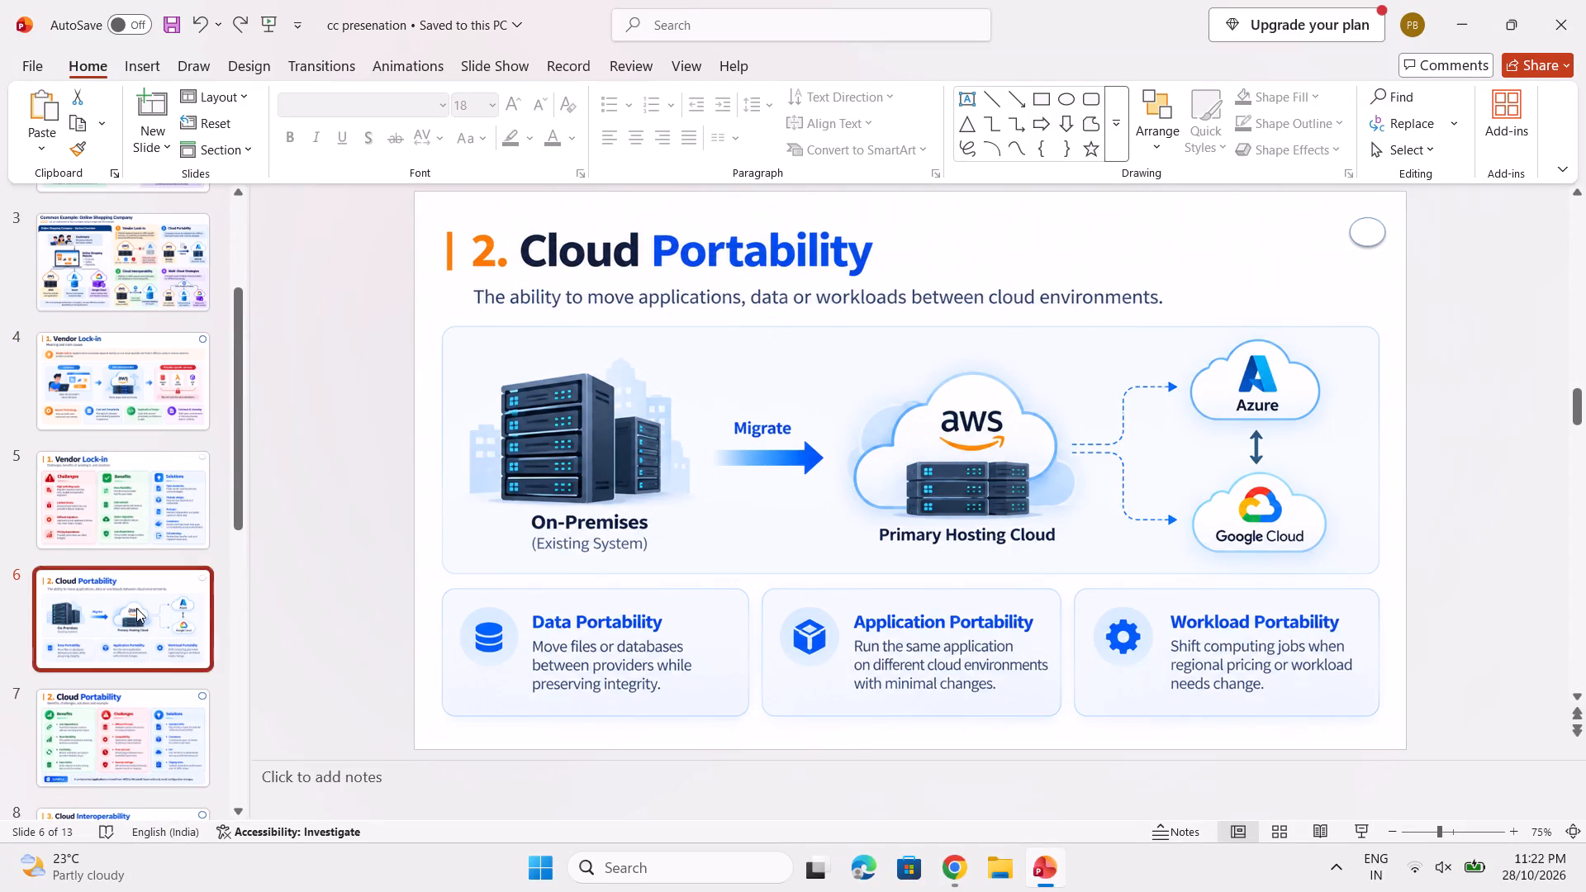
scroll(136, 608, "down", 1)
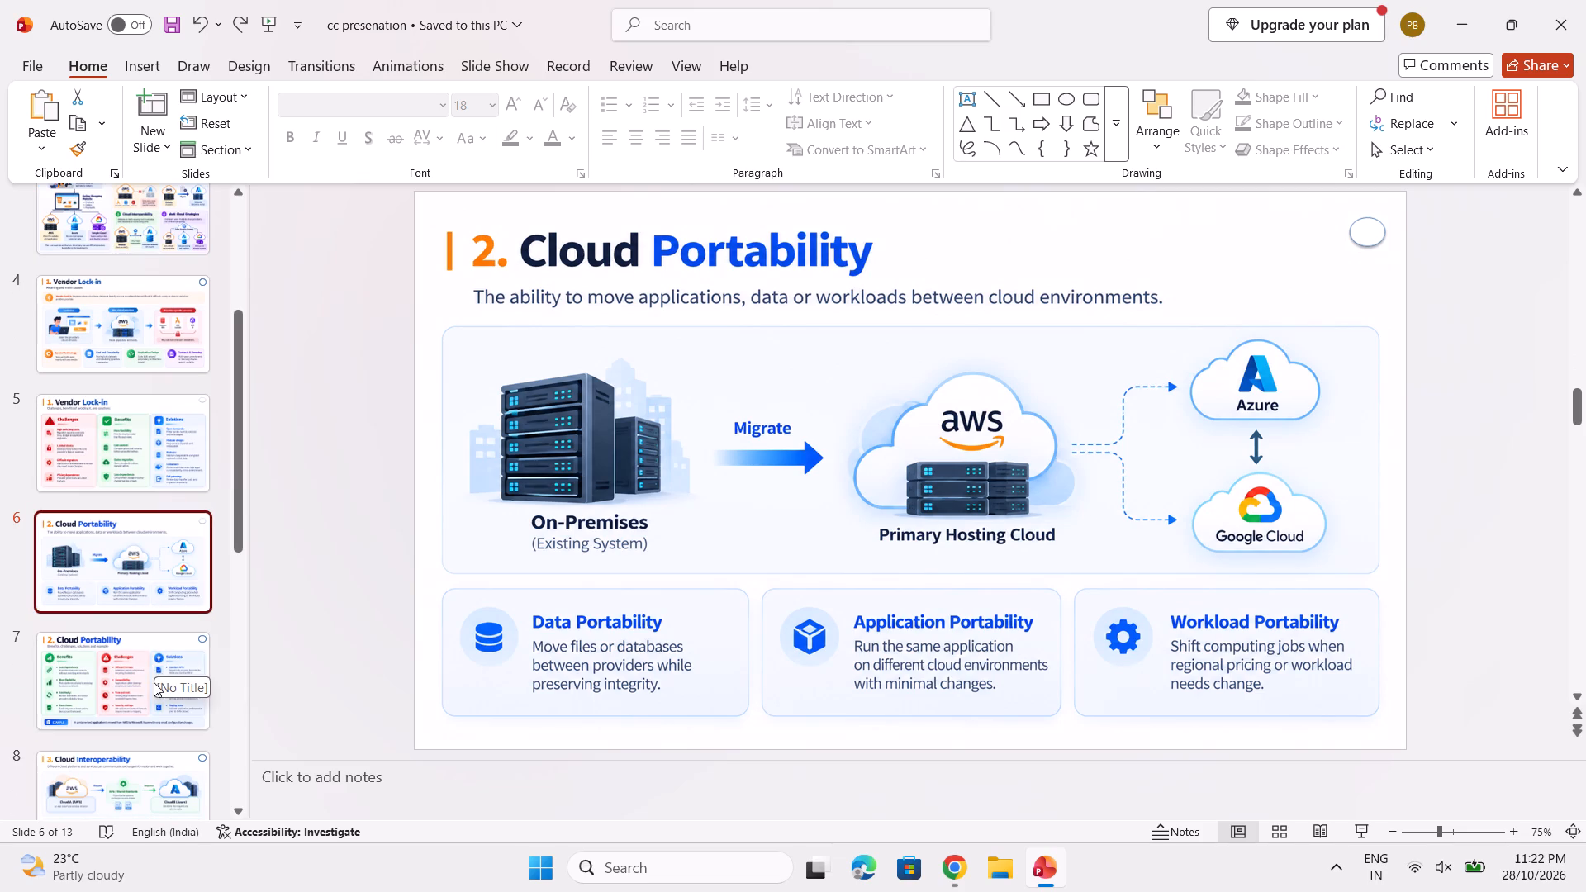
left_click(154, 682)
left_click(150, 576)
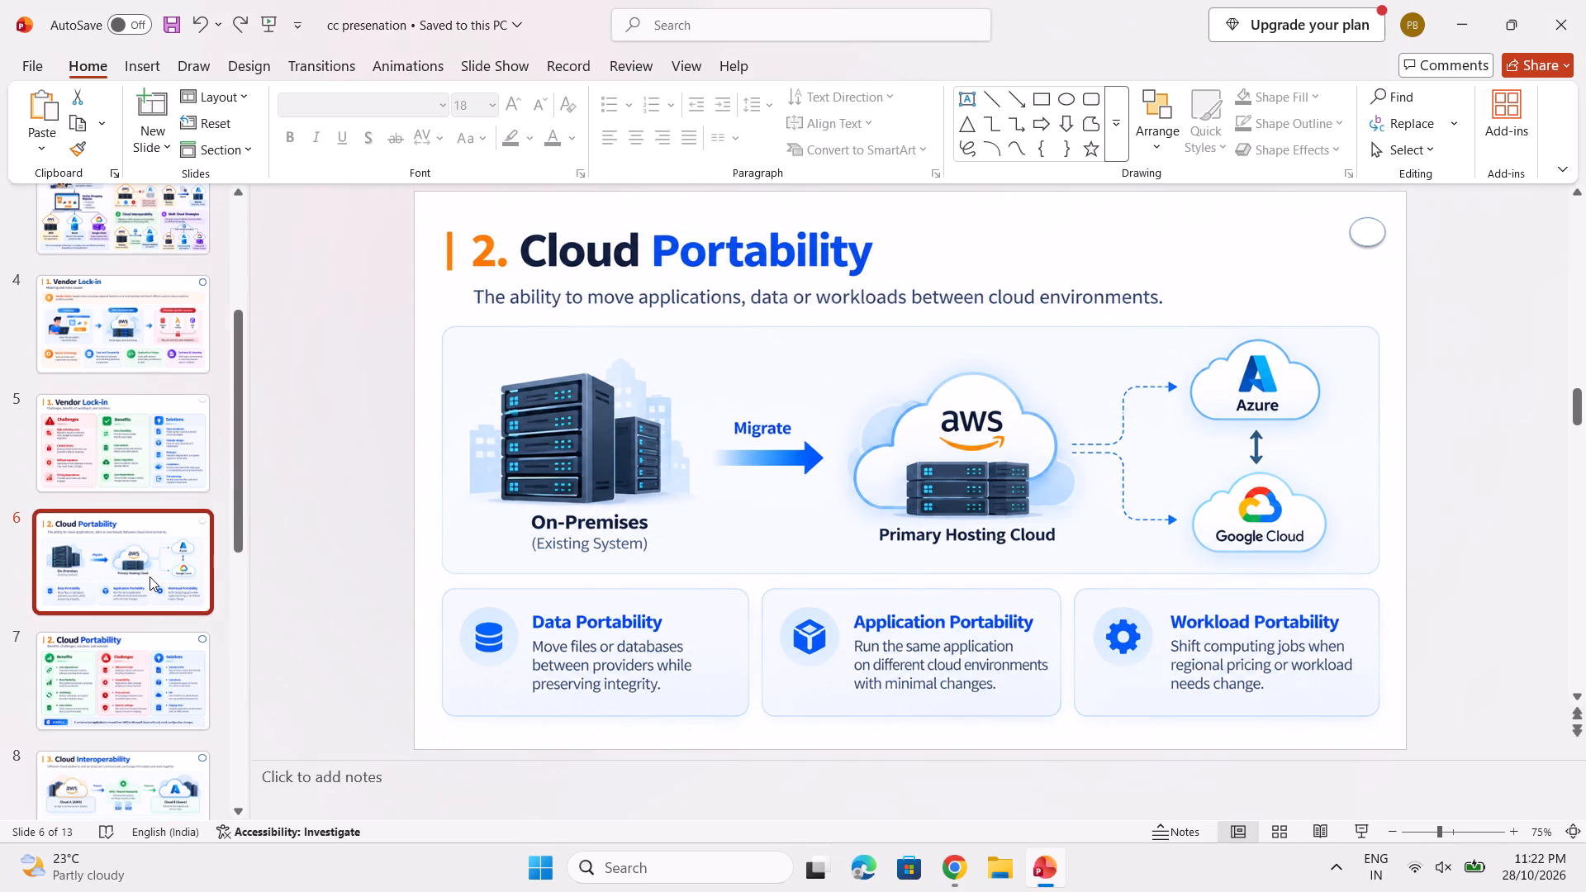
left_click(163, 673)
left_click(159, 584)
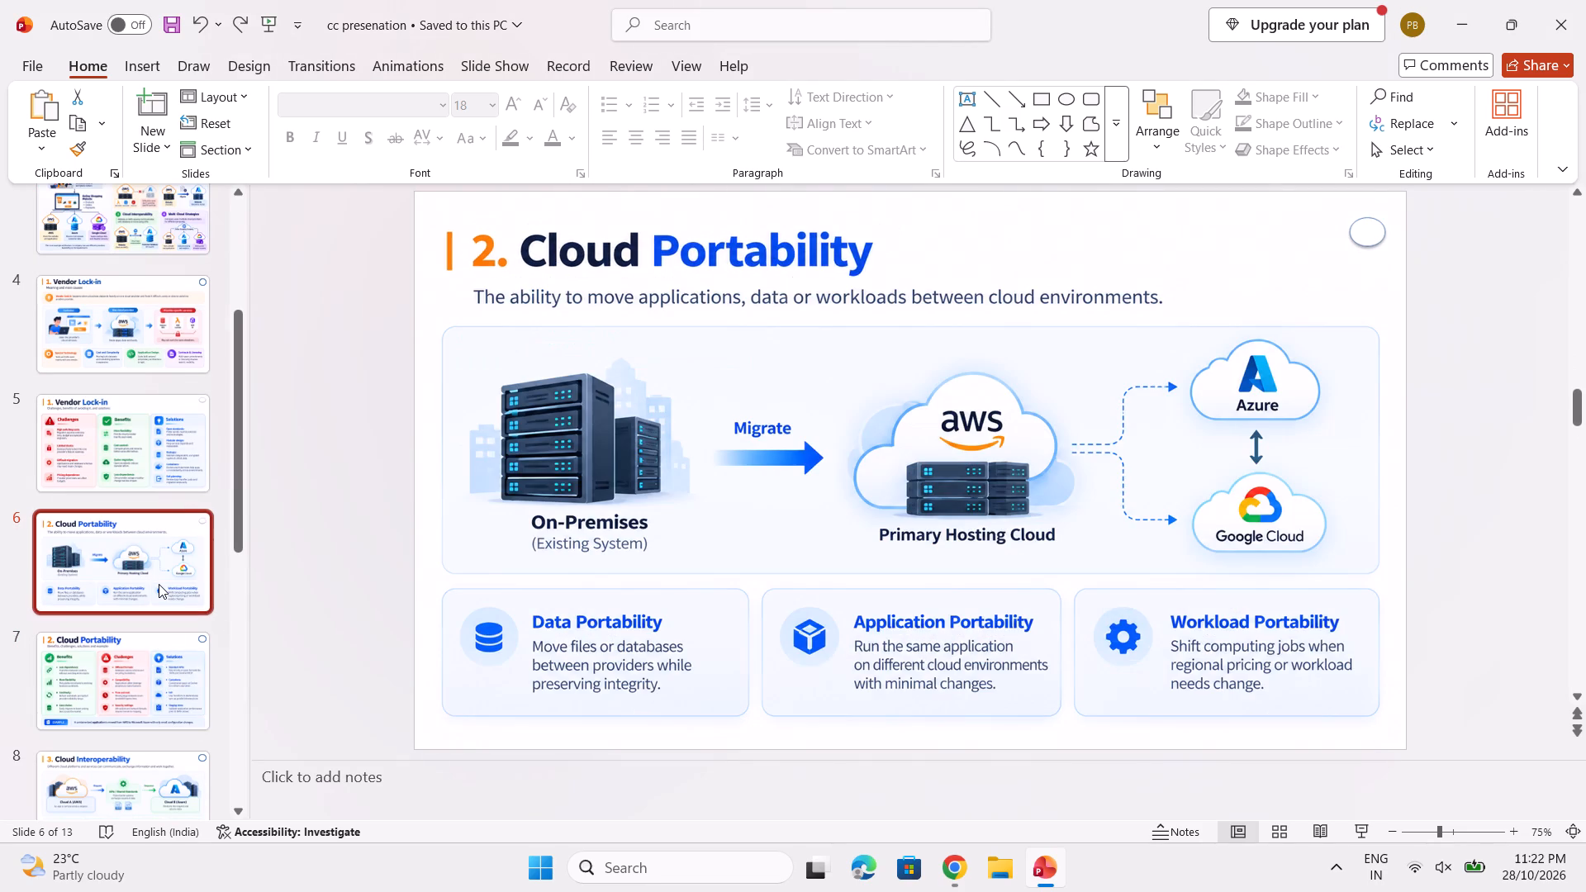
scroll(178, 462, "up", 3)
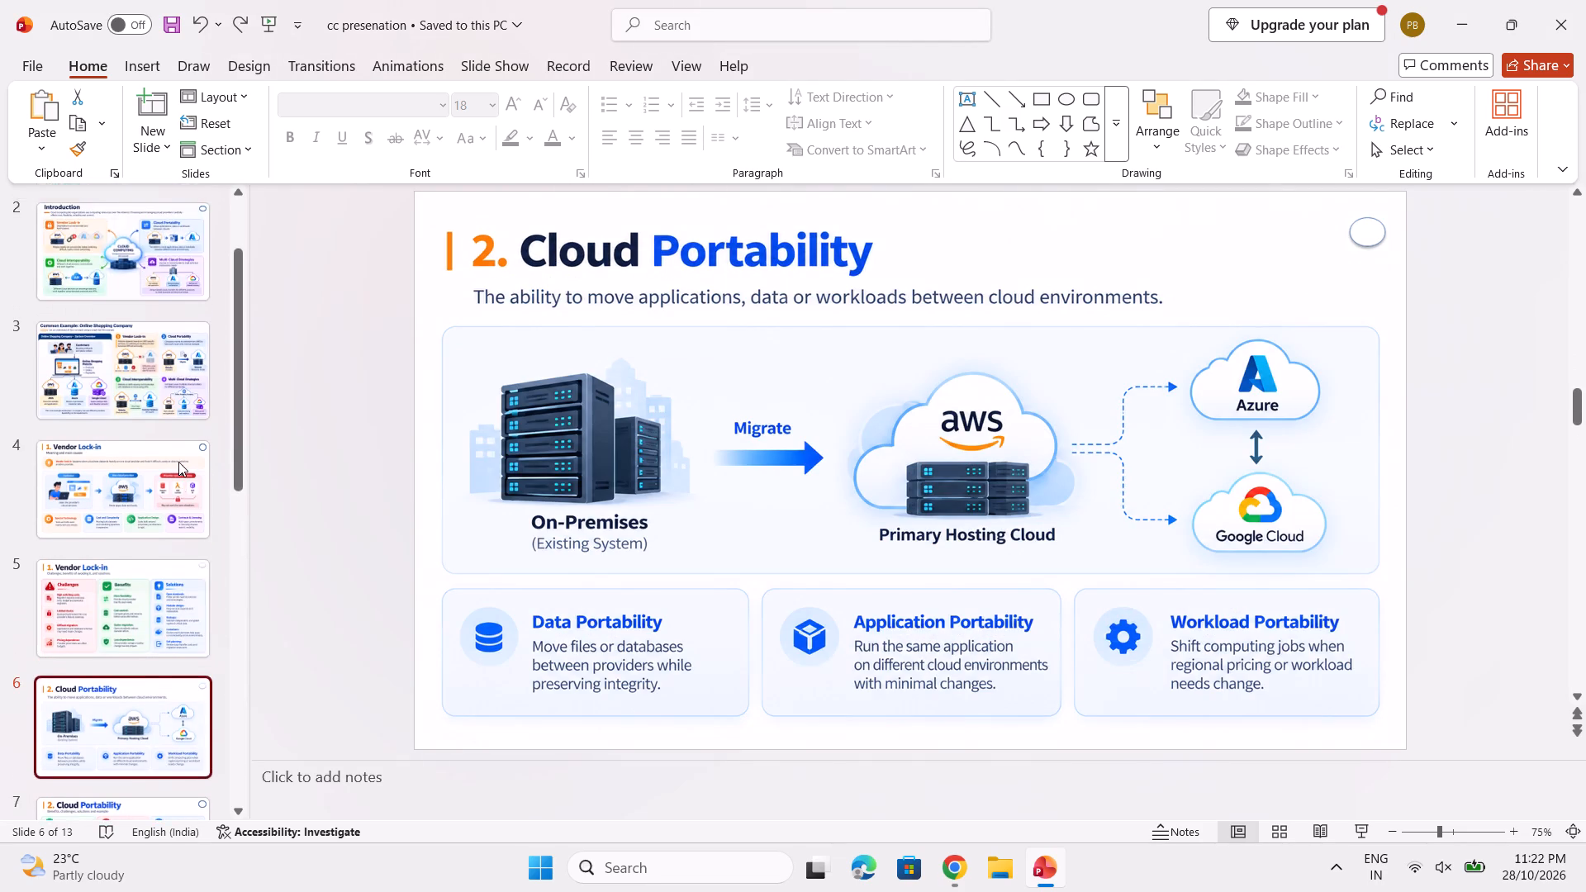